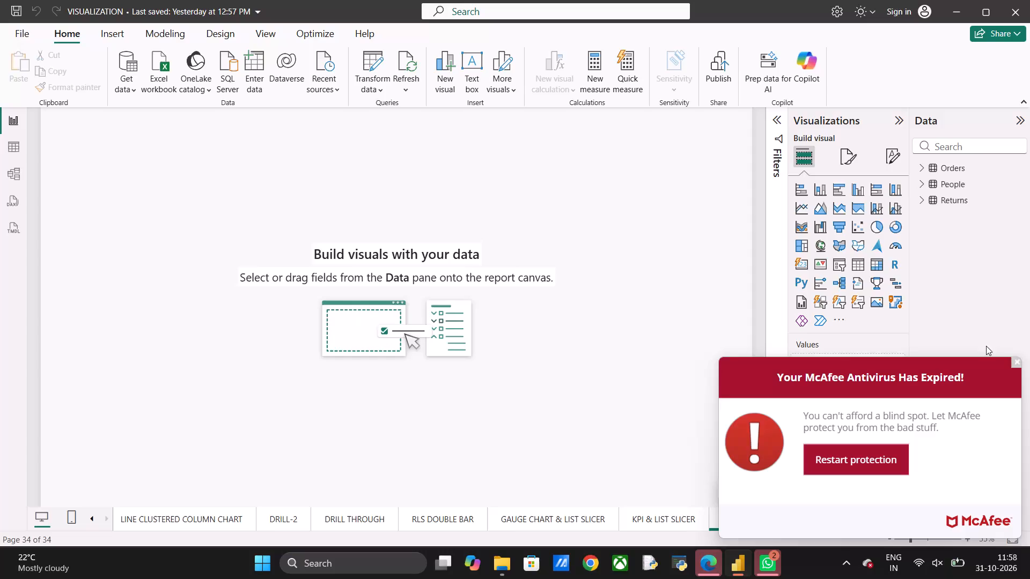
Dismiss the McAfee antivirus expiry pop-up that covers part of the report window.
click(1018, 363)
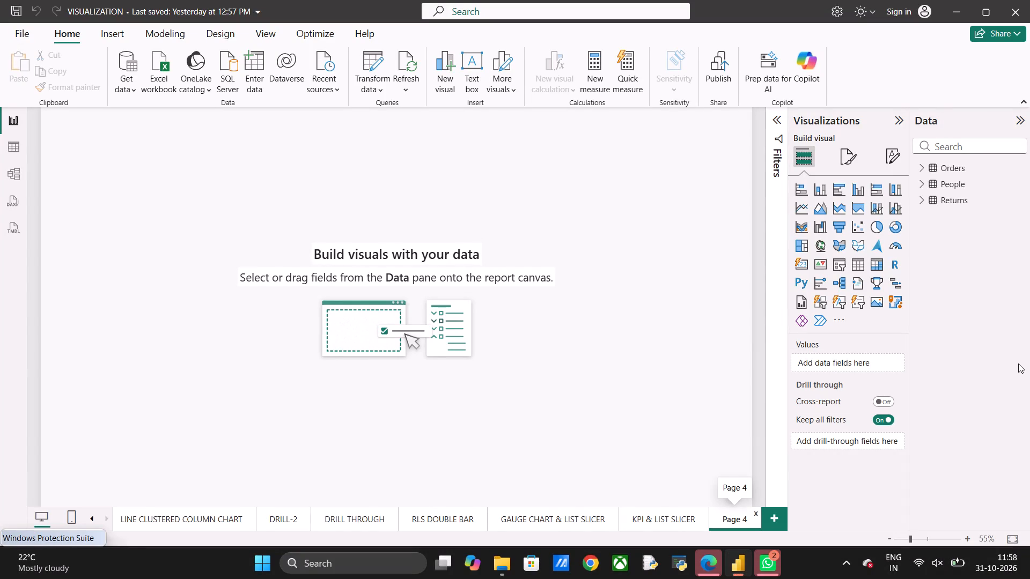
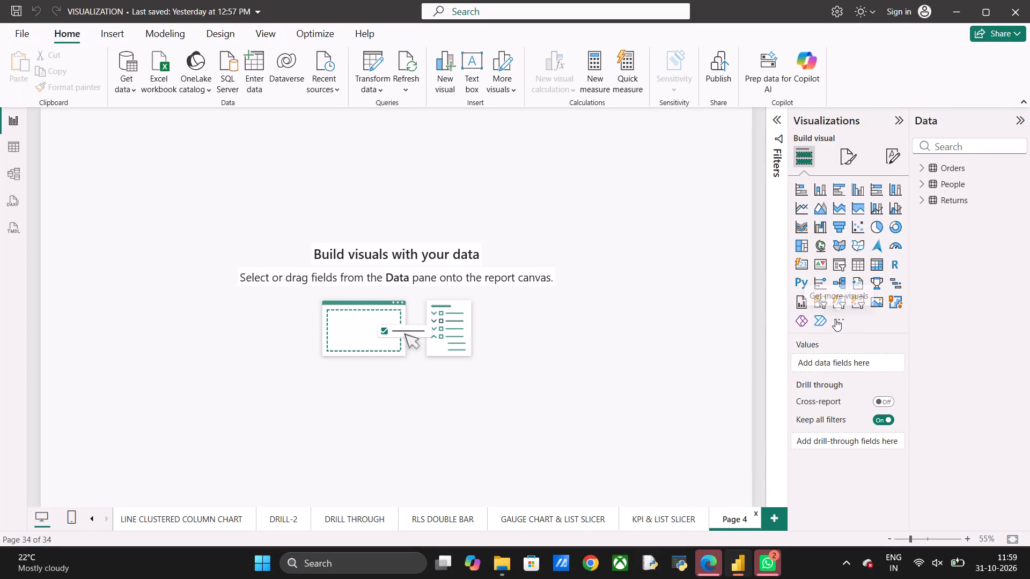
Restore the default visuals in the set of available visual types.
click(837, 318)
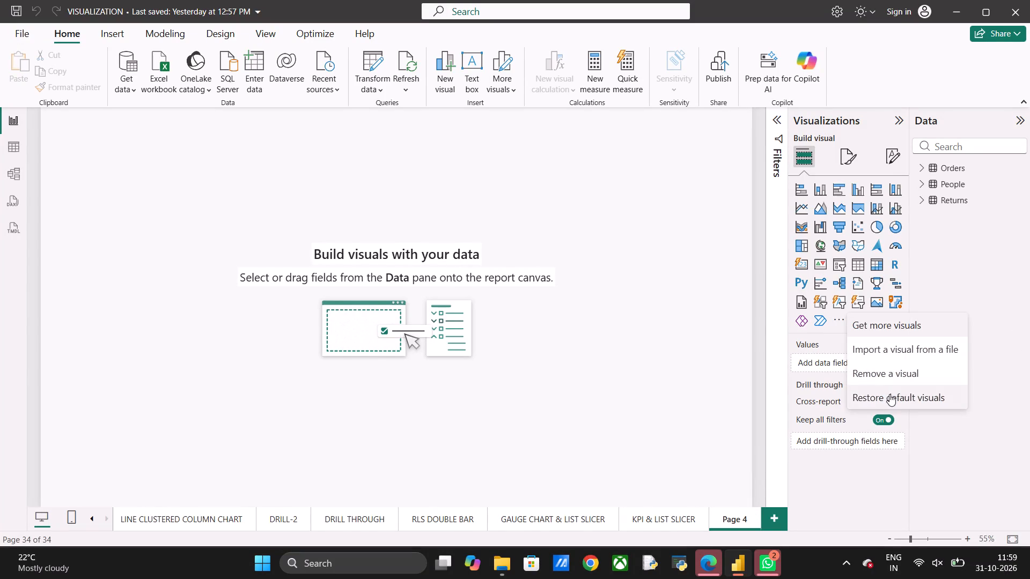
click(889, 393)
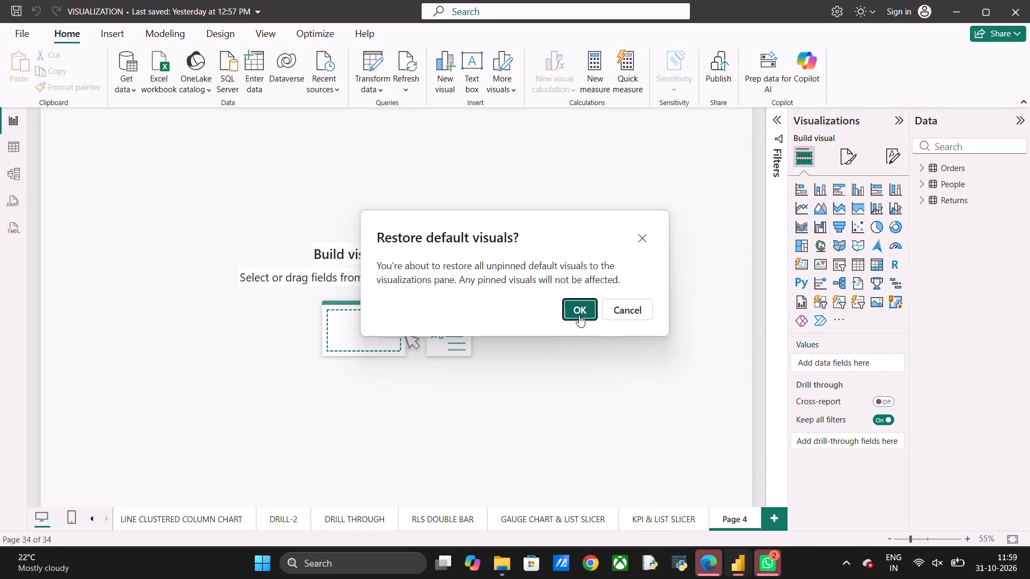
click(579, 315)
double_click(626, 338)
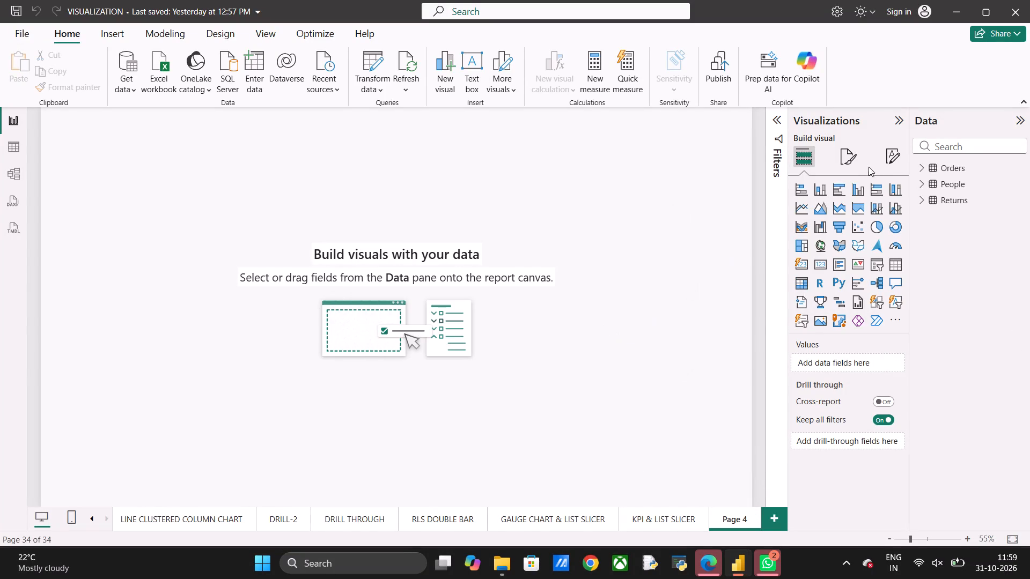
Create a stacked bar chart on Page 4 from the Orders table's Sub-Category and Sales fields.
click(924, 167)
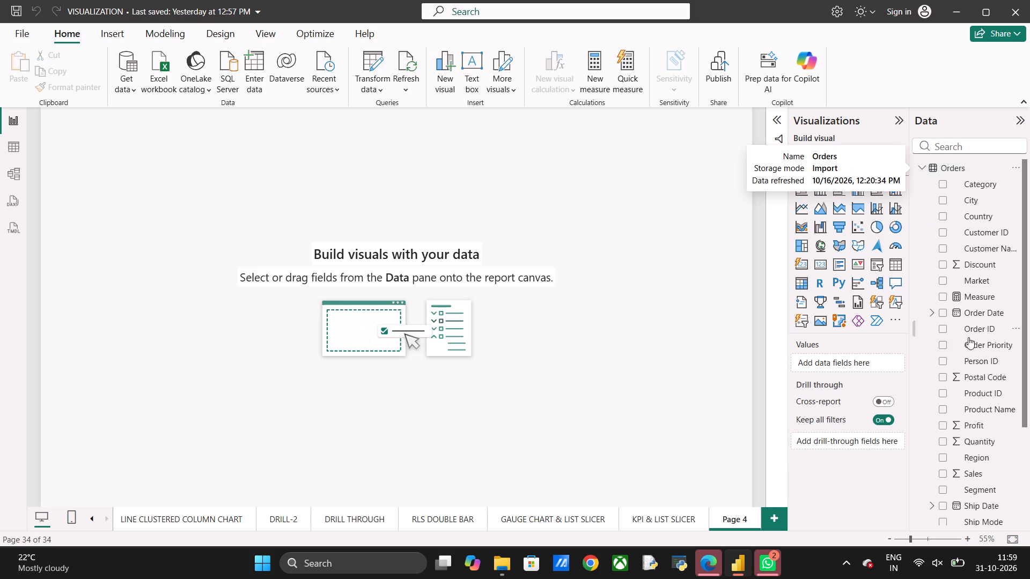
scroll(978, 349, down, 3)
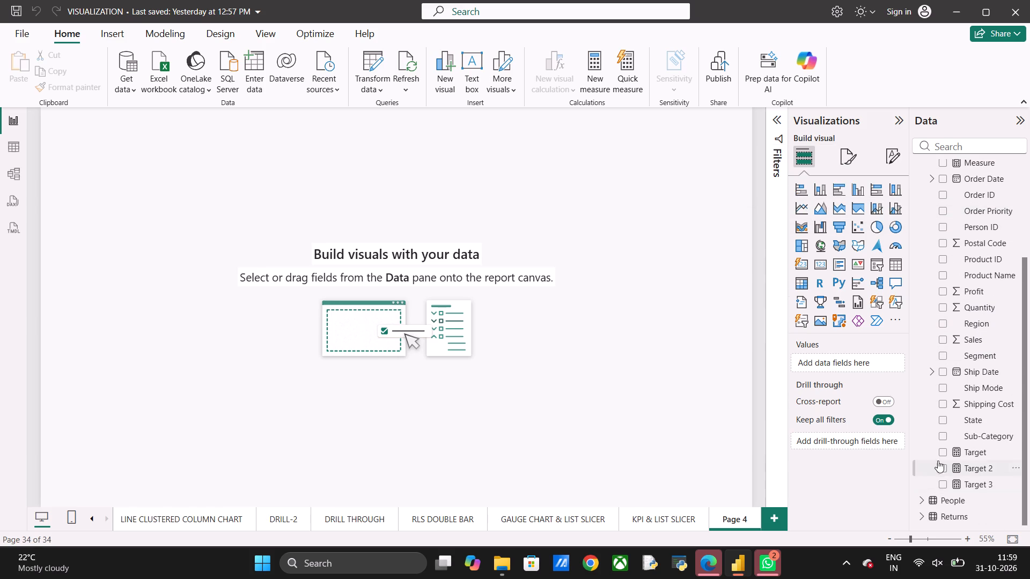
click(941, 436)
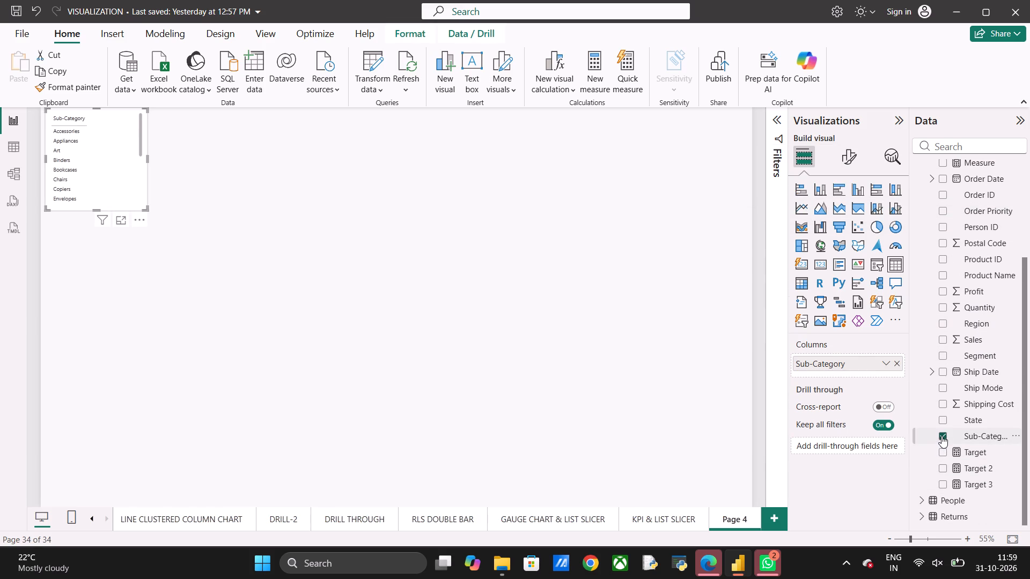
scroll(941, 436, up, 3)
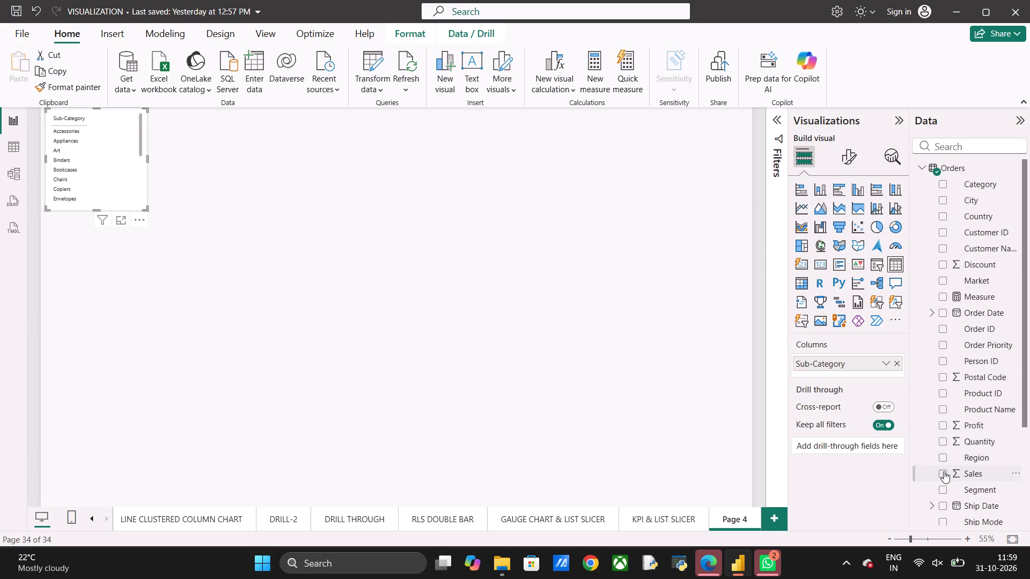
click(944, 471)
scroll(944, 471, down, 2)
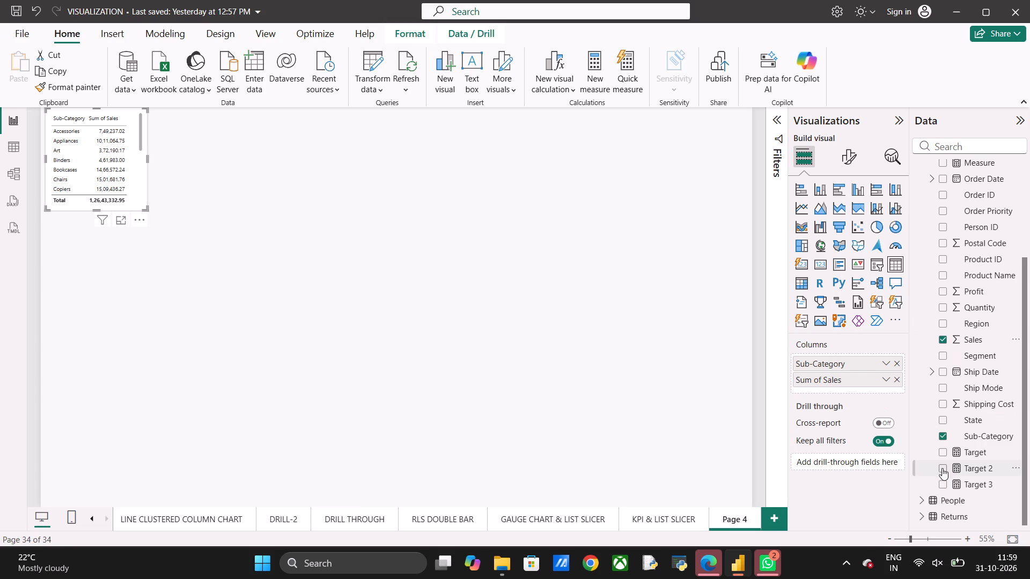
click(803, 192)
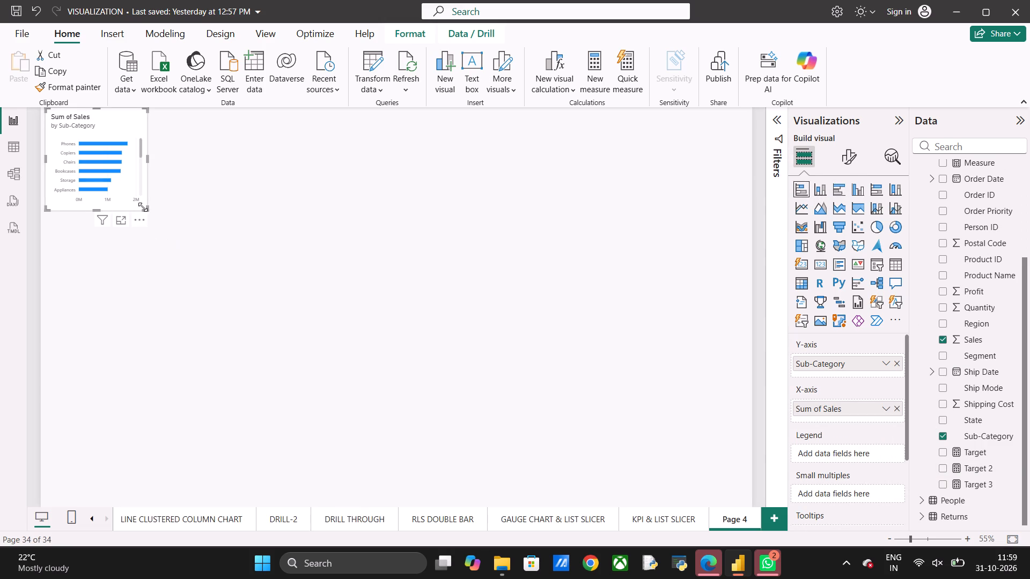
Enlarge the Sum of Sales by Sub-Category chart until all its bars fit, and move it slightly down from the page's top edge.
drag(146, 207, 301, 347)
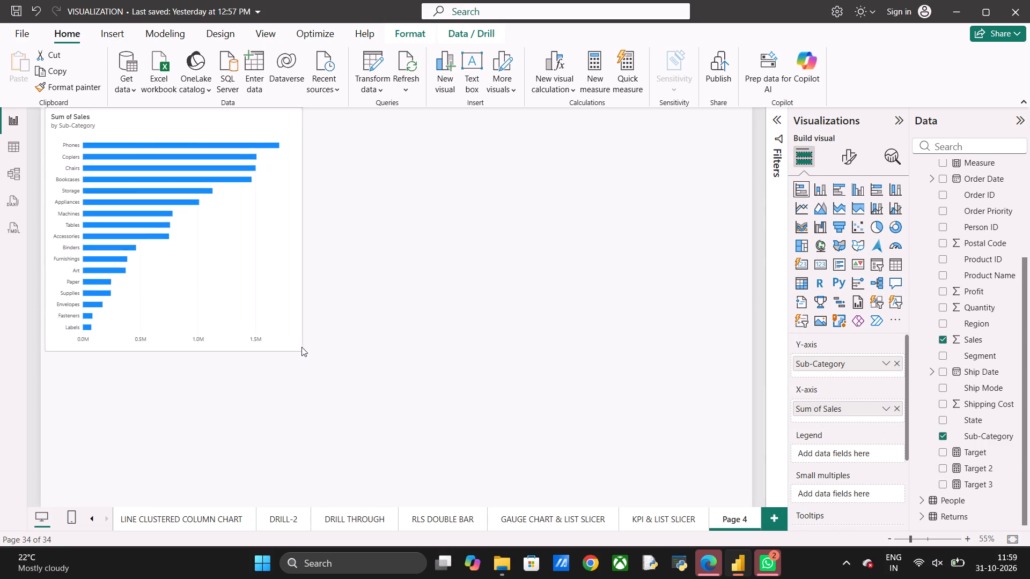
drag(301, 347, 300, 347)
drag(225, 254, 238, 294)
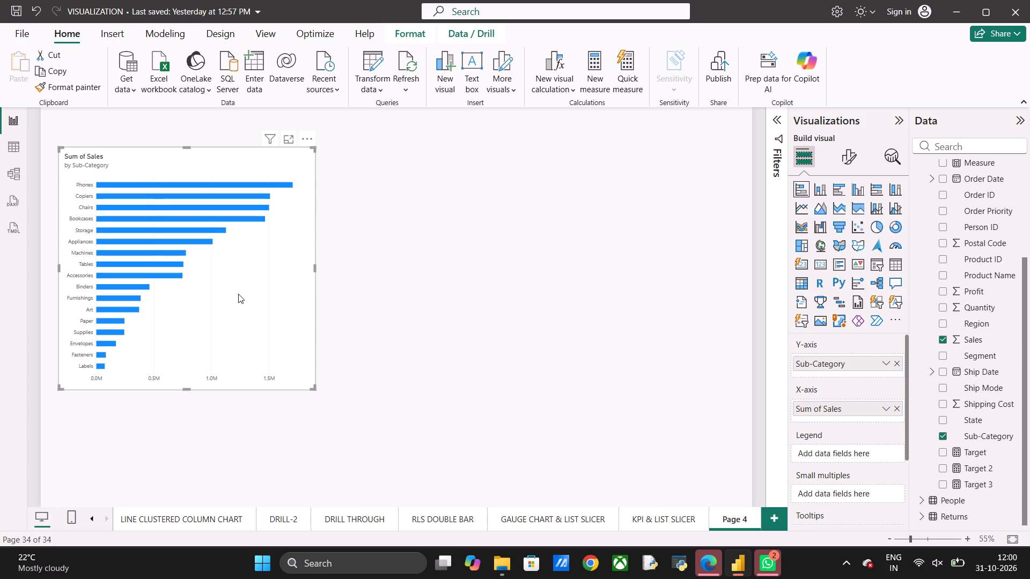
Turn on data labels for the Sum of Sales bar chart and enlarge the chart a little.
click(844, 162)
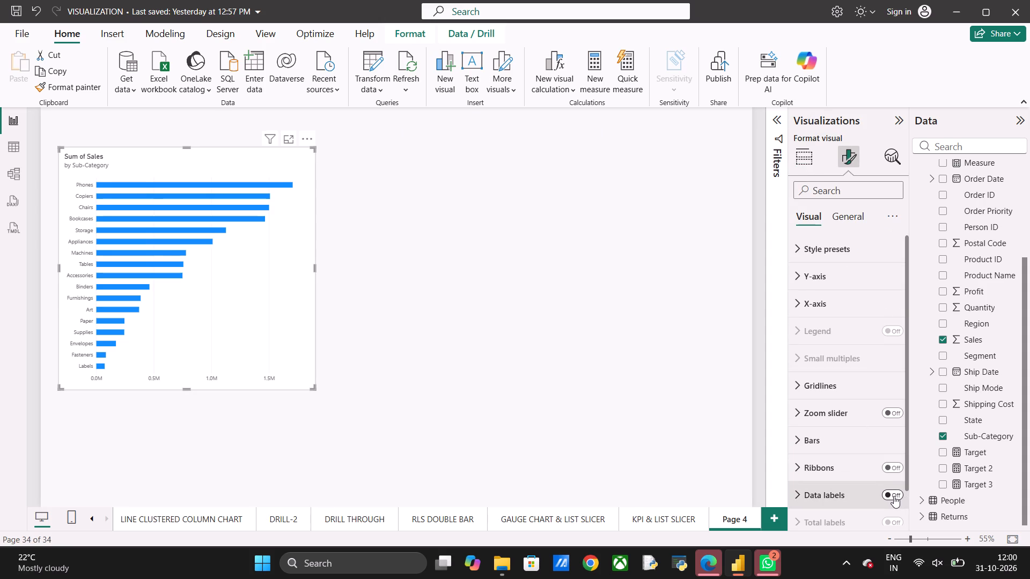
click(894, 496)
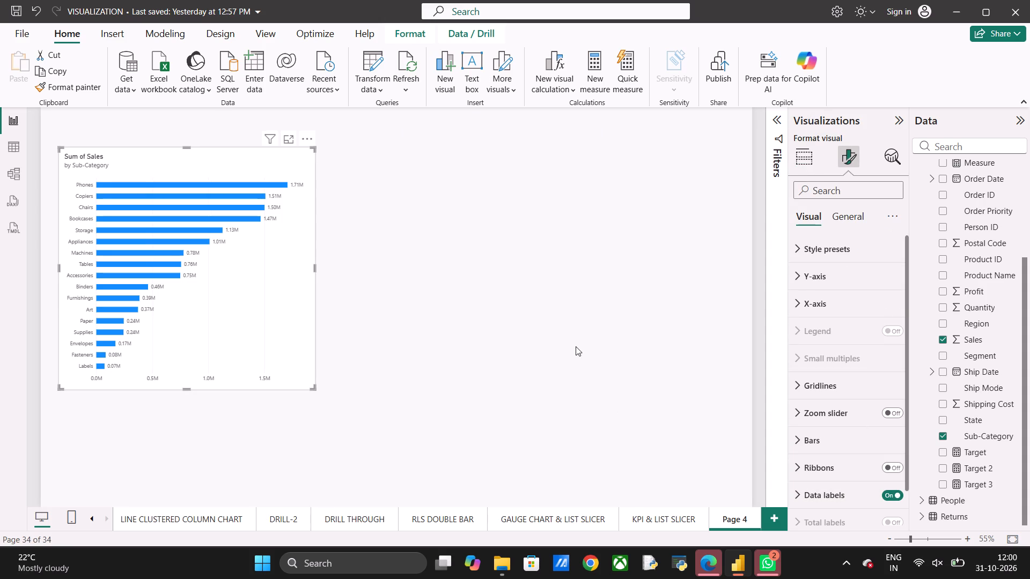
drag(312, 387, 342, 407)
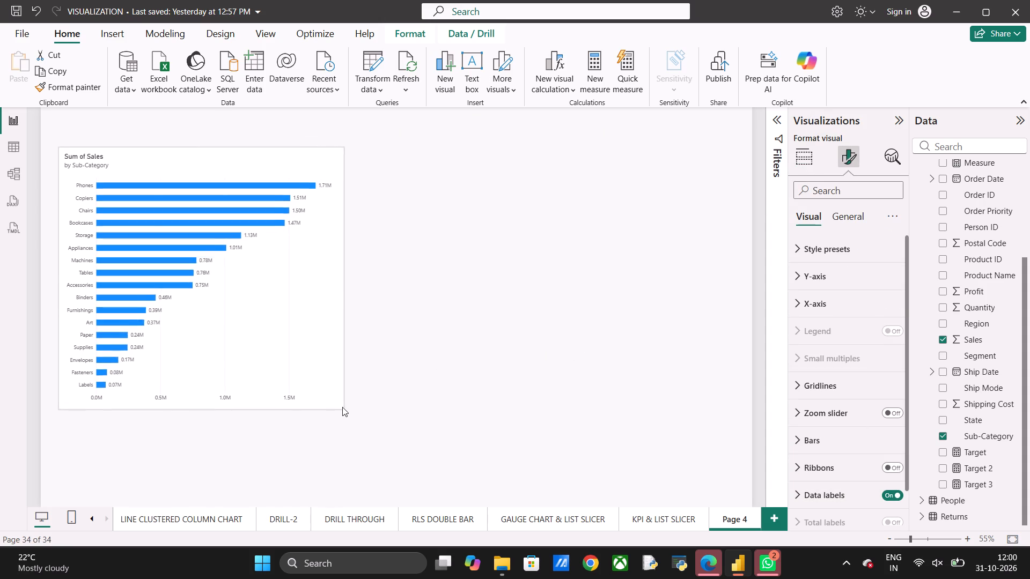
drag(342, 407, 354, 415)
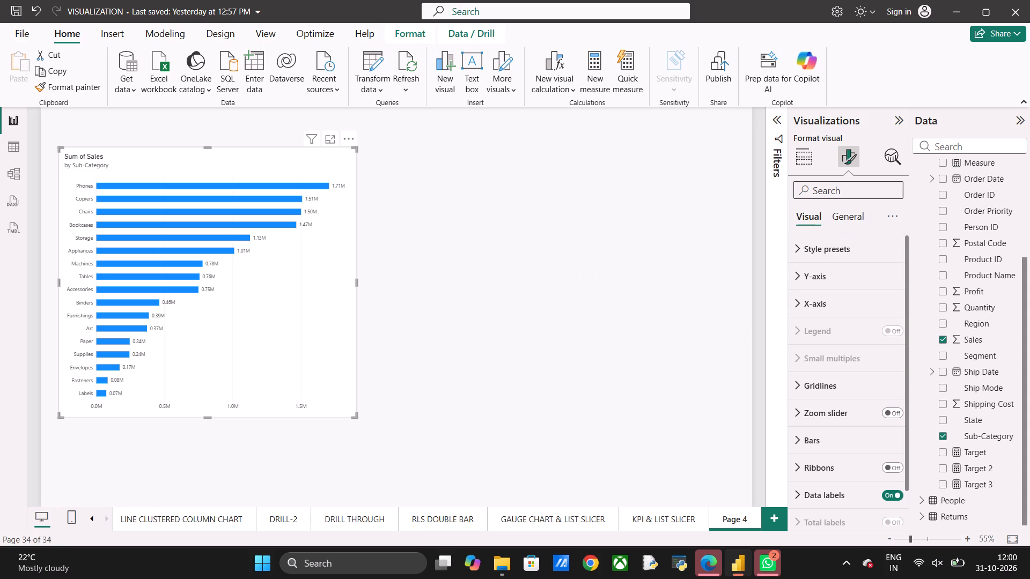
Add a List slicer (Preview) to the right of the bar chart and reshape it into a tall, narrow box.
click(798, 152)
click(639, 264)
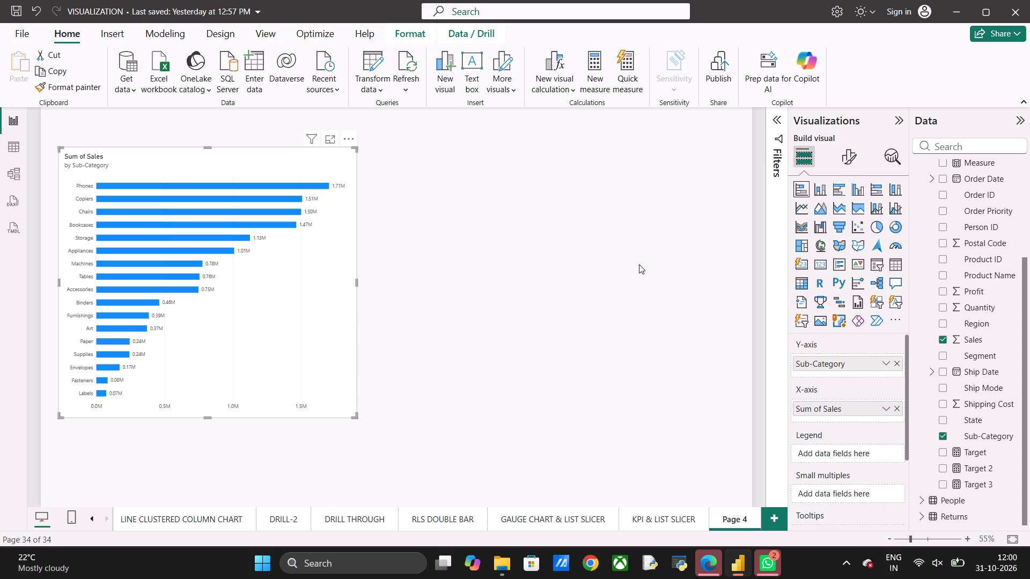
click(802, 320)
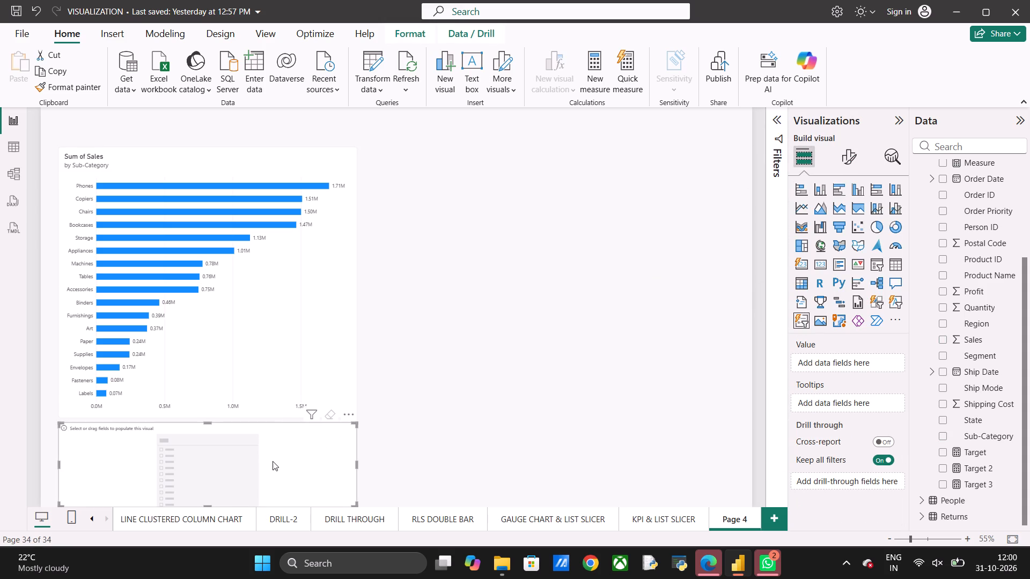
drag(273, 461, 624, 227)
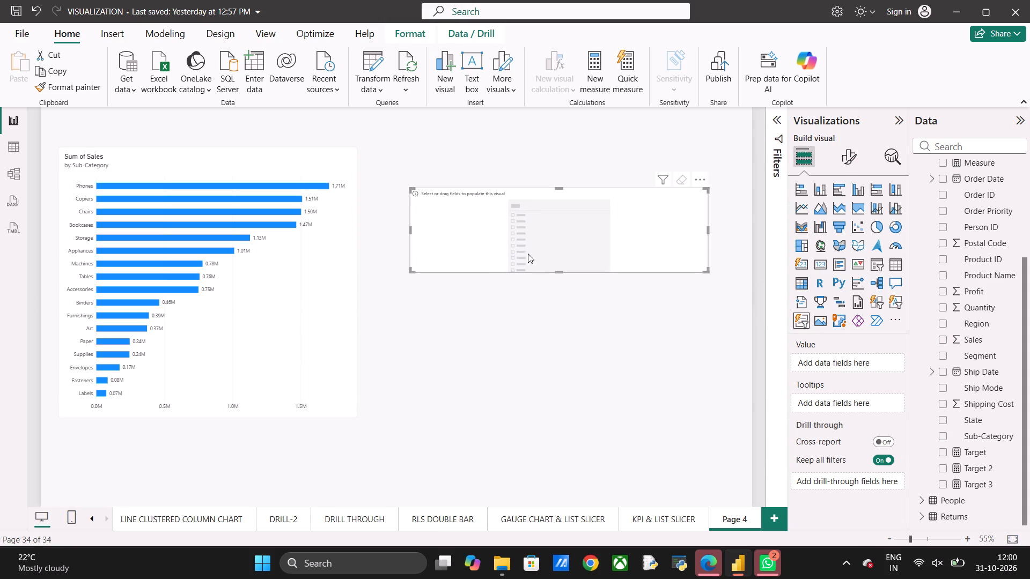
drag(411, 271, 567, 348)
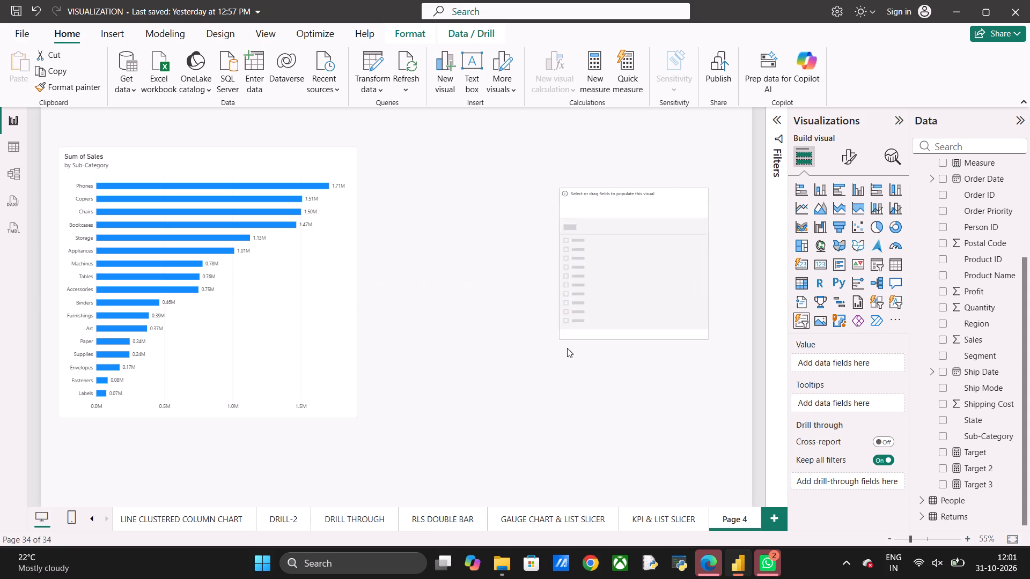
drag(567, 348, 617, 414)
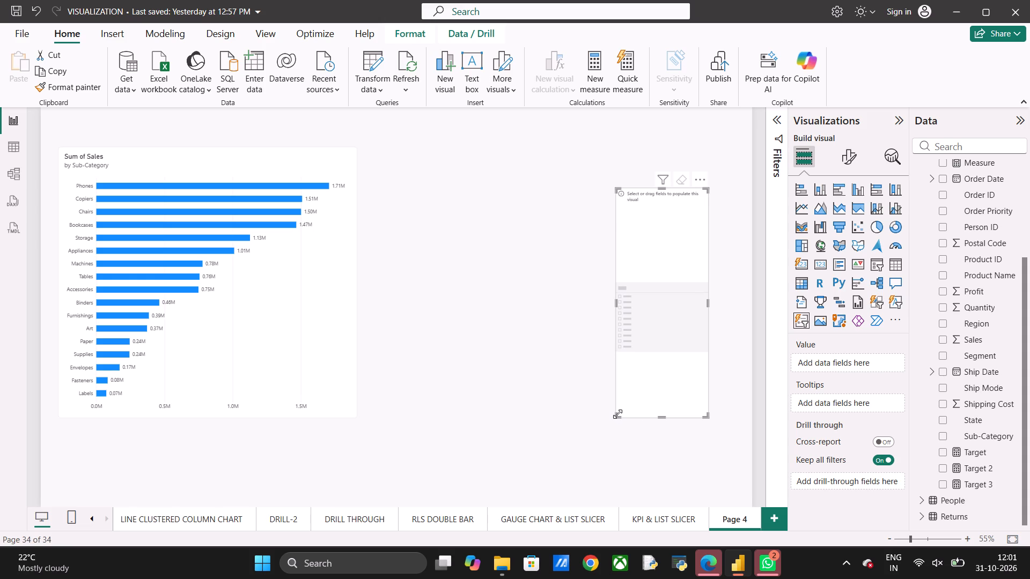
Widen the Sum of Sales bar chart toward the slicer and make it slightly taller.
click(238, 341)
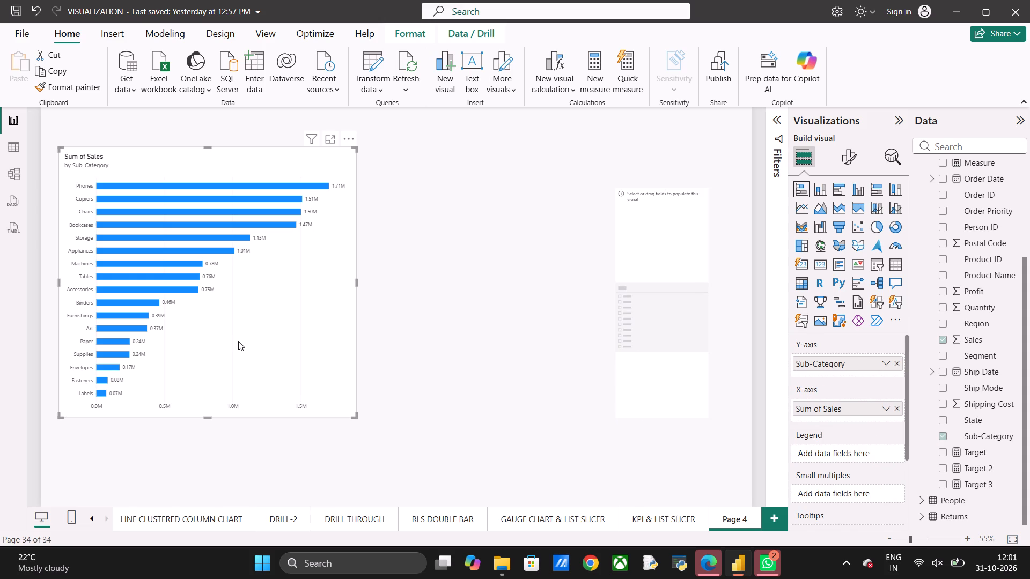
drag(355, 417, 408, 424)
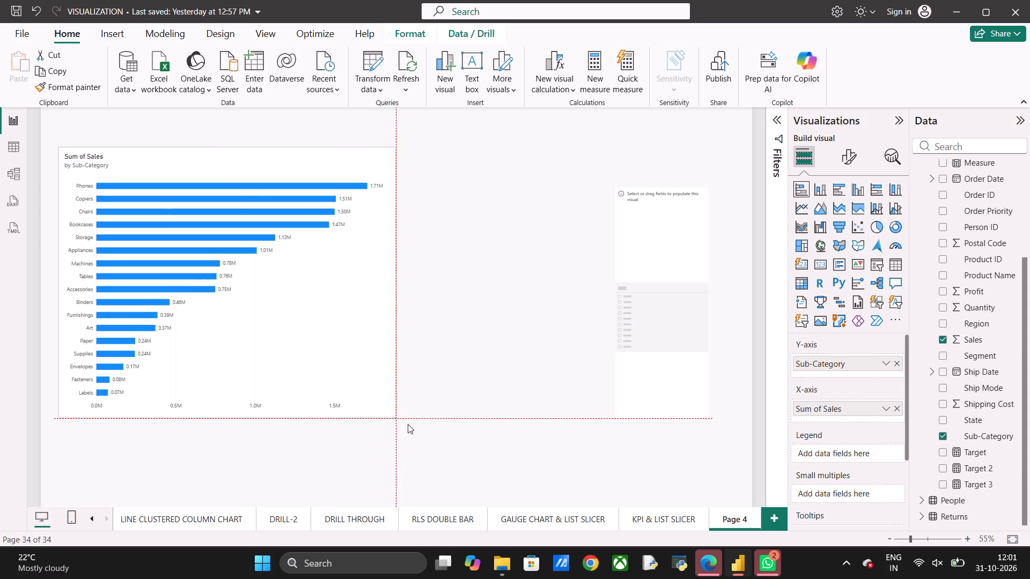
drag(408, 424, 425, 430)
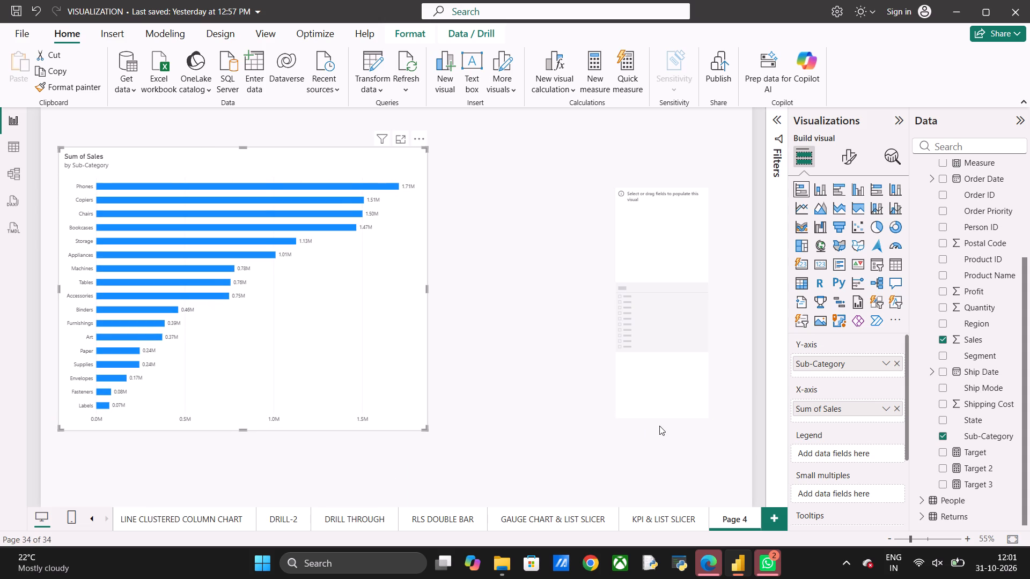
Select the empty list slicer beside the bar chart.
click(642, 309)
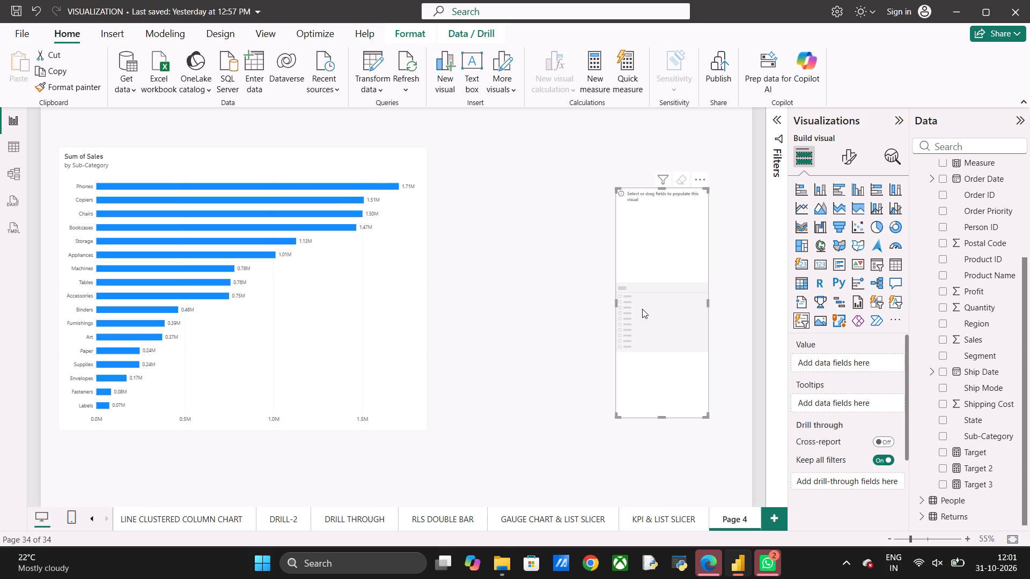
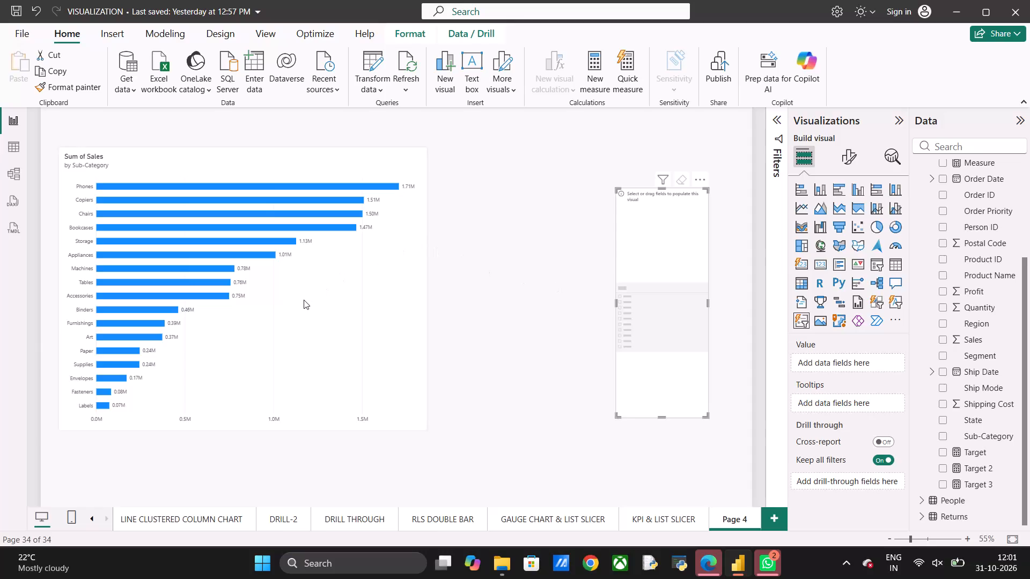
Select the Sum of Sales by Sub-Category bar chart on Page 4.
click(304, 300)
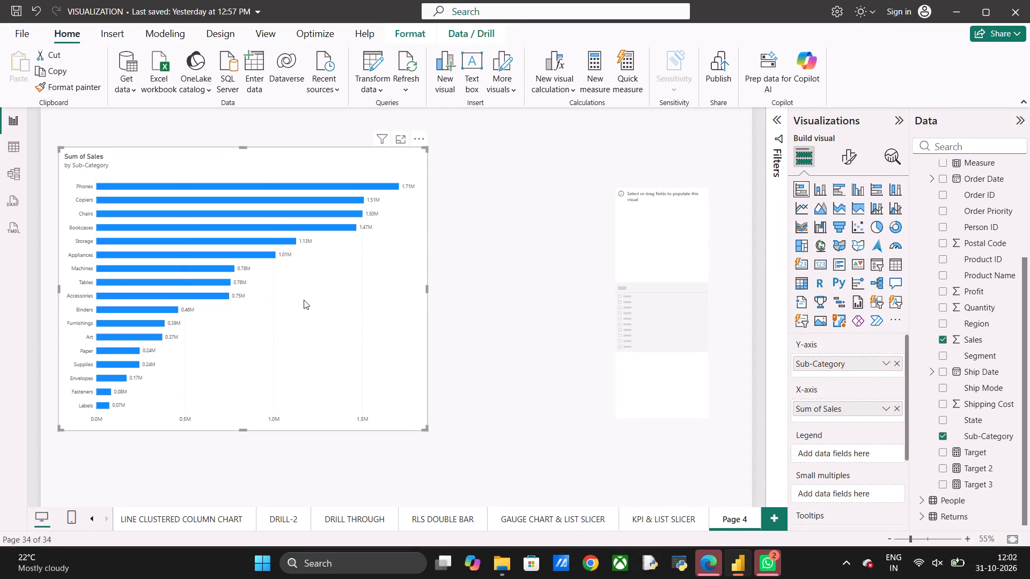
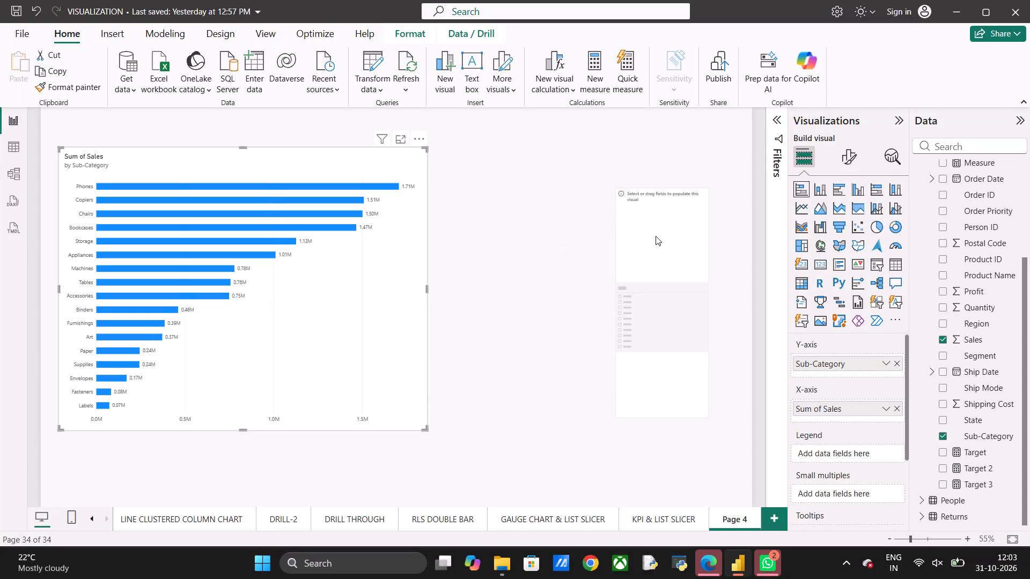
Extend the empty list slicer up to the bar chart's top edge and populate it with the Sub-Category field.
click(655, 236)
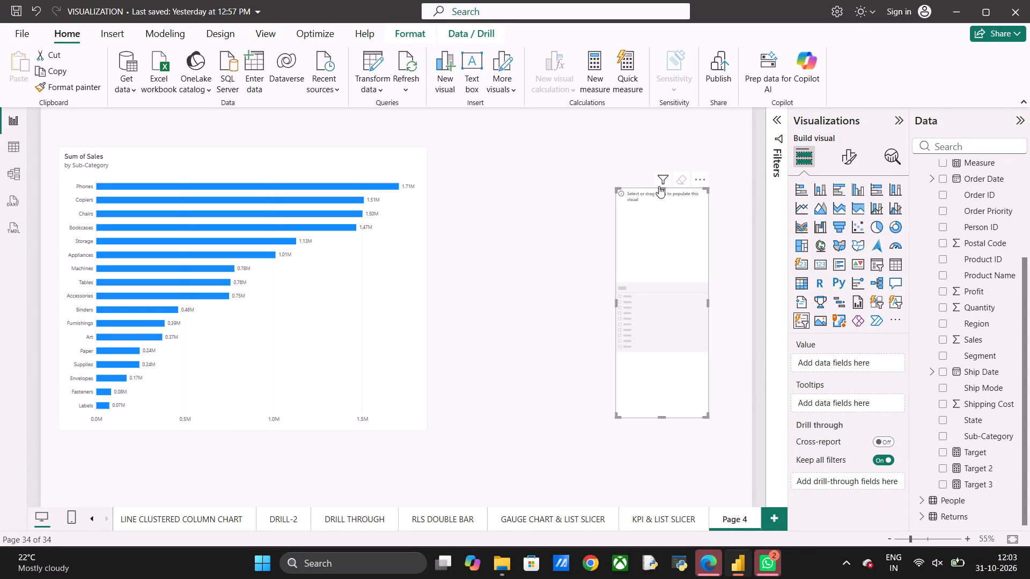
drag(662, 189, 659, 145)
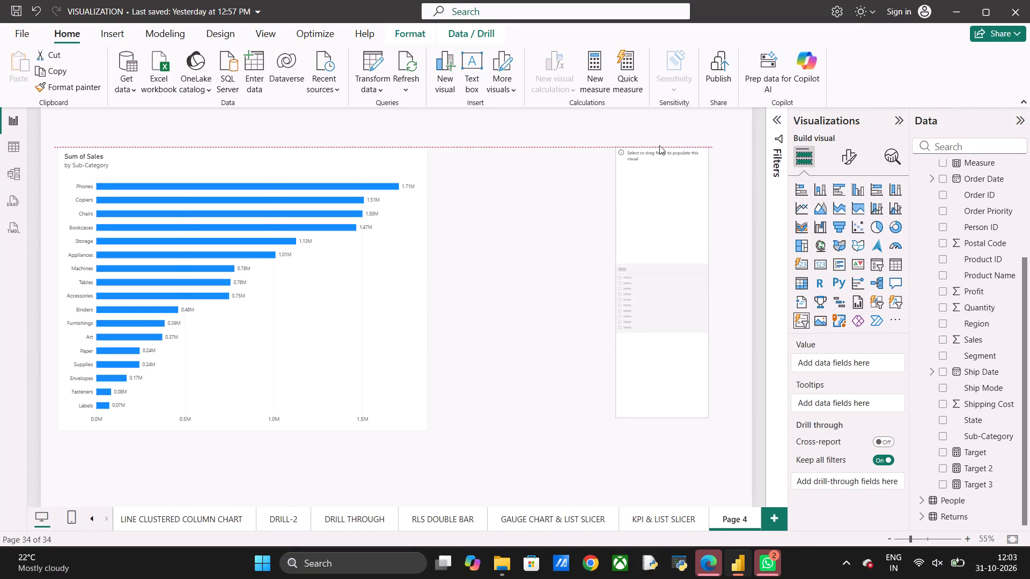
drag(659, 145, 663, 147)
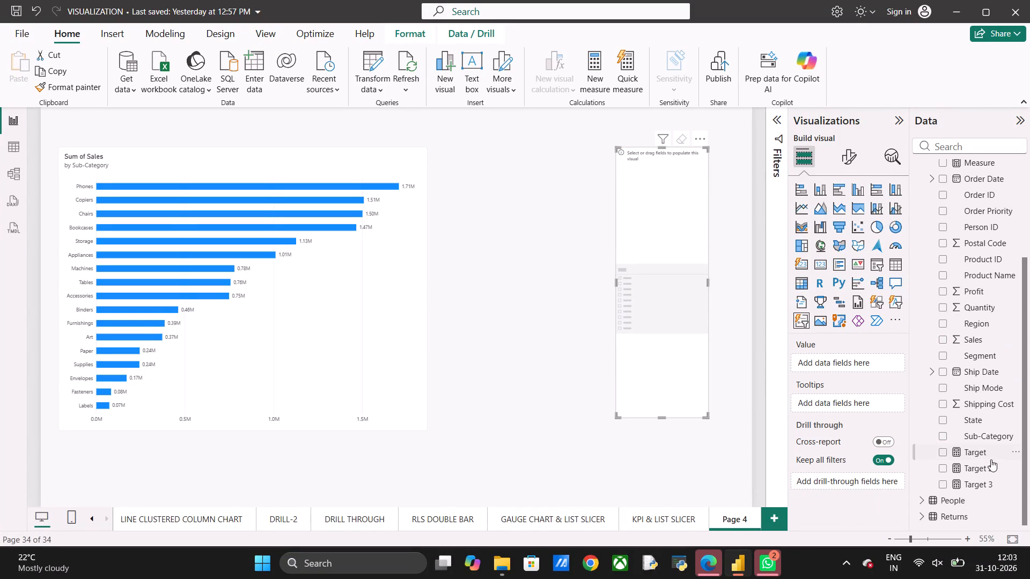
click(943, 434)
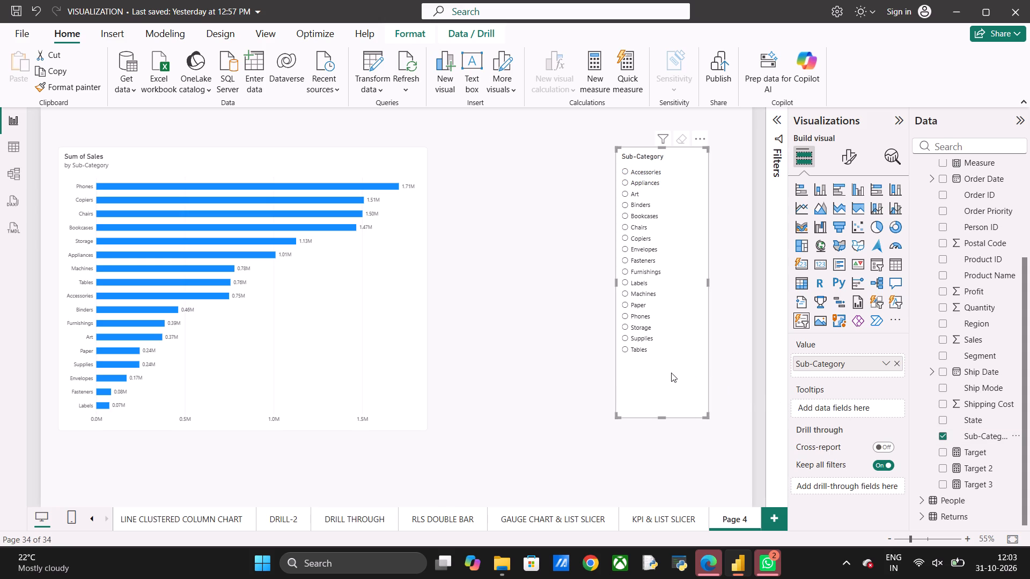
Add a second list slicer and size it as a tall, narrow box between the bar chart and the Sub-Category slicer.
click(570, 355)
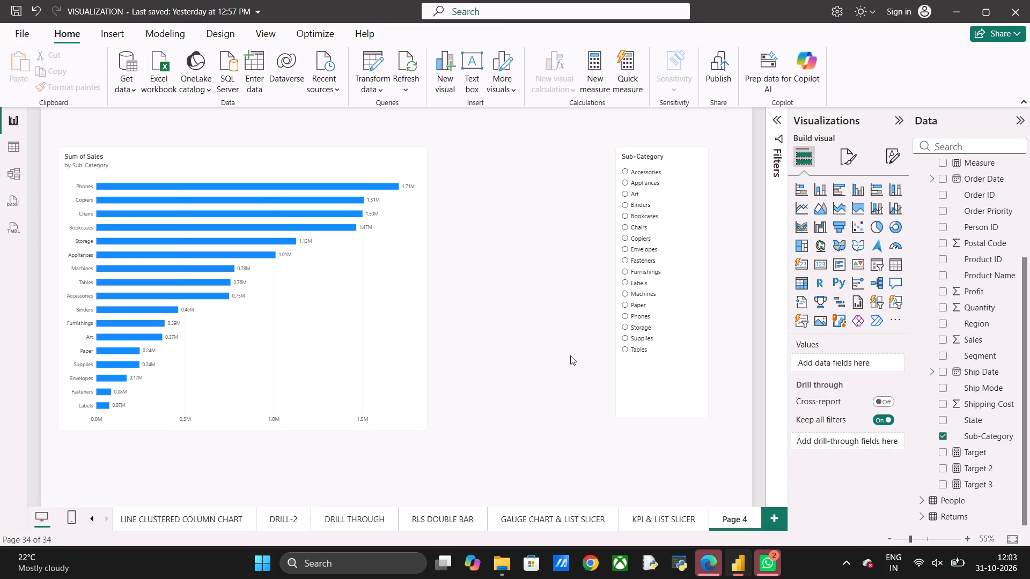
click(804, 322)
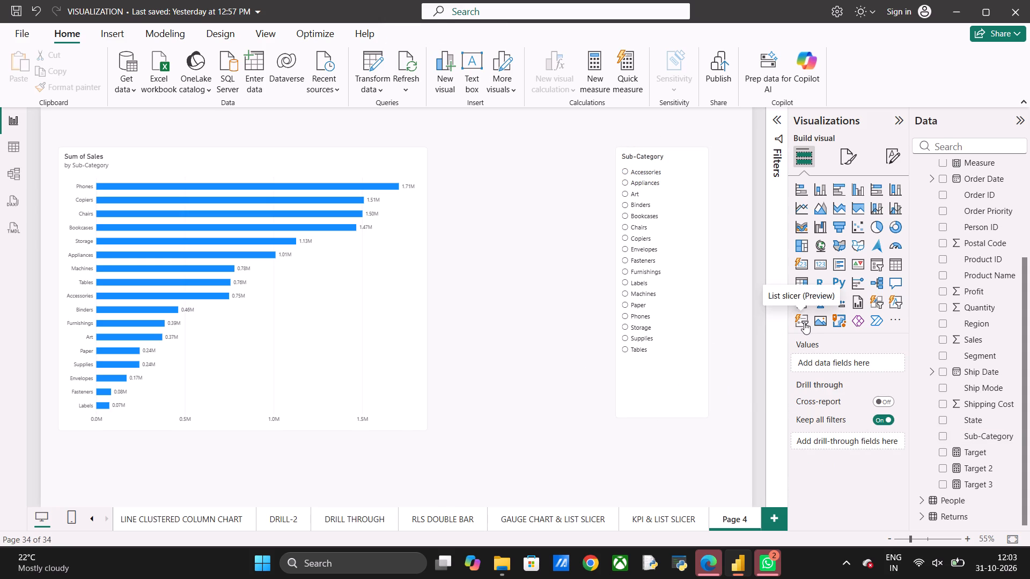
drag(318, 467, 430, 244)
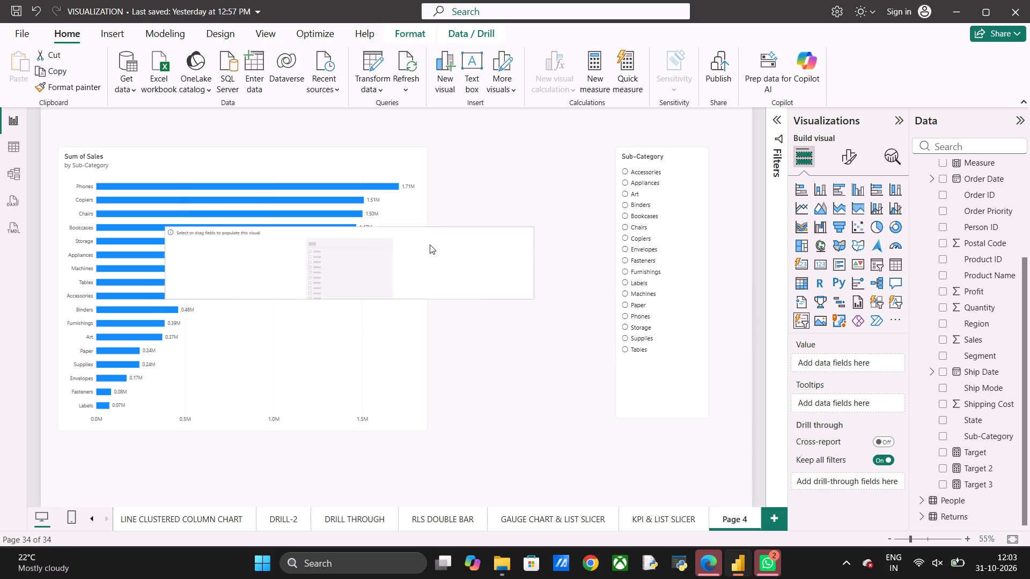
drag(430, 244, 468, 184)
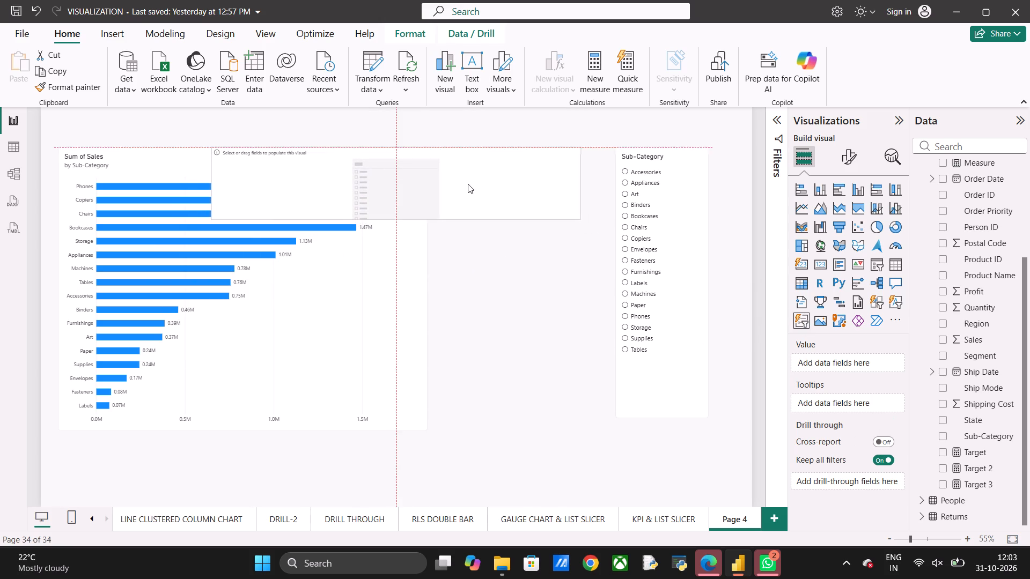
drag(468, 184, 462, 186)
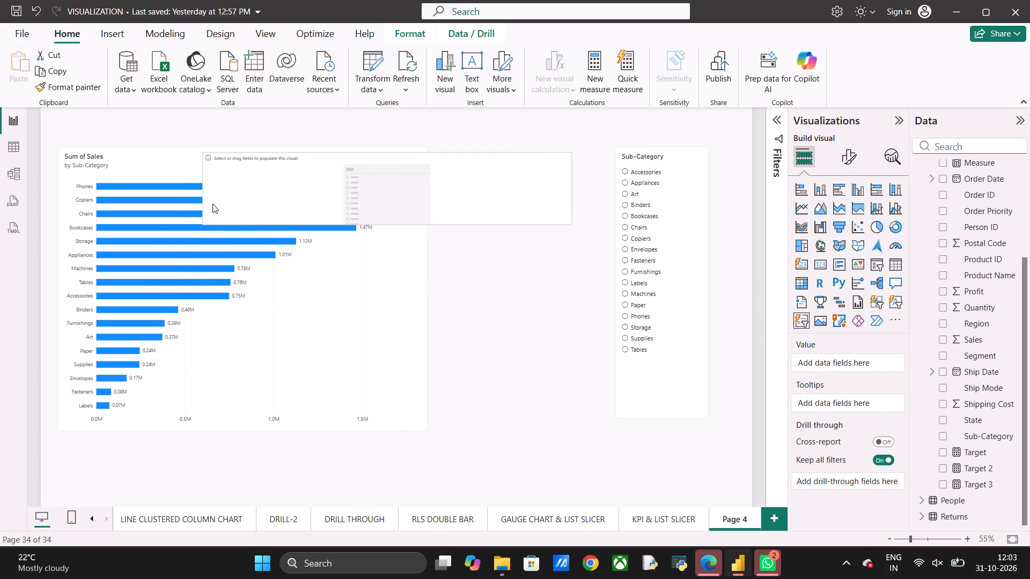
drag(201, 223, 502, 343)
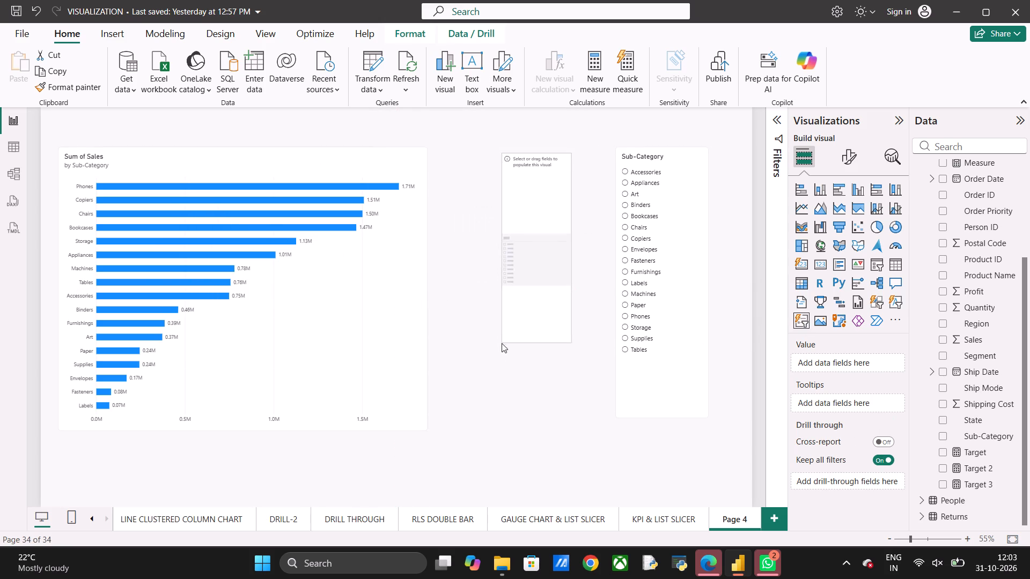
drag(502, 343, 476, 418)
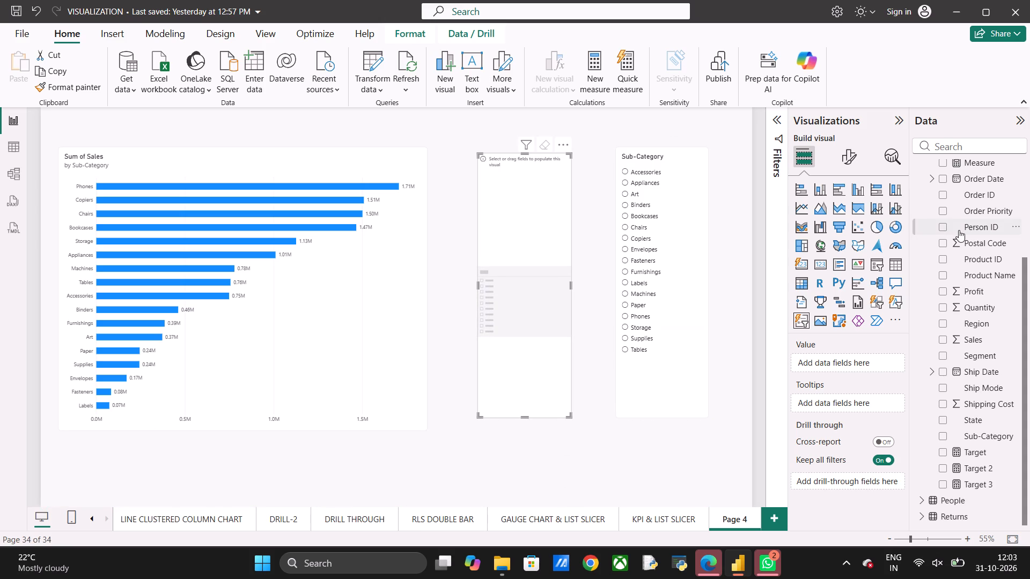
Populate the new empty slicer with the Year level of the Order Date hierarchy from the Orders table.
scroll(961, 284, up, 1)
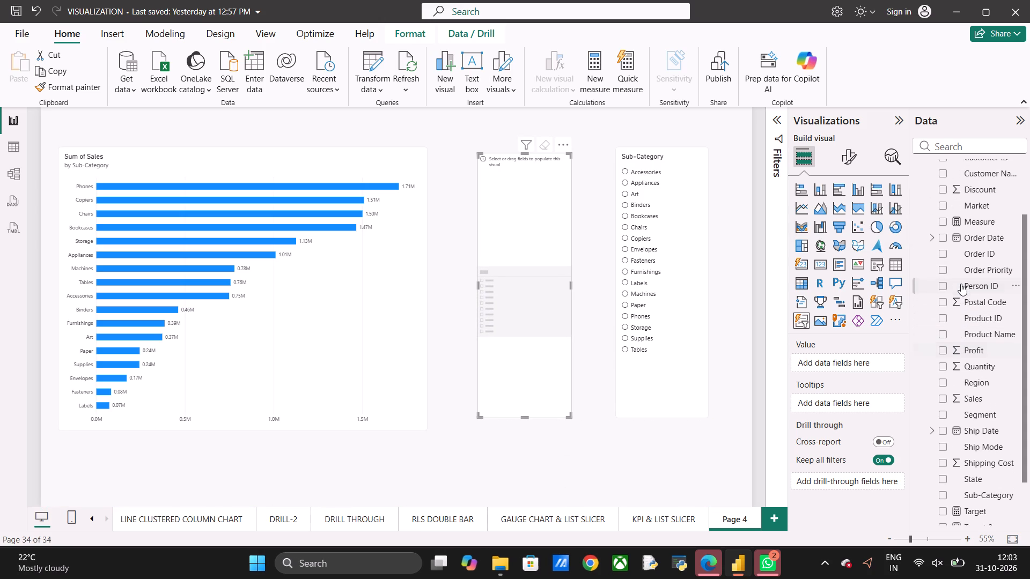
scroll(961, 284, up, 1)
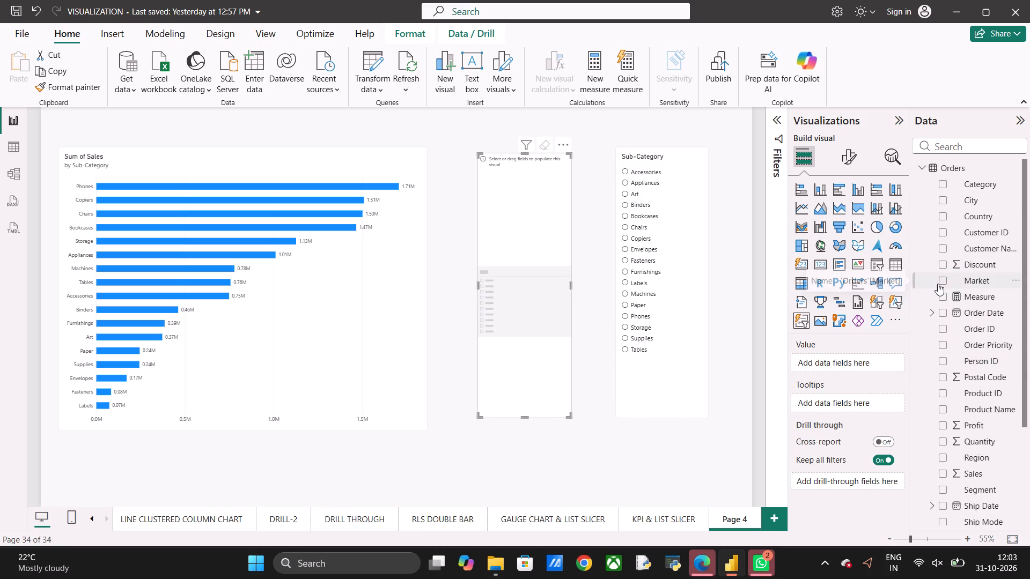
click(935, 313)
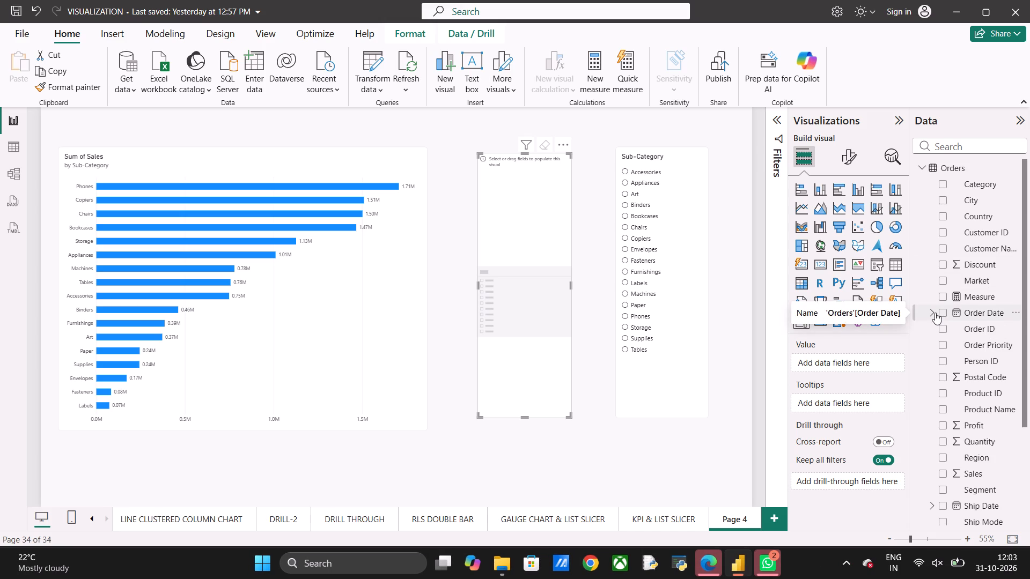
click(941, 327)
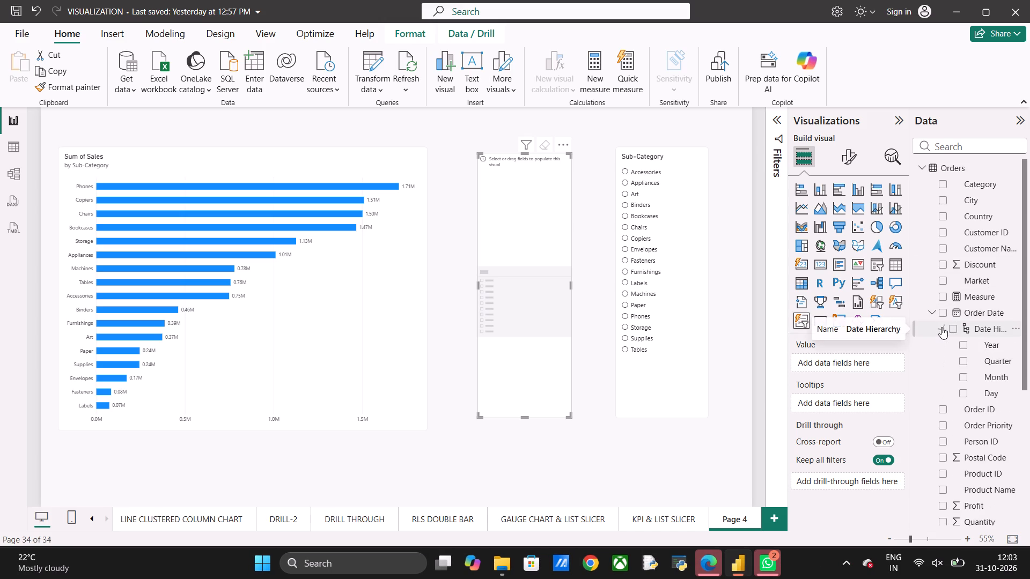
click(963, 343)
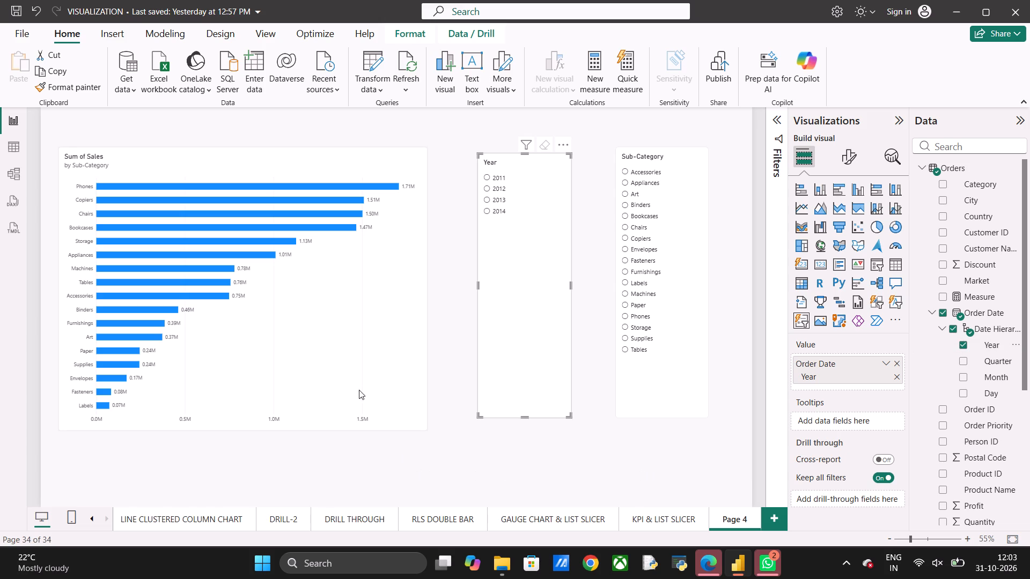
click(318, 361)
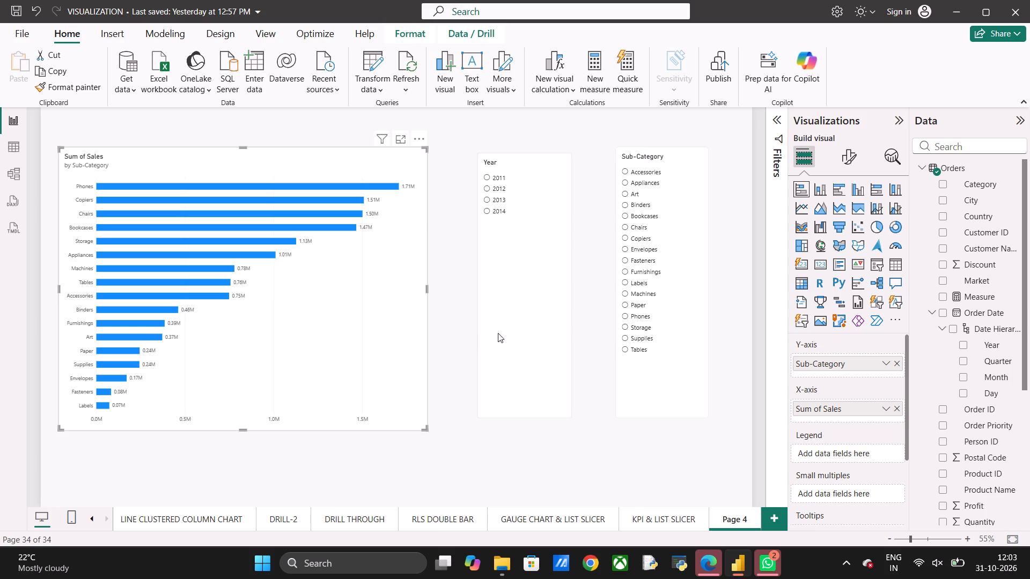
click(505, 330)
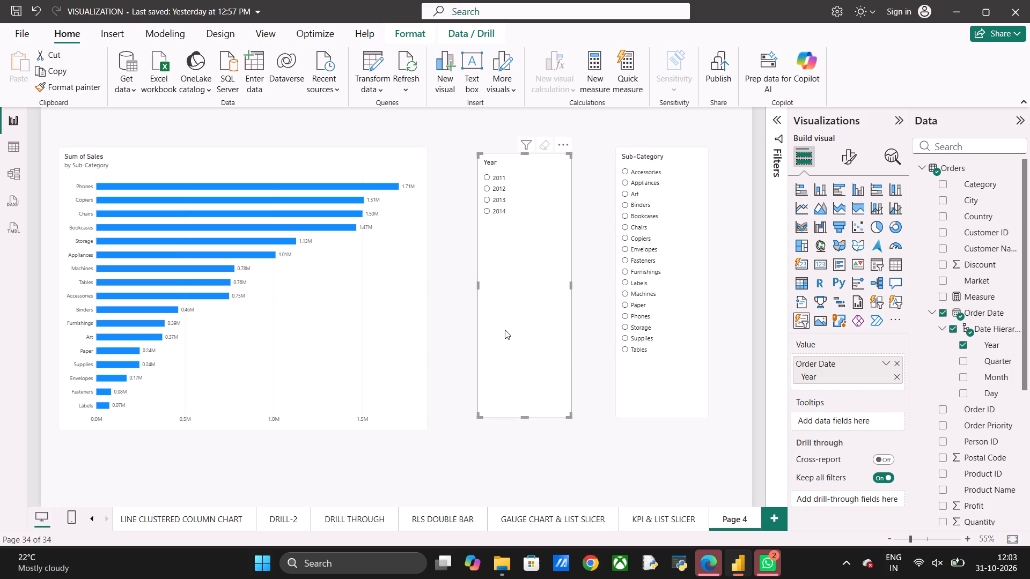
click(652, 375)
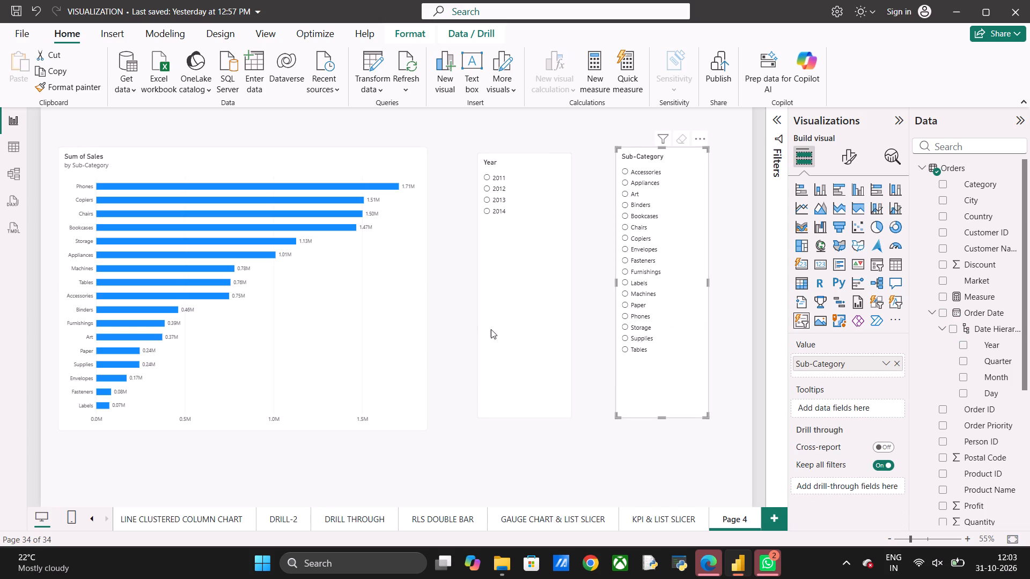
Shorten the Year slicer from its bottom edge so it ends just below the 2014 option.
click(500, 329)
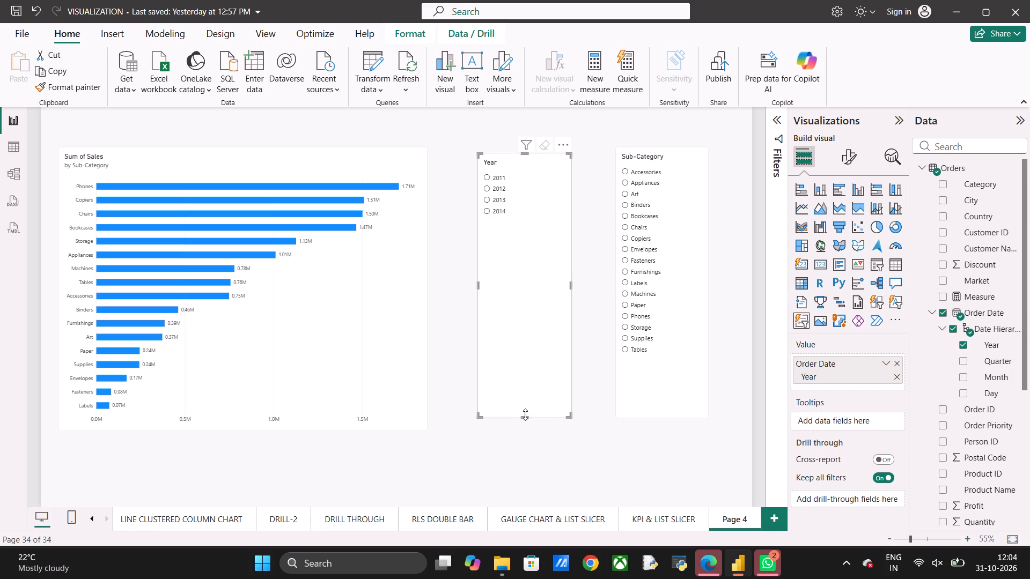
drag(525, 414, 498, 237)
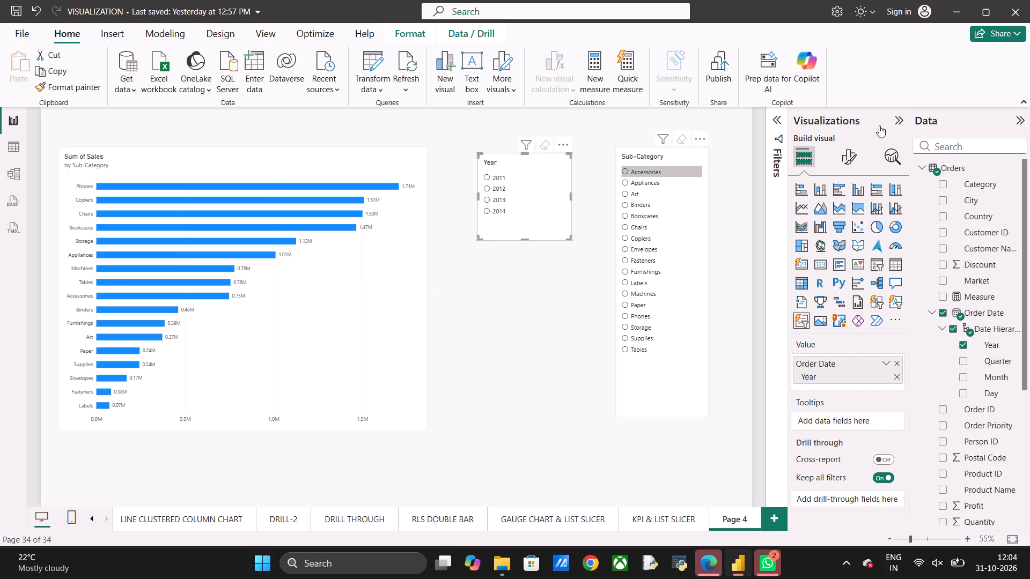
Set the Year slicer's visual background to a light orange tint.
click(850, 159)
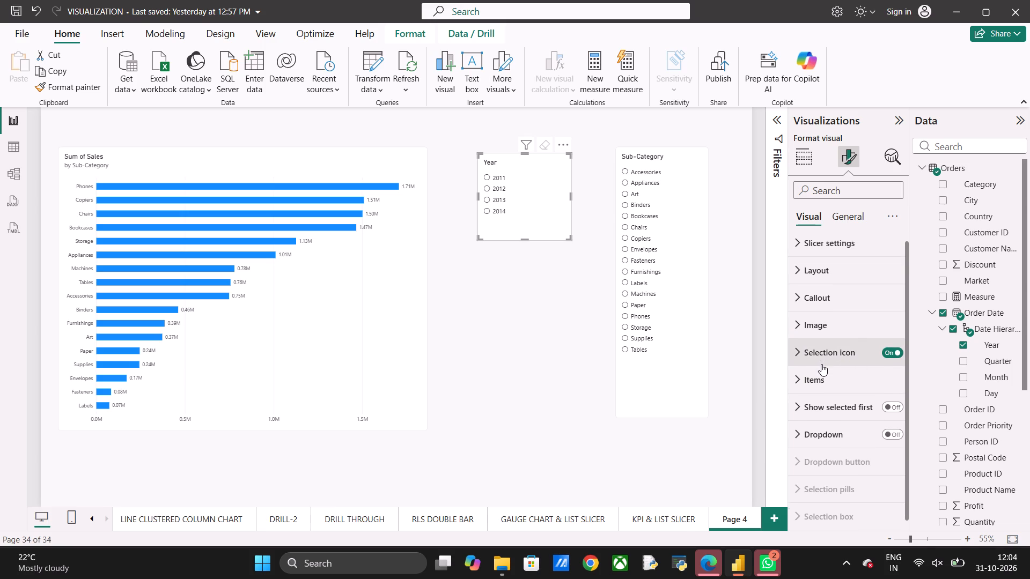
click(846, 217)
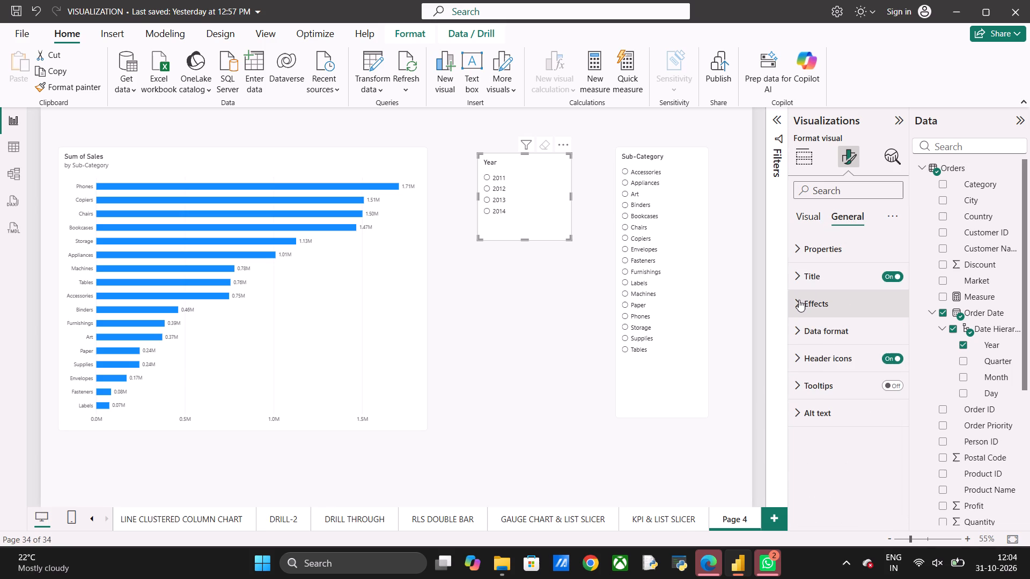
click(798, 301)
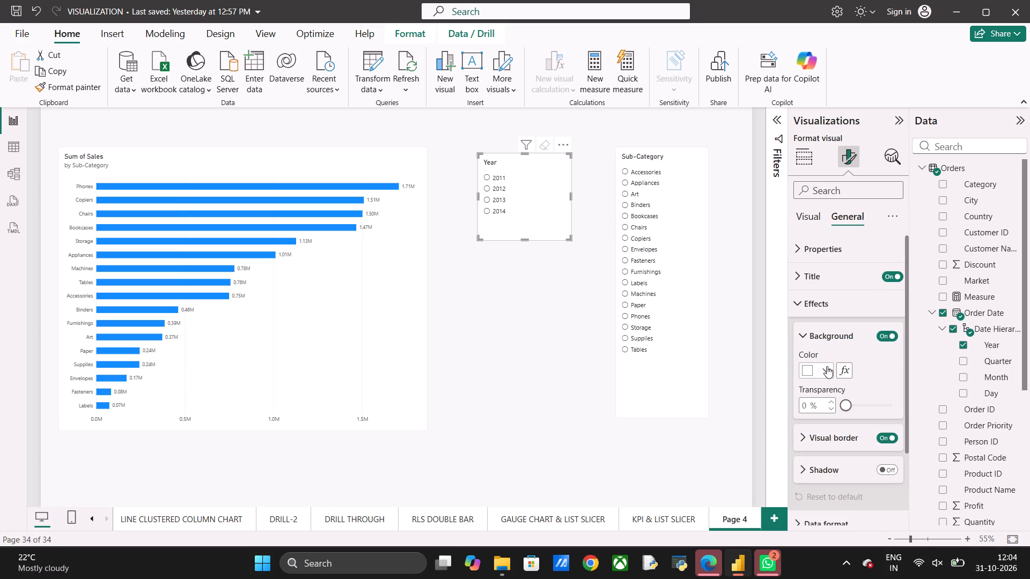
click(827, 366)
click(891, 161)
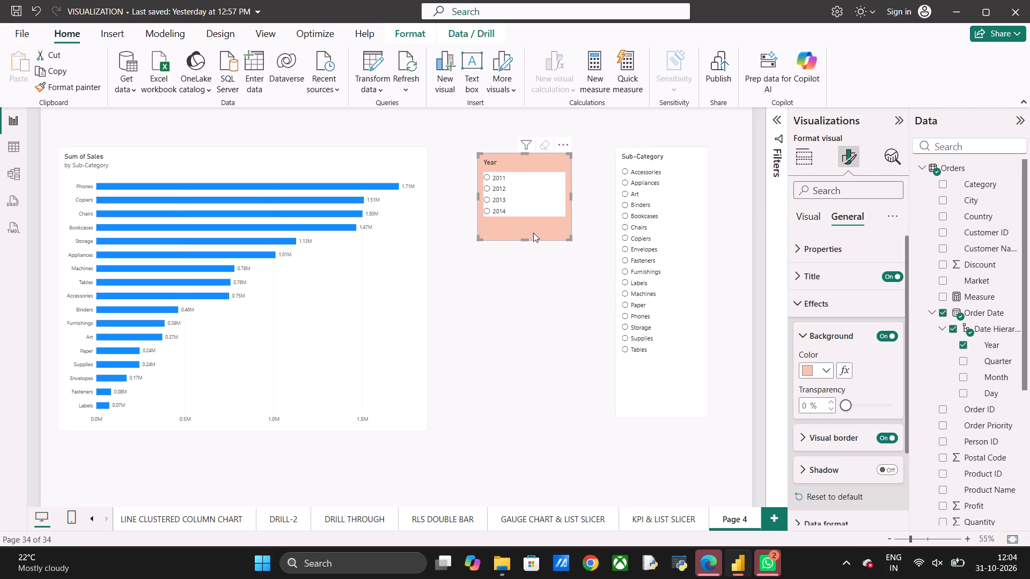
Test the Year slicer by filtering the bar chart to 2012 and clearing the selection again.
click(486, 188)
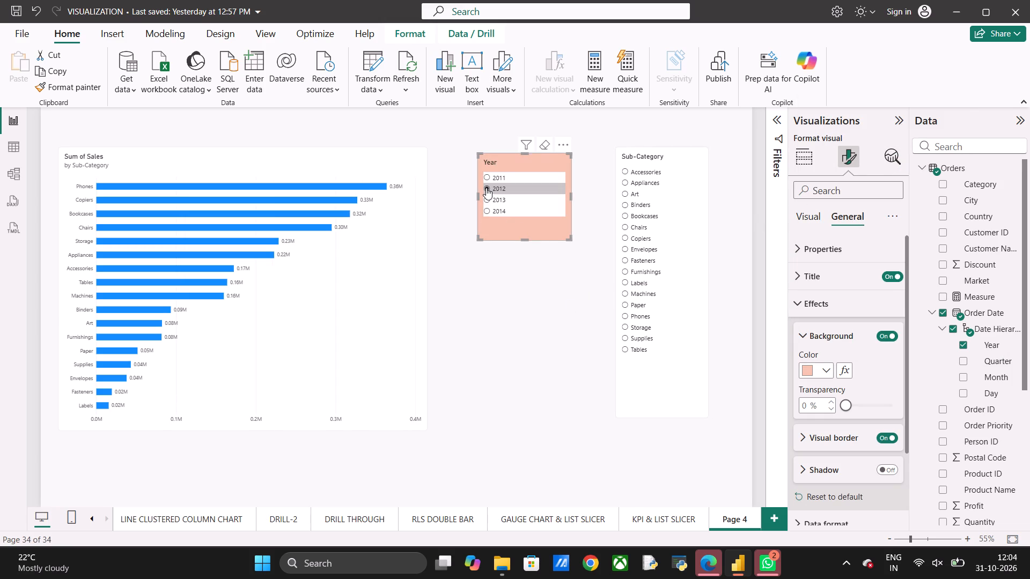
click(486, 188)
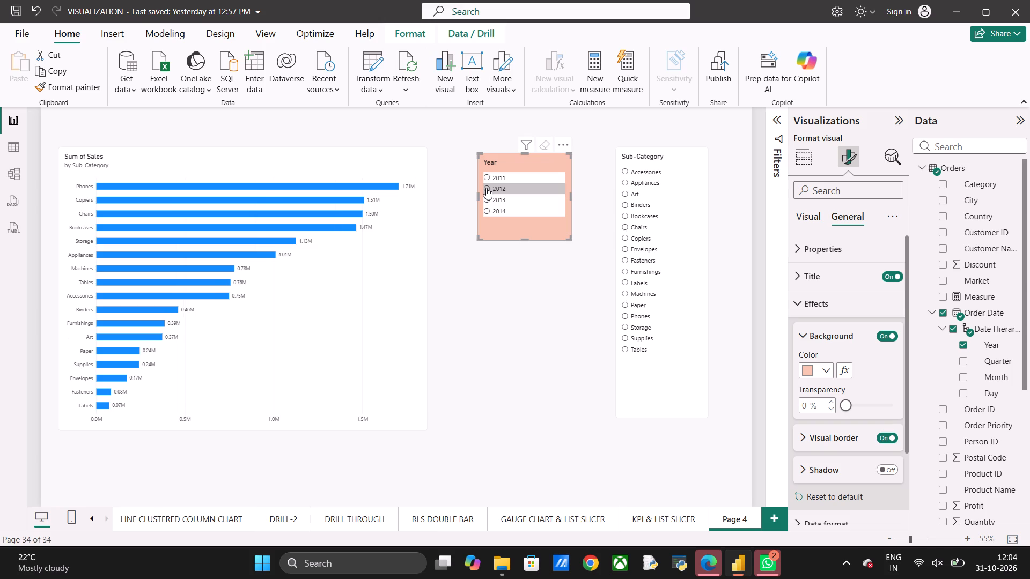
click(486, 188)
click(486, 188)
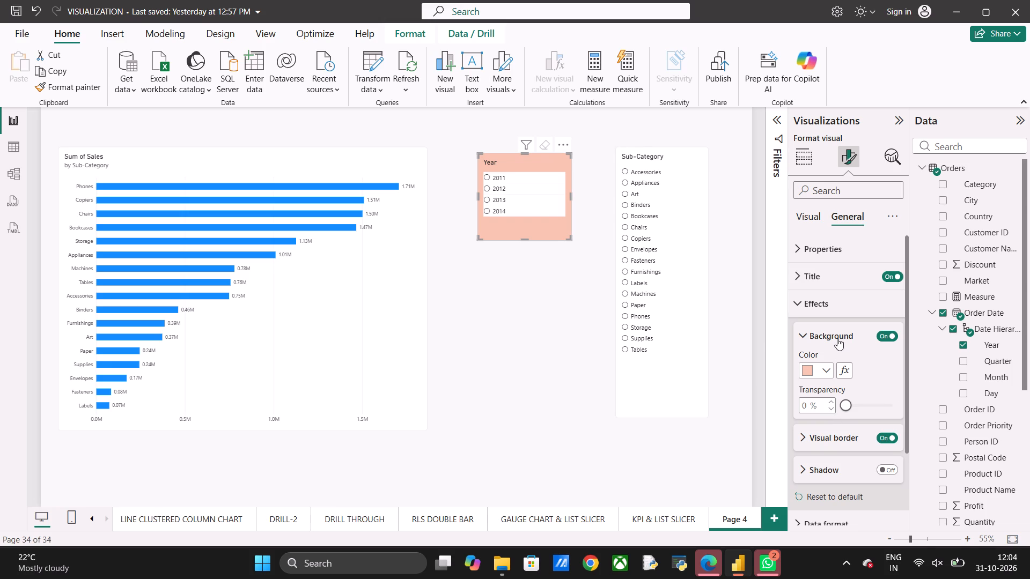
Format the Year slicer's title at size 30 with dark brown #73361c text, an orange #f0a787 background and centred alignment.
click(799, 276)
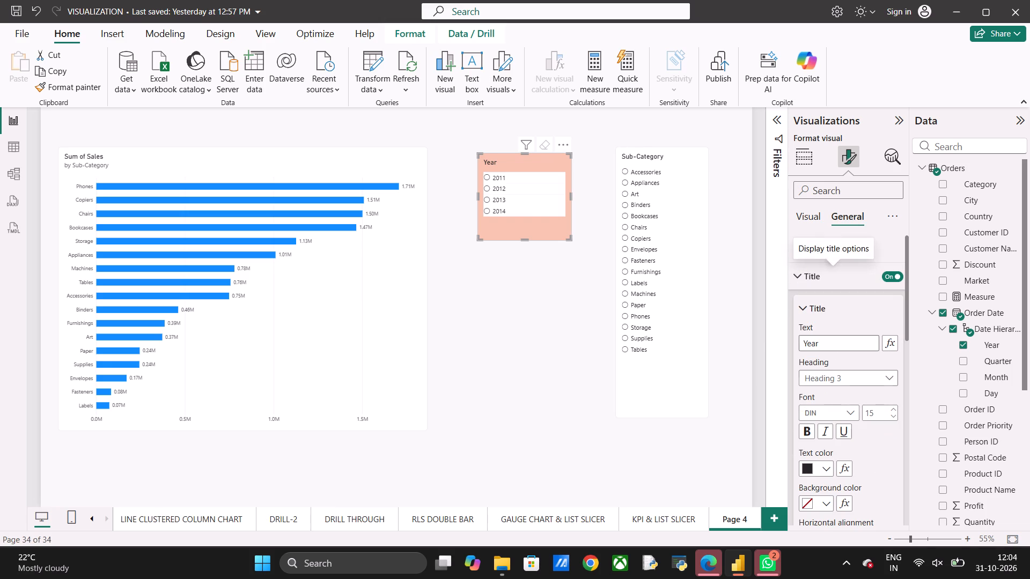
click(873, 412)
text(30)
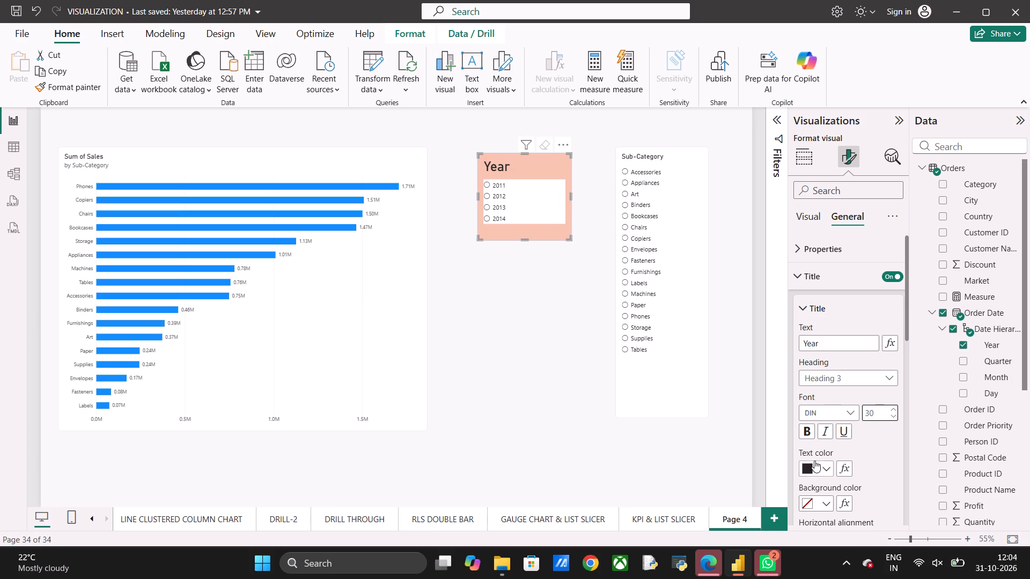
click(826, 469)
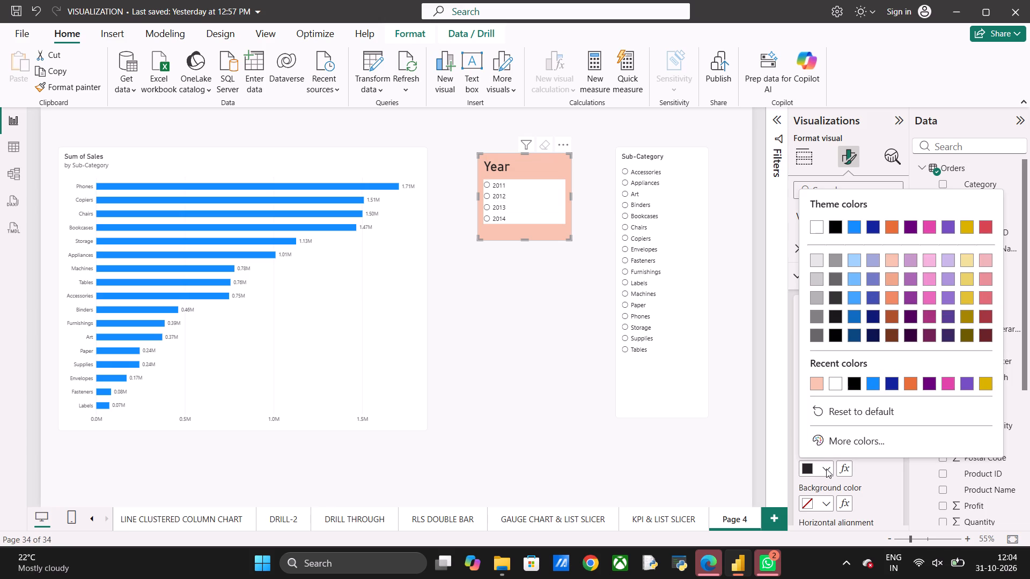
click(891, 334)
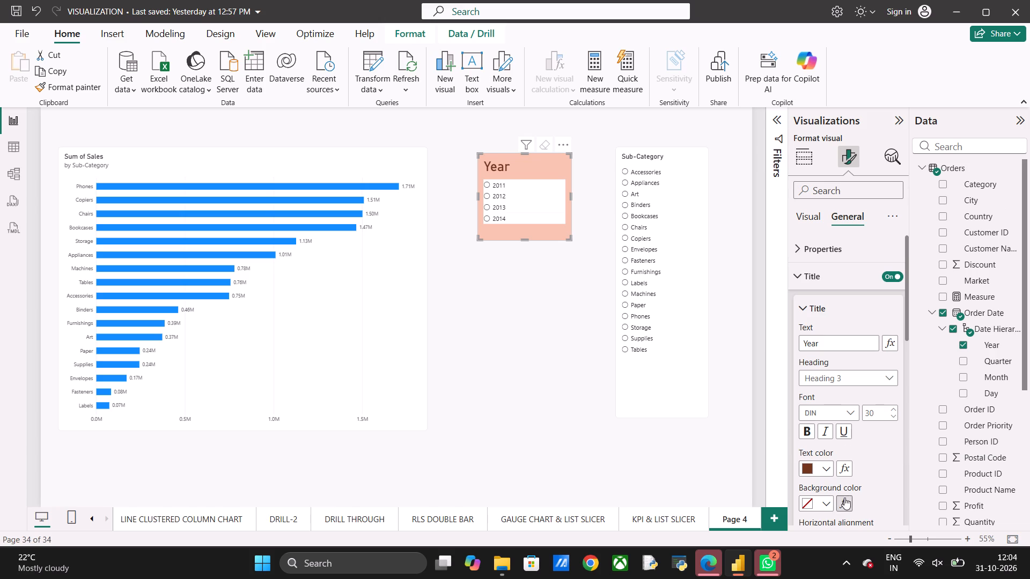
click(828, 501)
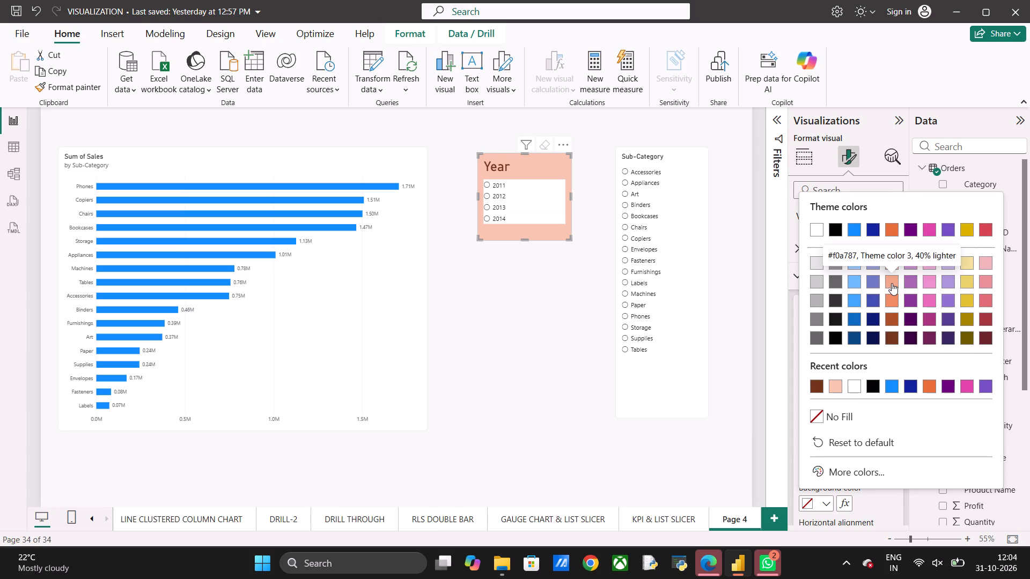
click(892, 283)
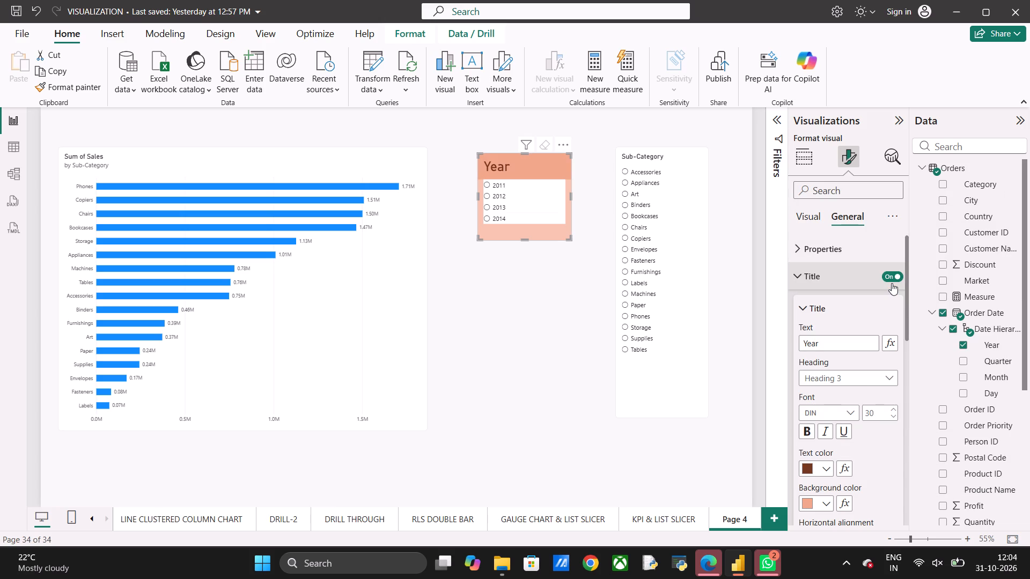
scroll(875, 444, down, 1)
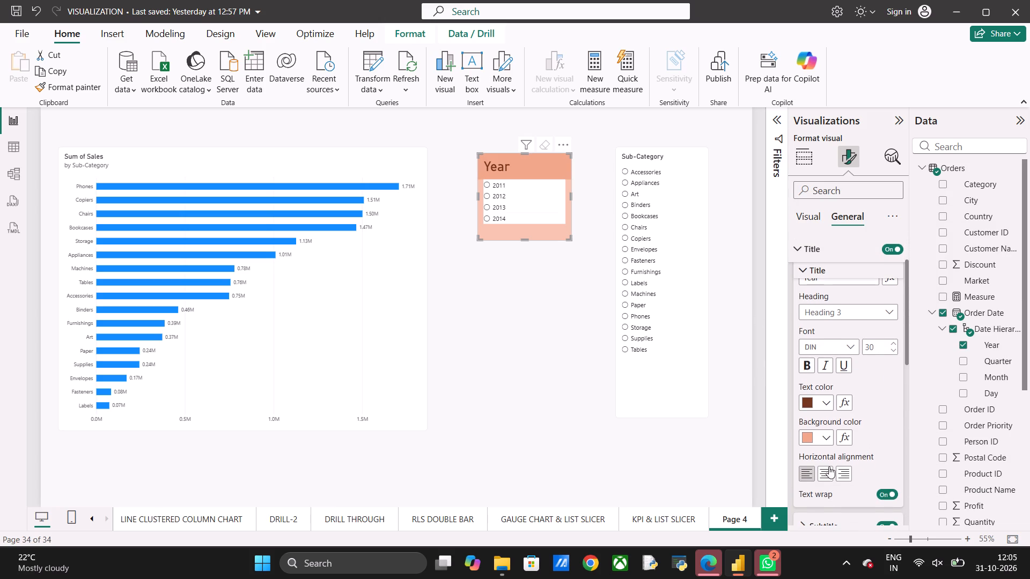
click(827, 471)
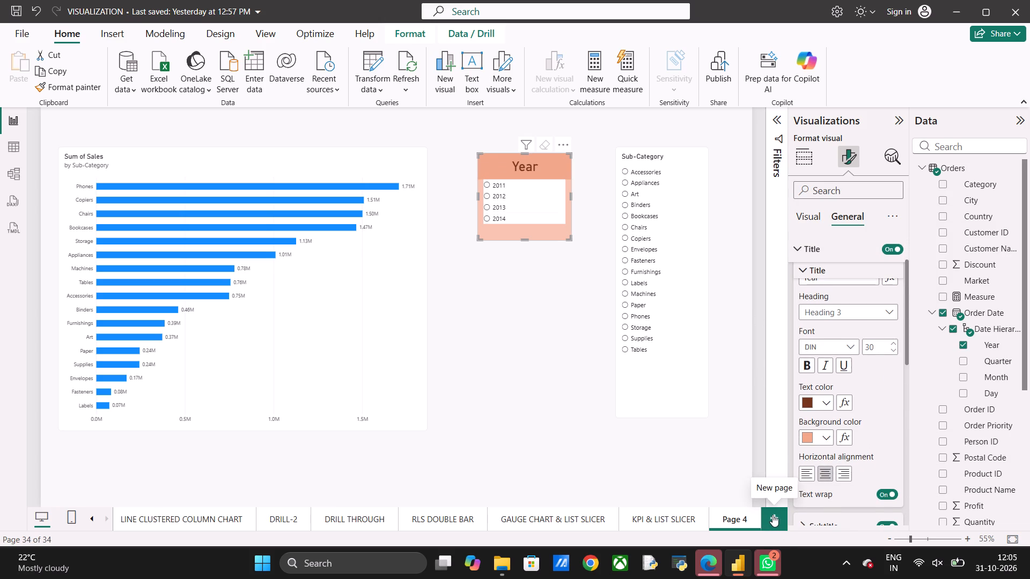
Add a new blank page, Page 5, to the report and keep it.
click(773, 515)
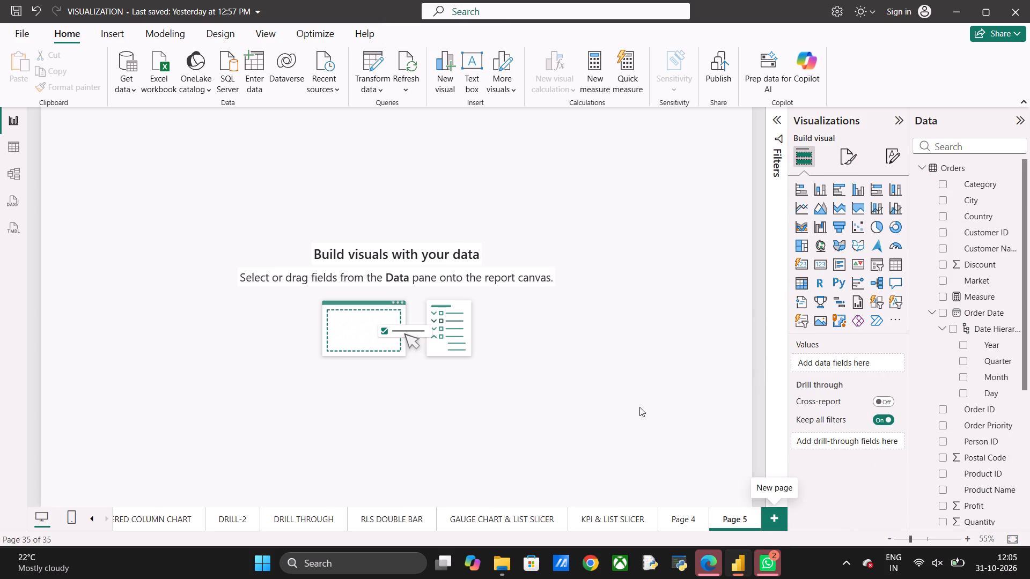
click(560, 296)
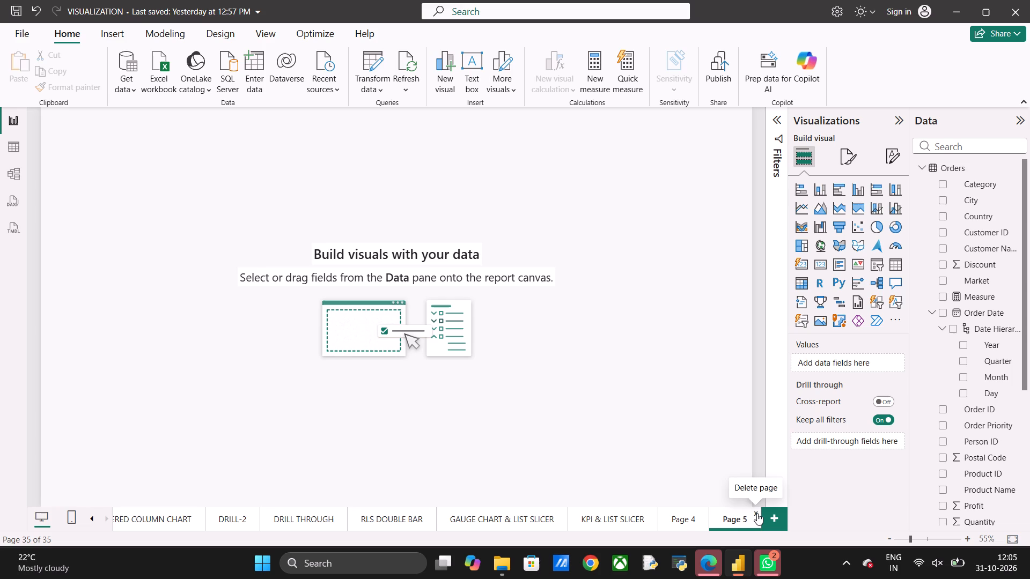
click(757, 513)
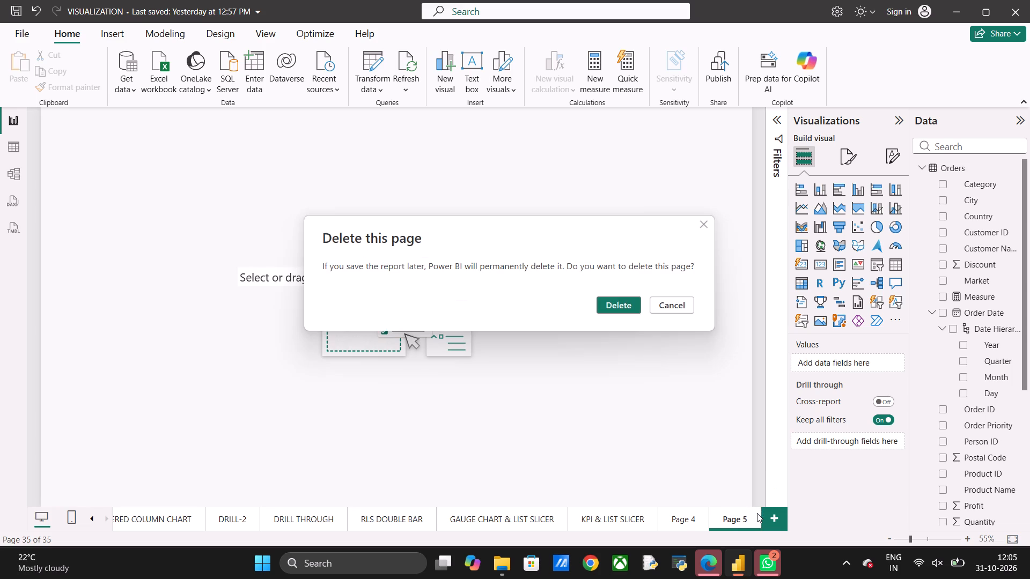
click(685, 305)
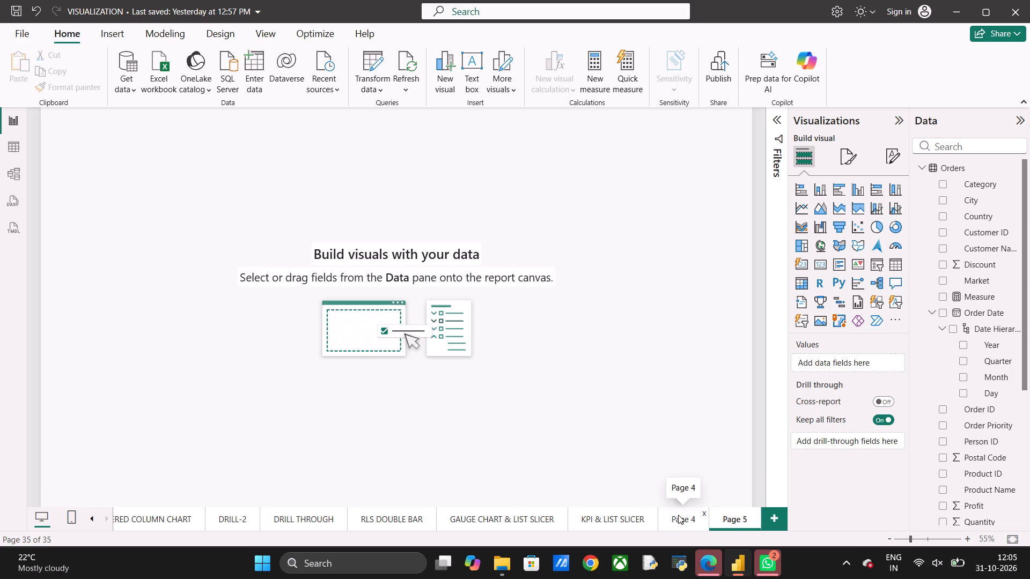
Filter Page 4 to 2013 with the Year slicer and check whether the KPI & LIST SLICER page follows.
click(678, 515)
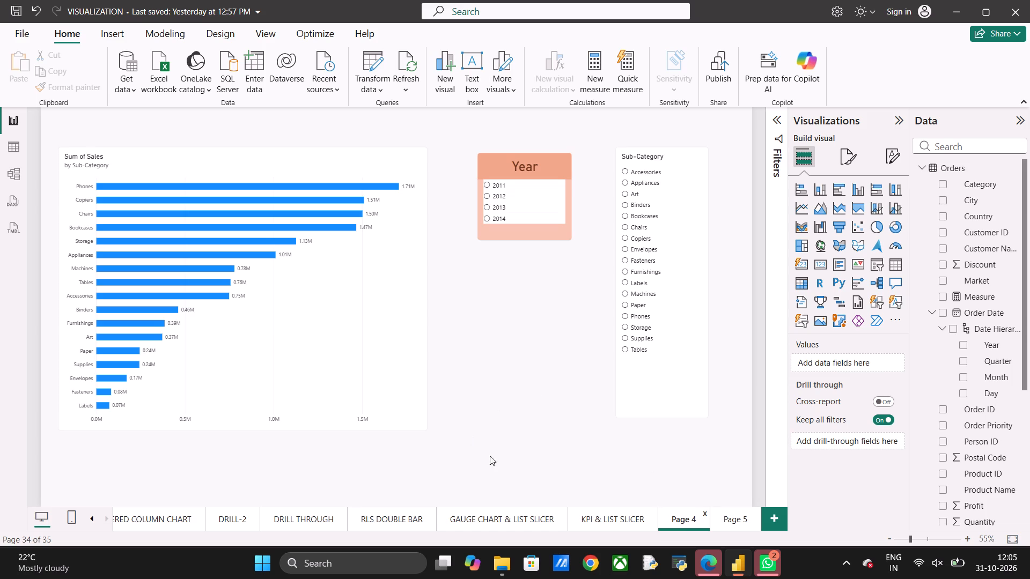
click(487, 206)
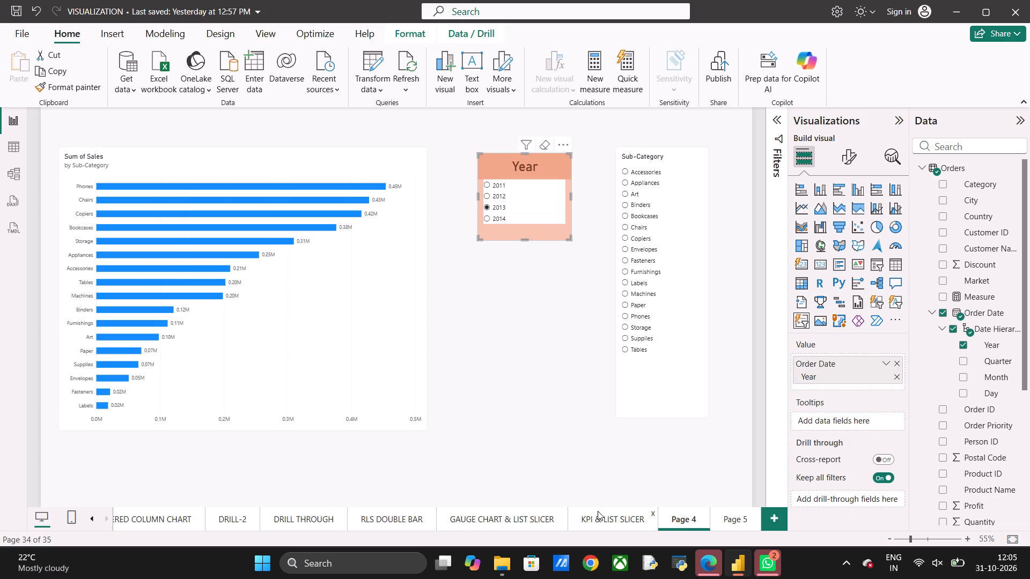
click(608, 522)
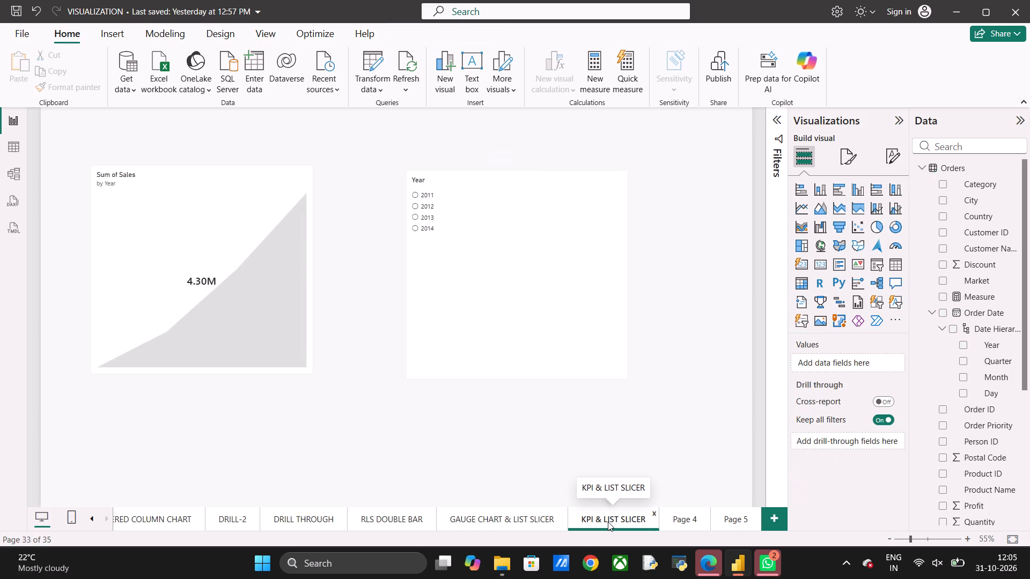
click(674, 516)
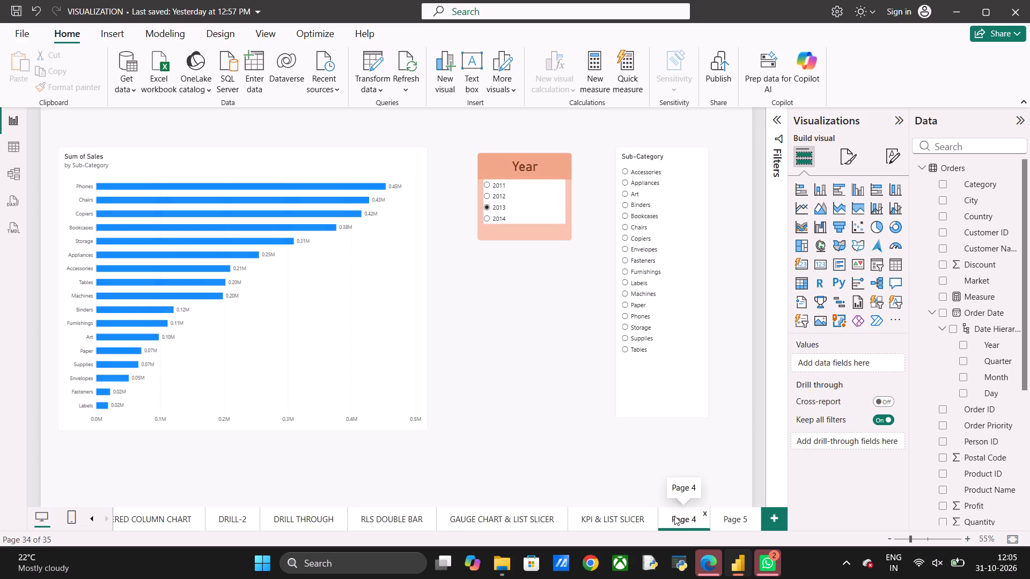
Test the Year slicer with 2012, view its Effects settings, and clear the year selection.
click(488, 195)
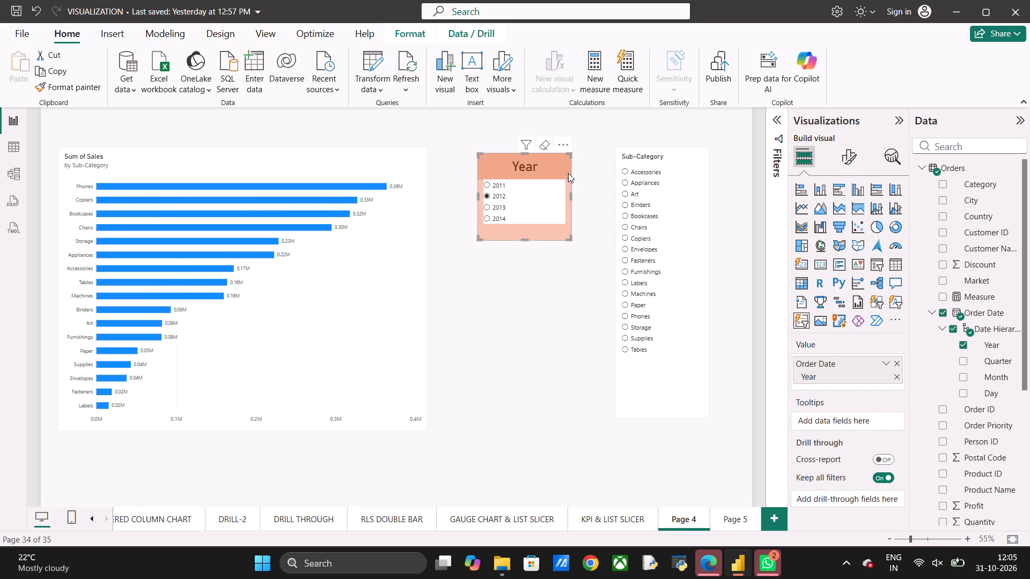
click(844, 156)
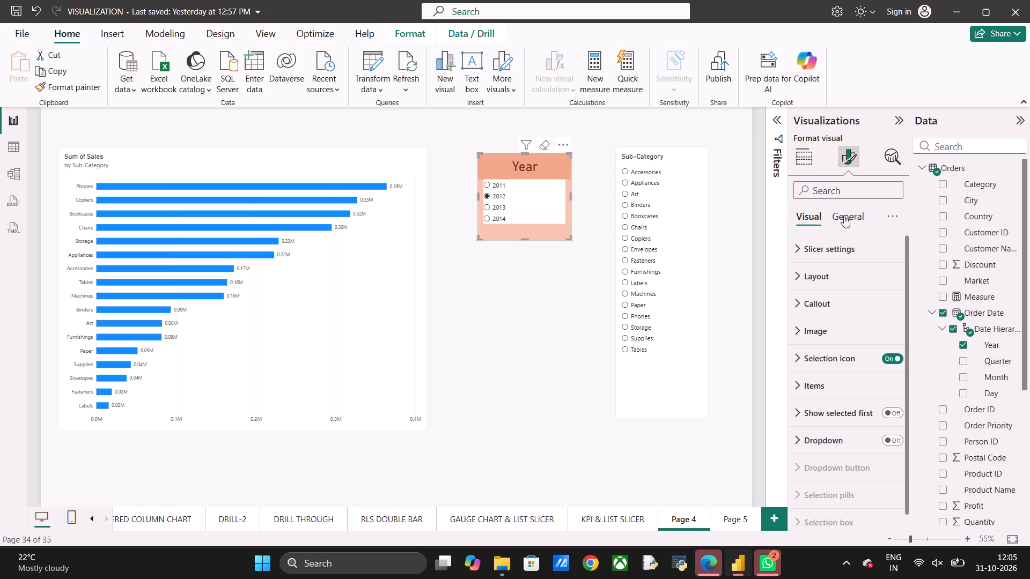
click(845, 218)
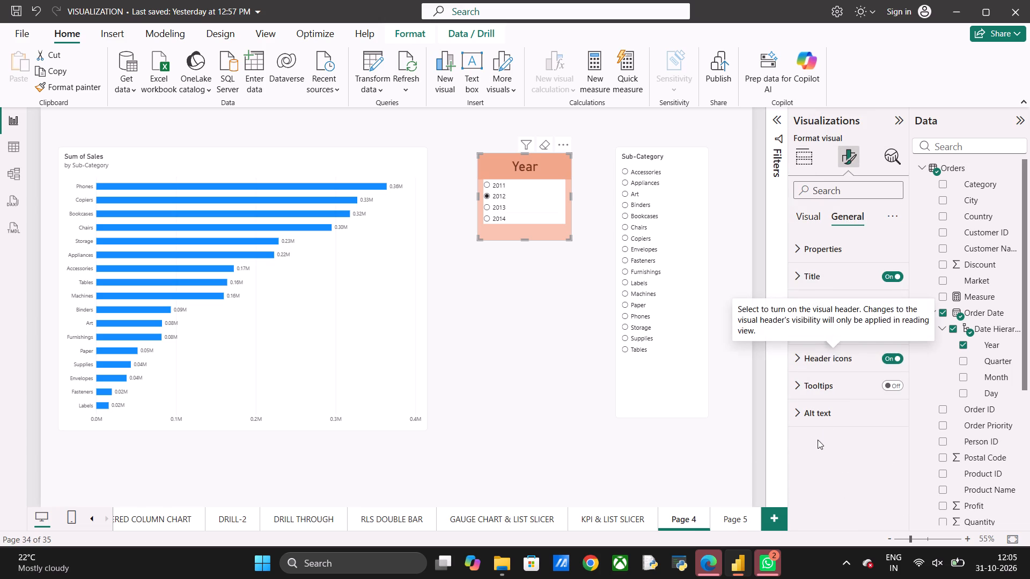
click(799, 301)
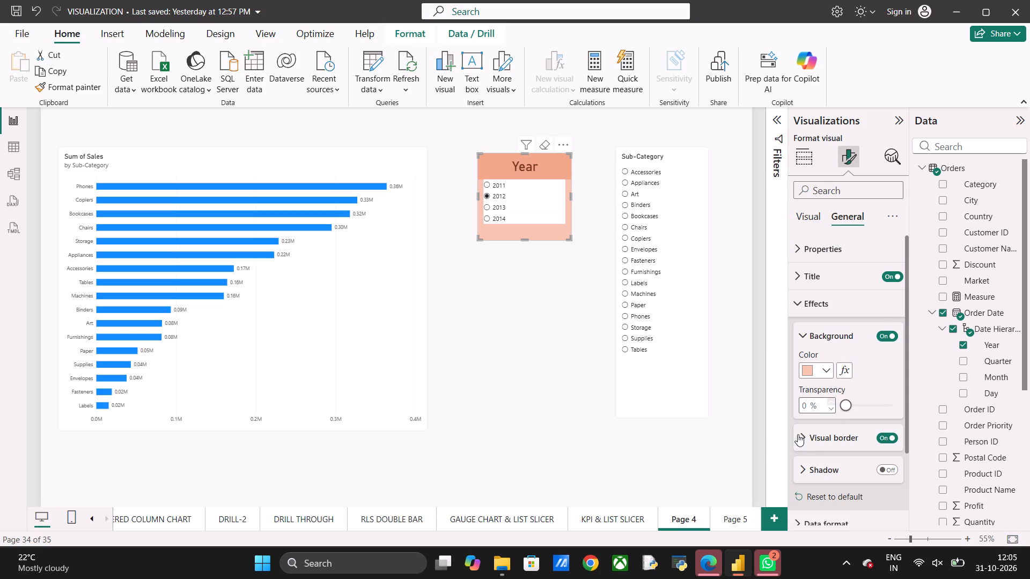
click(799, 302)
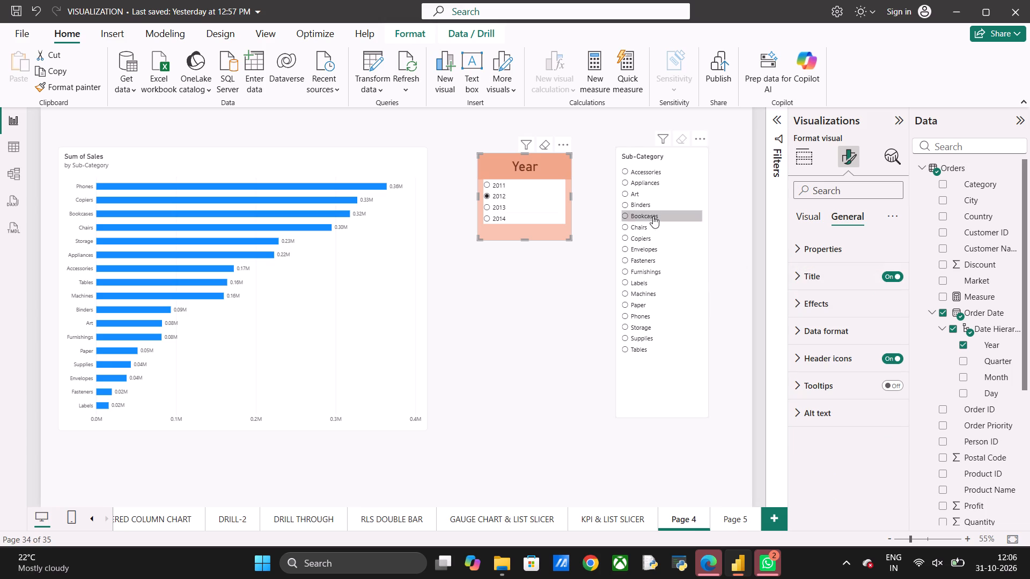
click(500, 195)
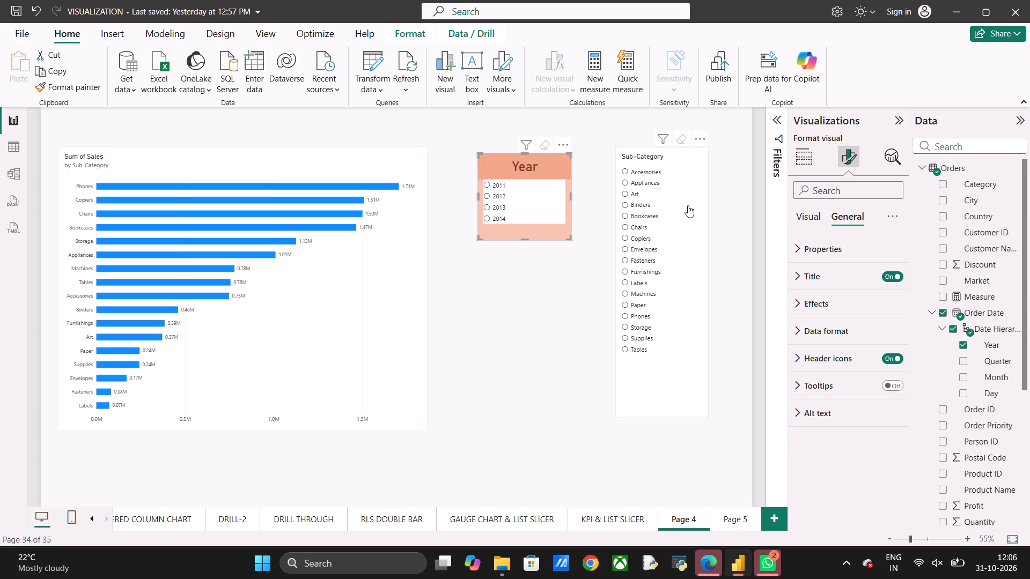
Format the Sub-Category slicer's title as bold size 24, dark brown text, orange background (theme color 3, 40% lighter) and centred.
click(649, 146)
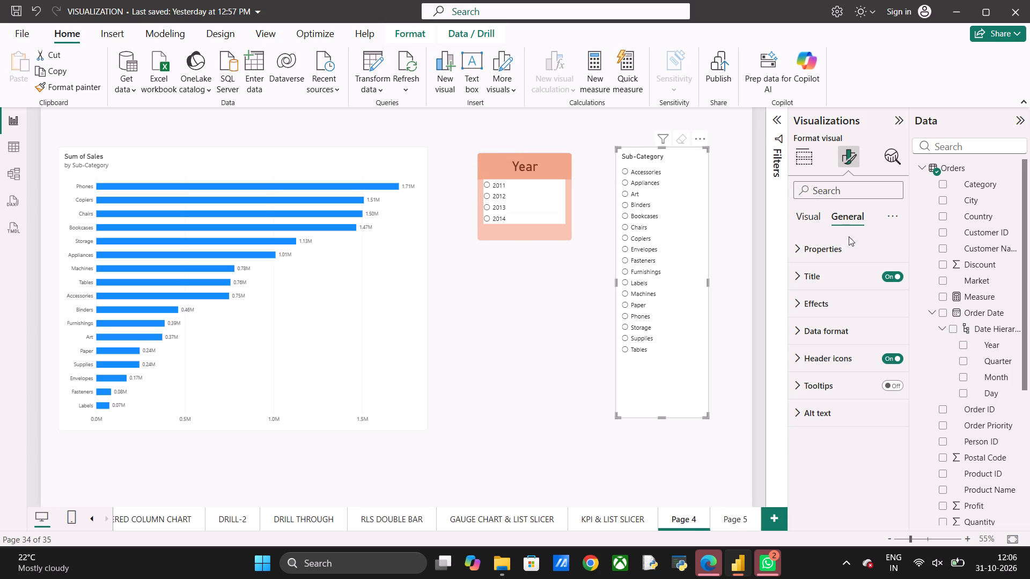
click(816, 277)
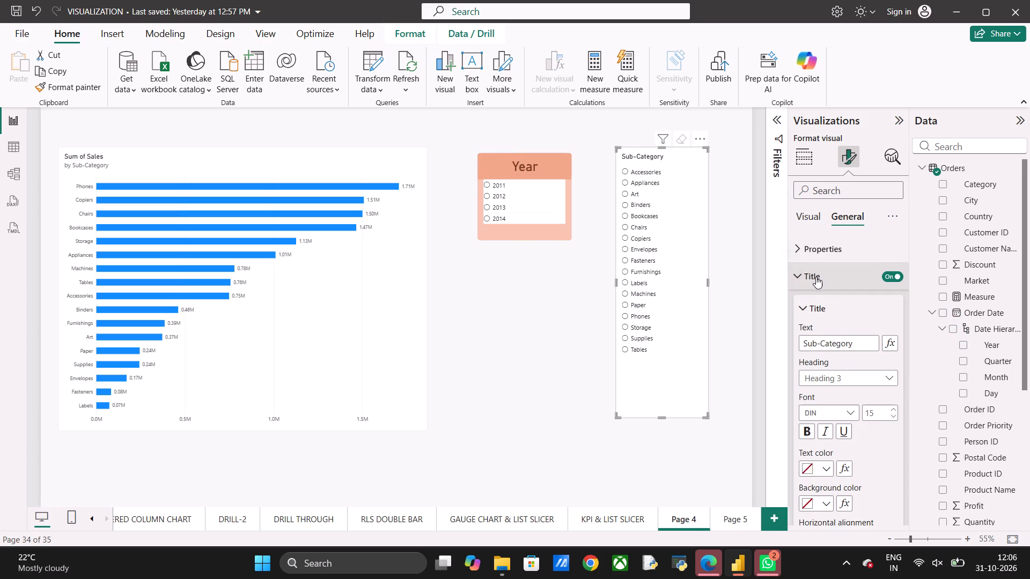
click(877, 408)
text(24)
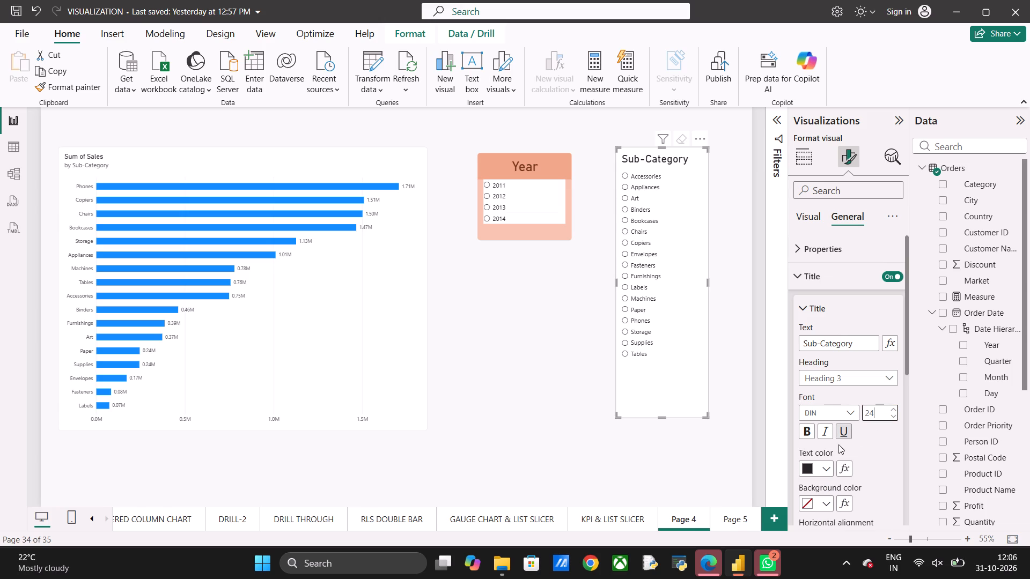
click(810, 427)
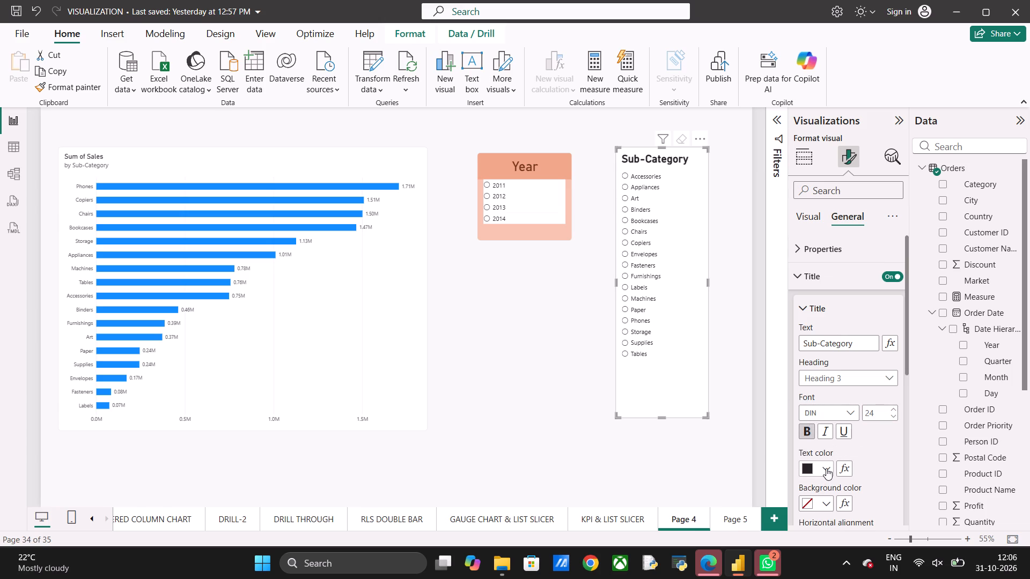
click(826, 468)
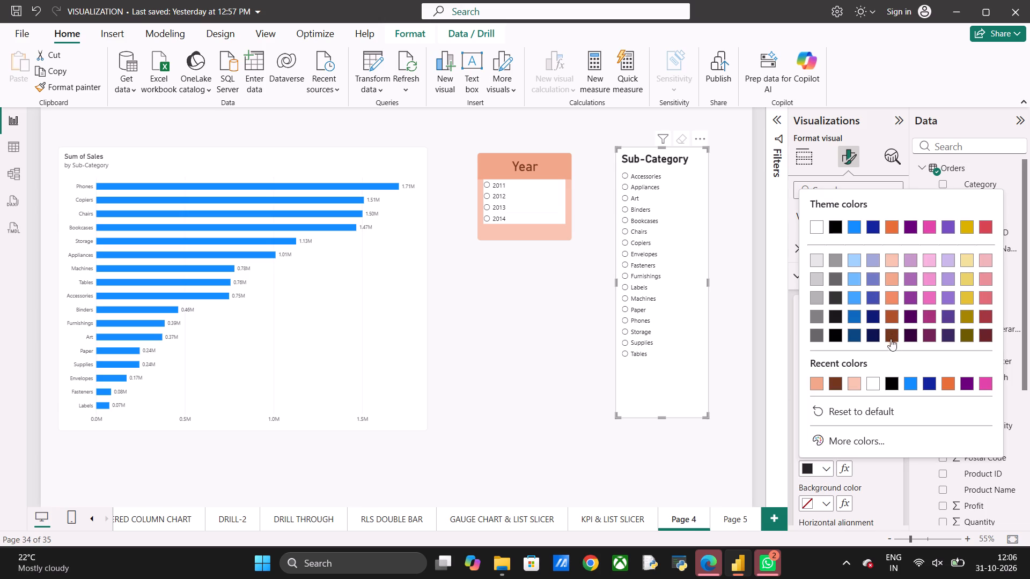
click(891, 330)
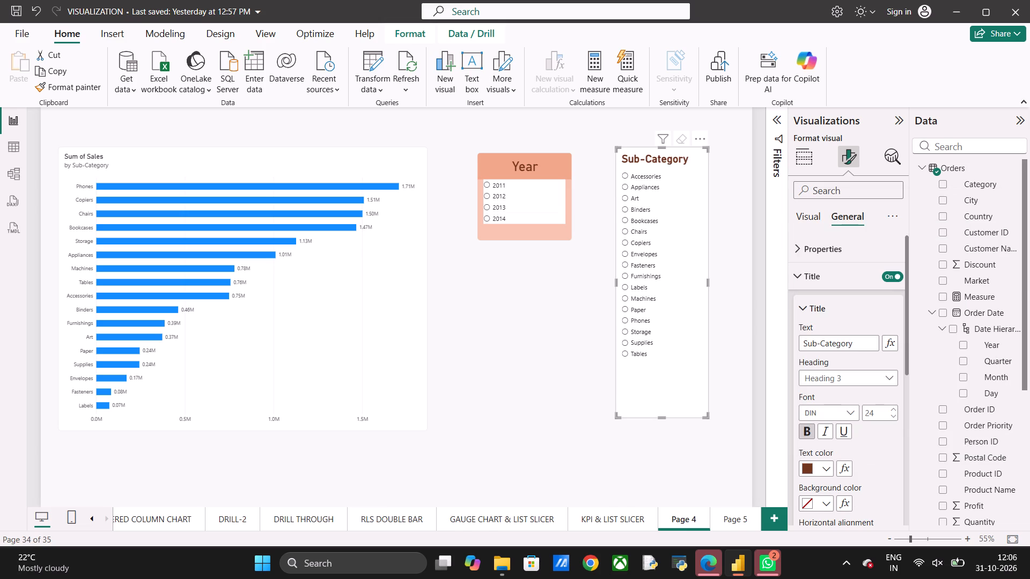
click(826, 503)
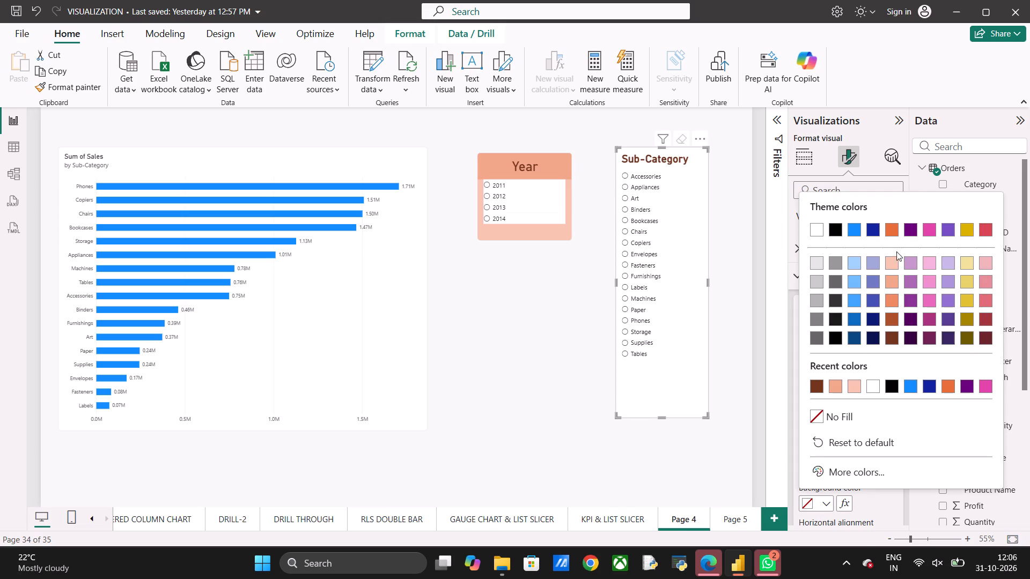
click(894, 283)
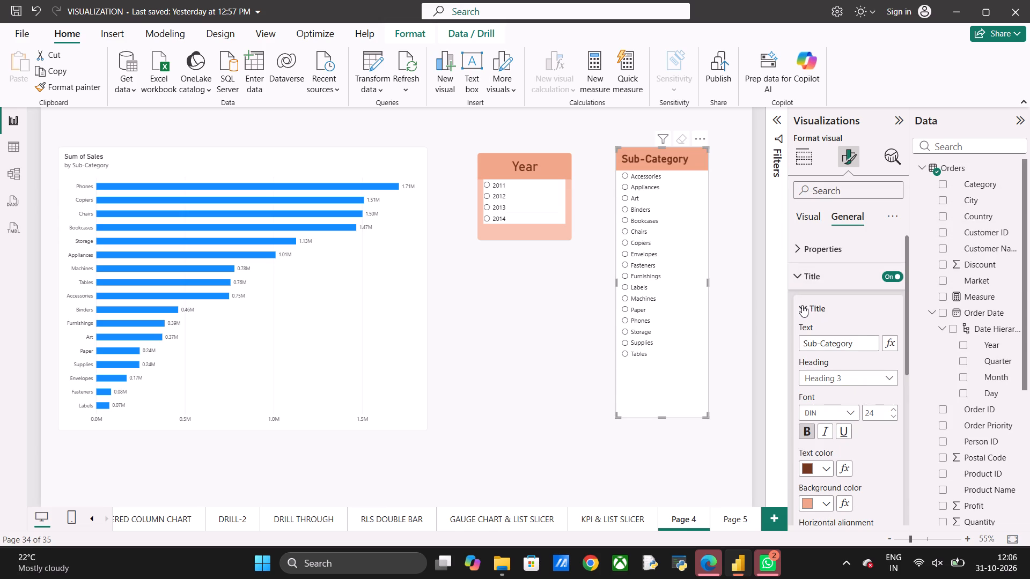
scroll(833, 413, down, 1)
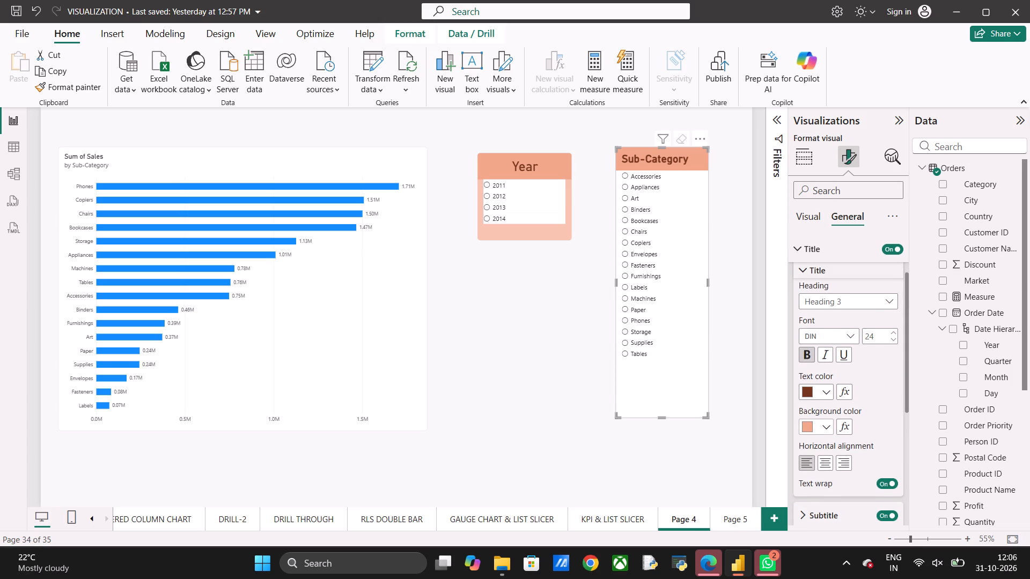
click(827, 461)
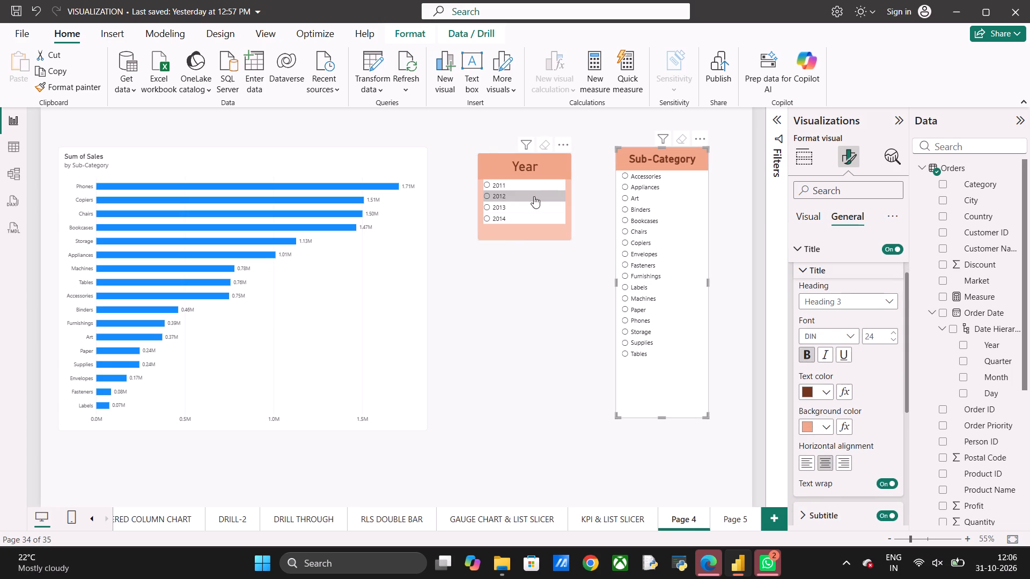
Add the Page 4 Year slicer to all report pages and sync it with them using Sync slicers.
click(490, 166)
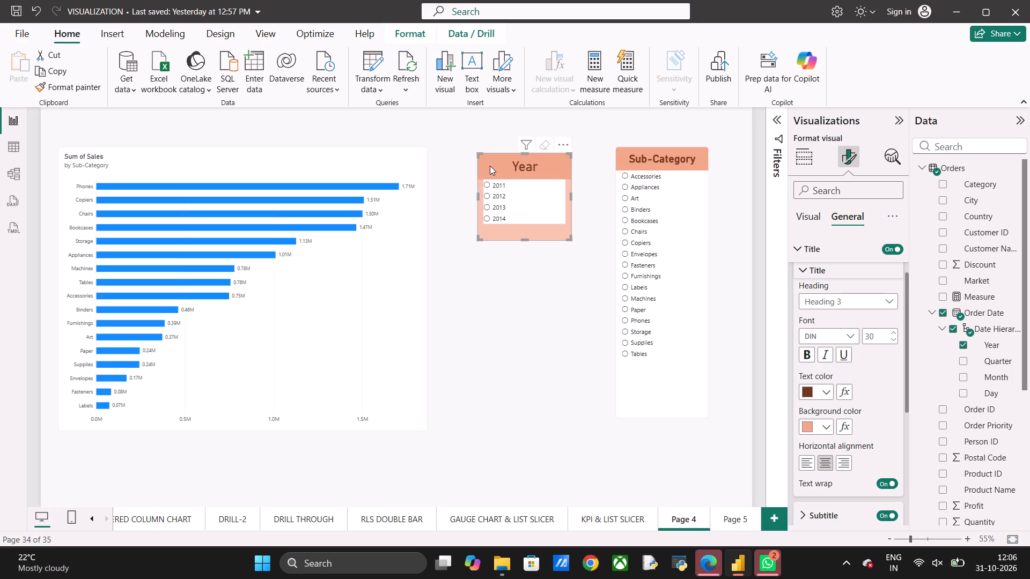
click(170, 32)
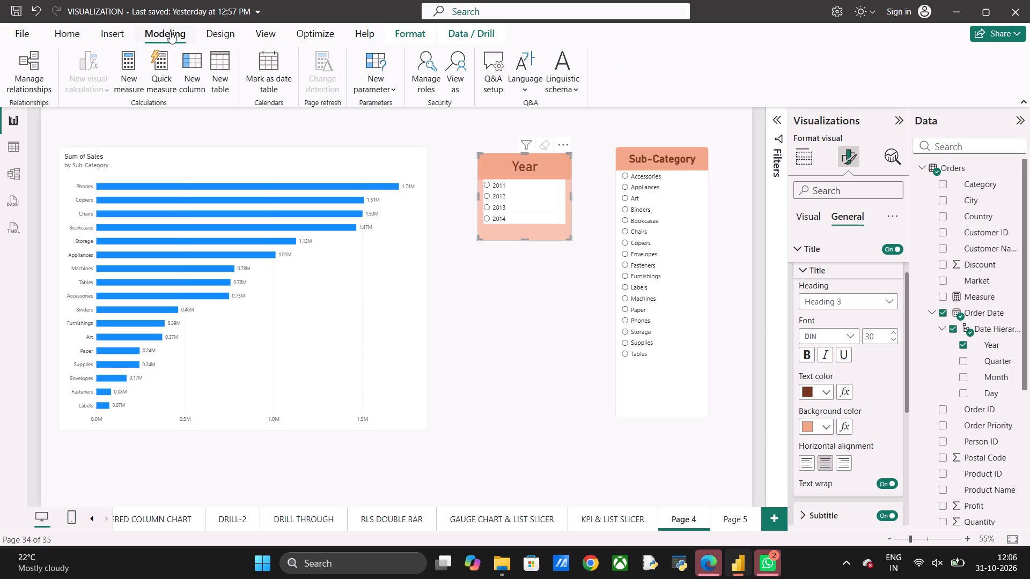
click(257, 34)
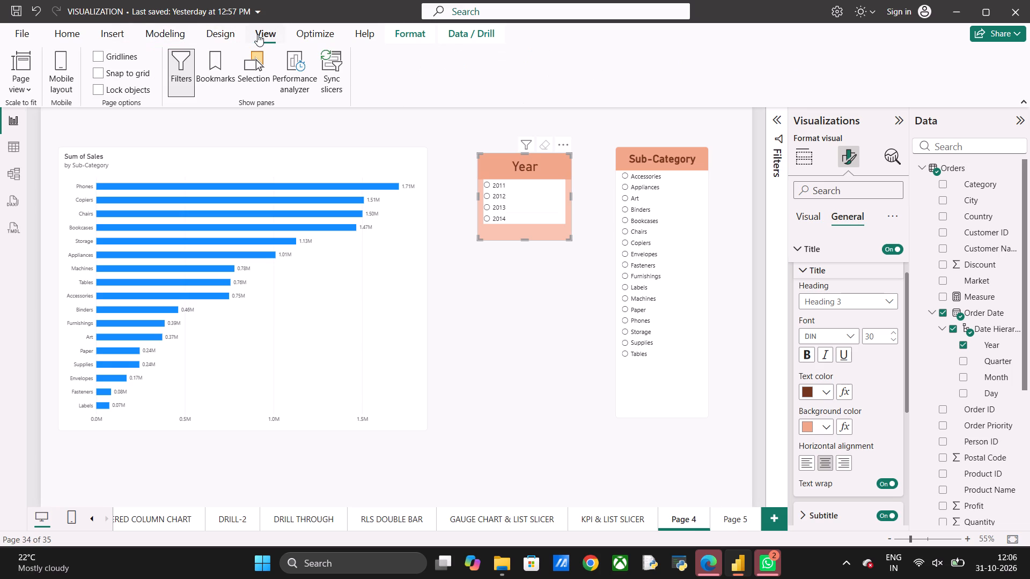
click(330, 66)
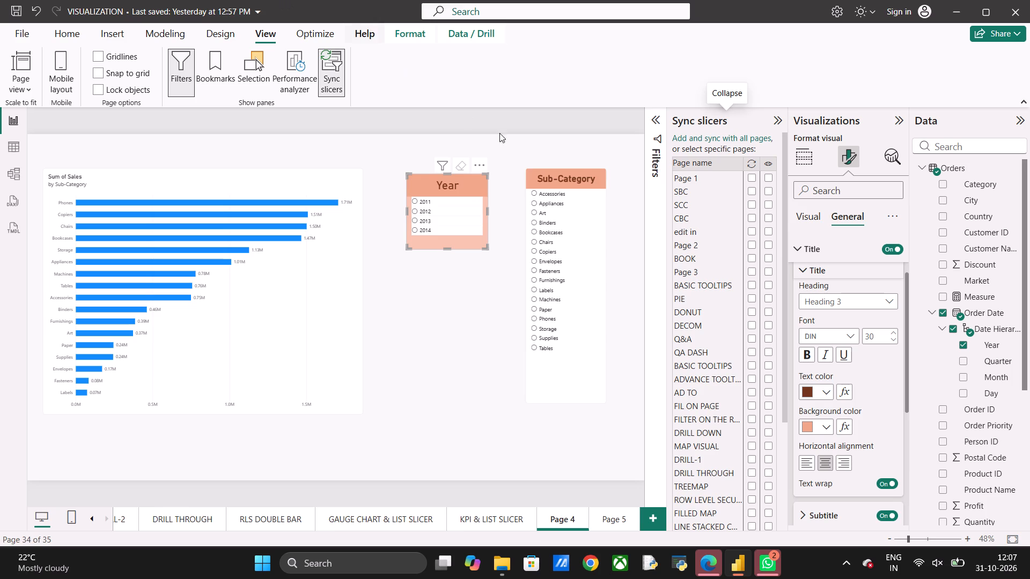
click(713, 138)
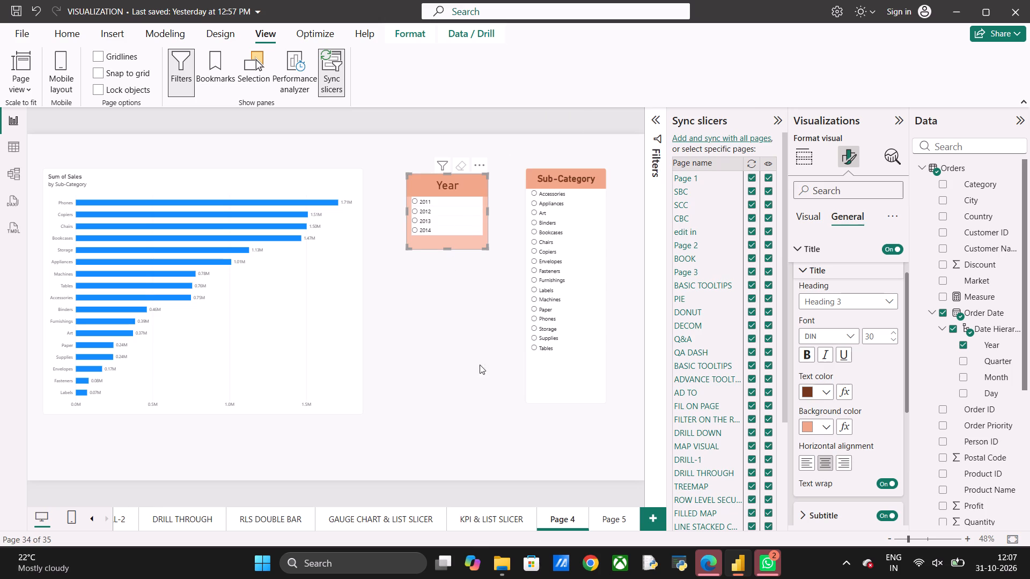
Check the KPI & LIST SLICER, GAUGE CHART & LIST SLICER and RLS DOUBLE BAR pages for the synced Year slicer, and return to Page 4.
click(486, 516)
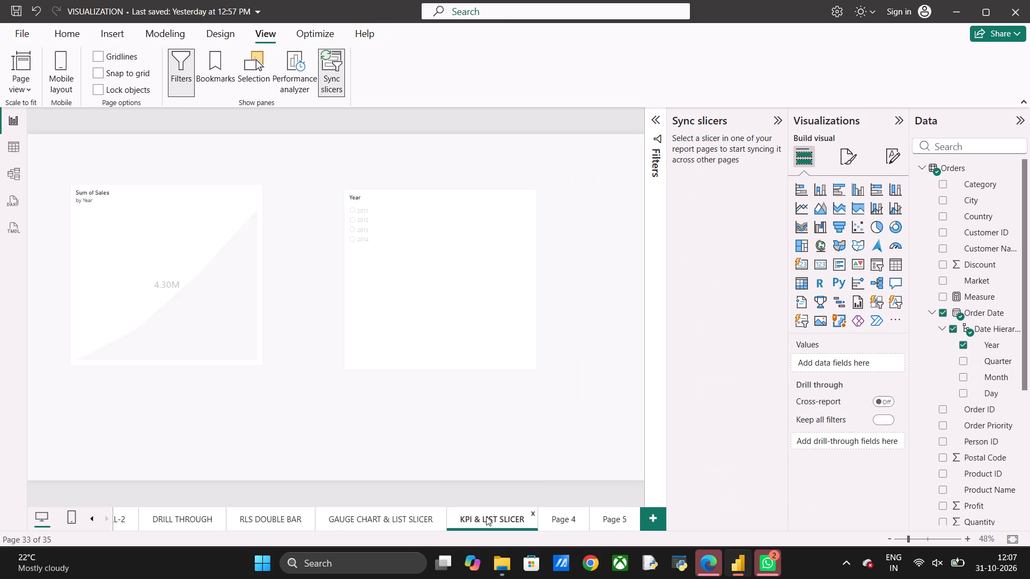
click(406, 515)
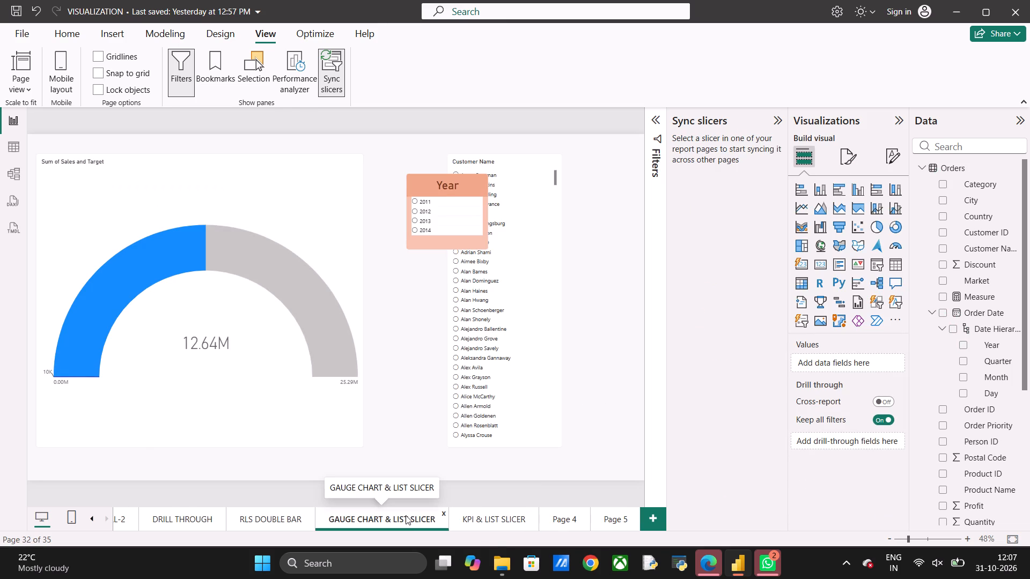
click(501, 521)
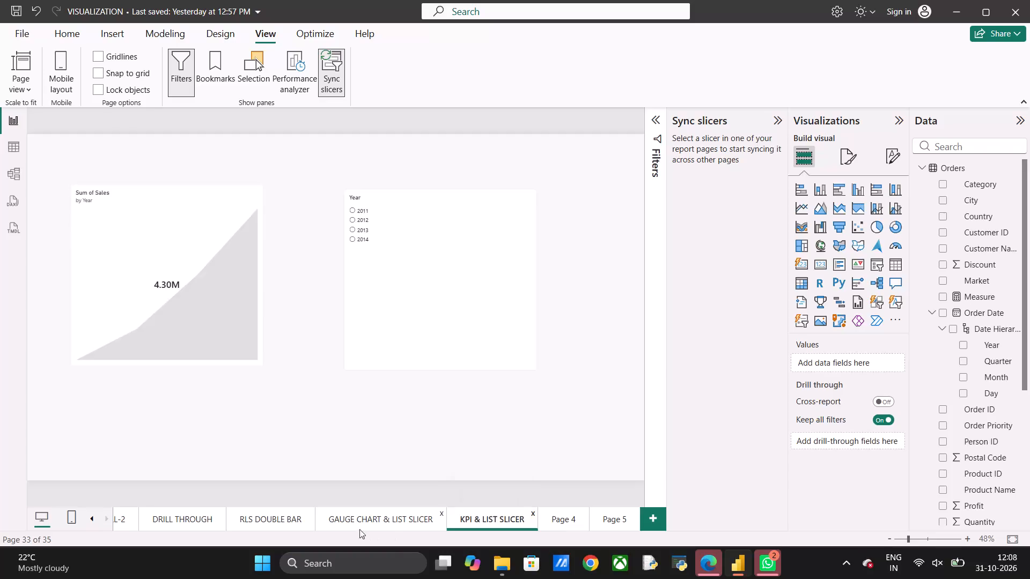
click(281, 517)
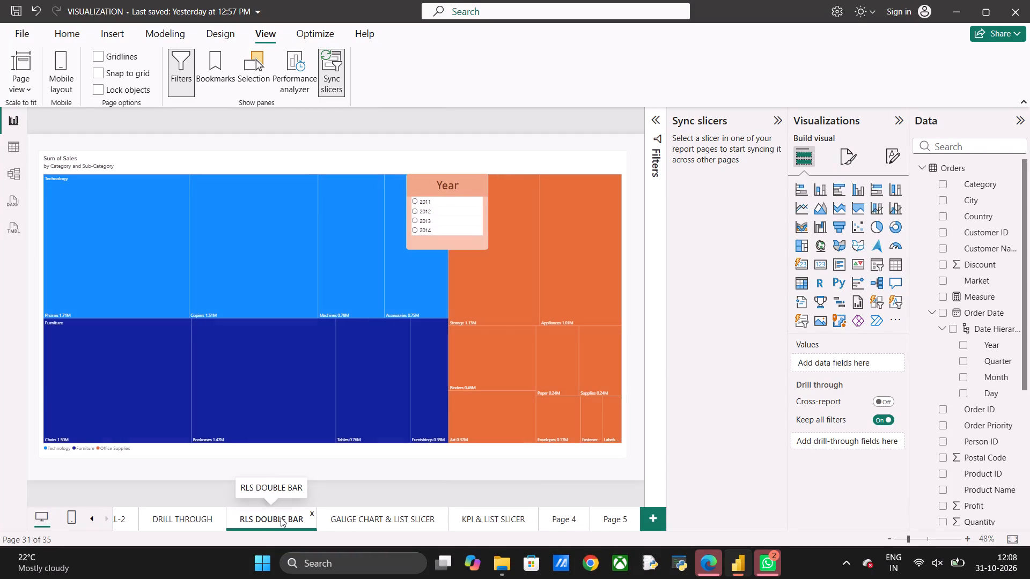
click(402, 523)
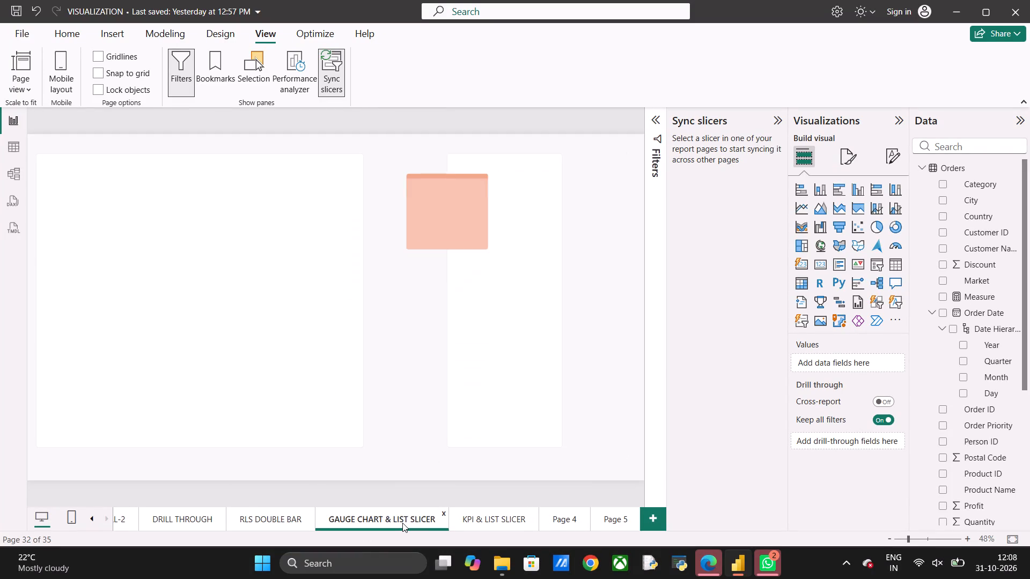
click(506, 526)
click(557, 515)
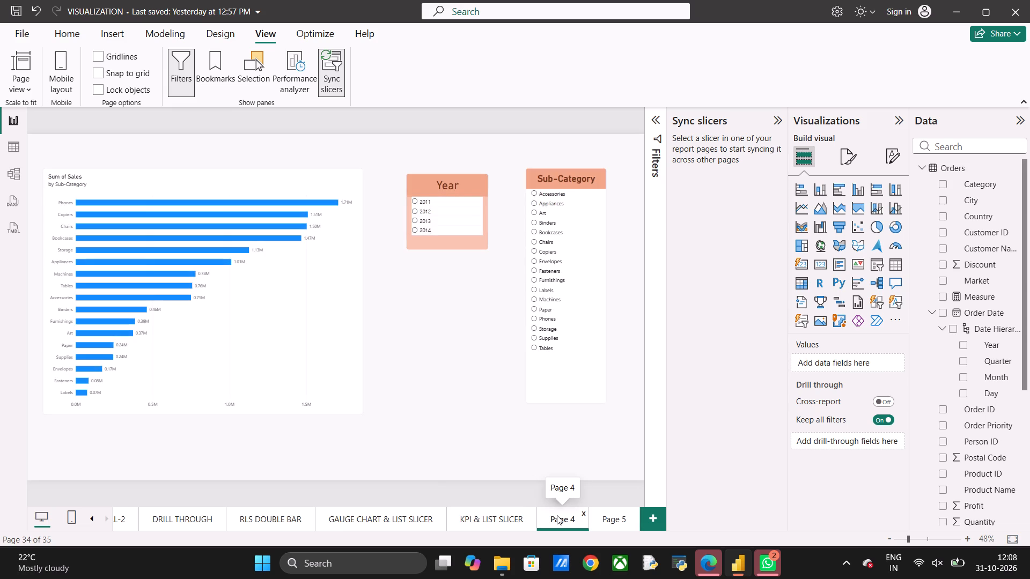
Test the synced Year slicer with 2012 on Page 4, RLS DOUBLE BAR and DRILL THROUGH, and toggle 2012 again back on Page 4.
click(413, 211)
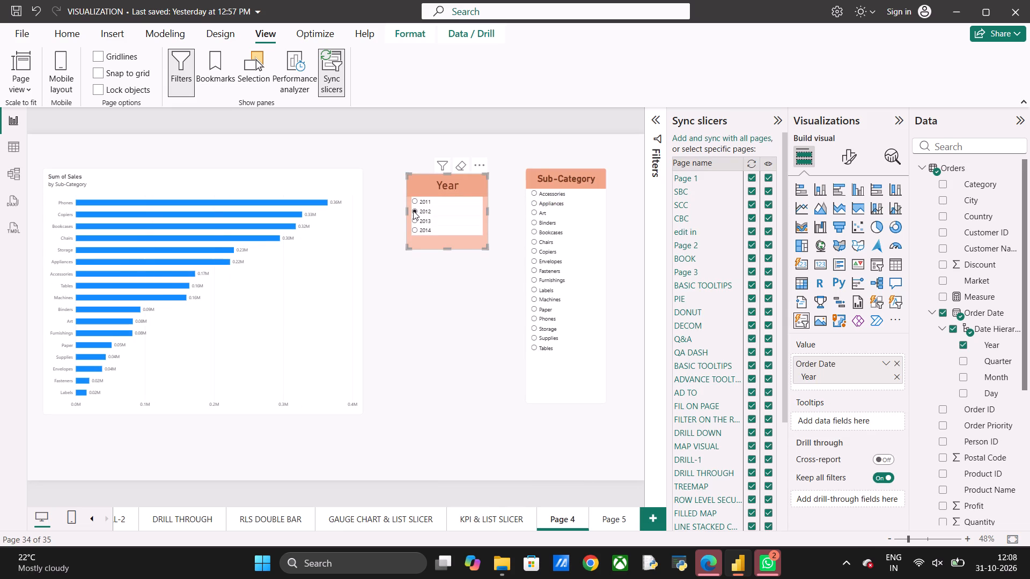
click(274, 520)
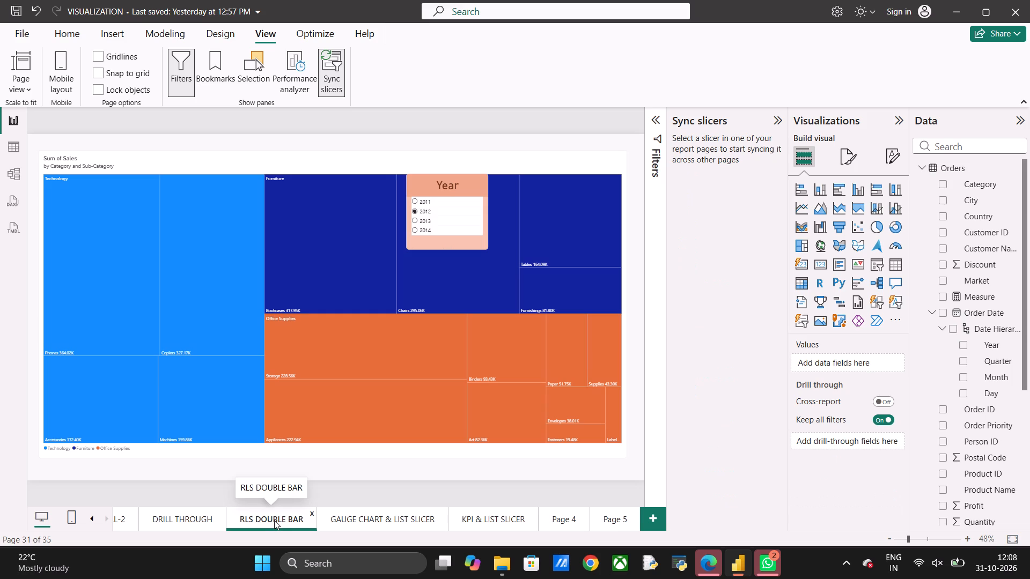
click(192, 520)
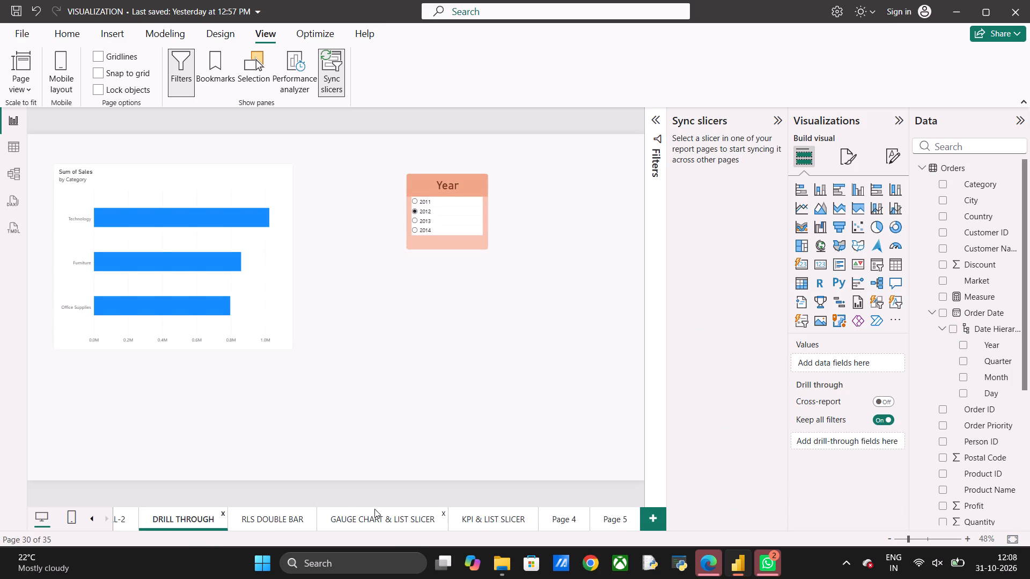
click(415, 211)
click(415, 211)
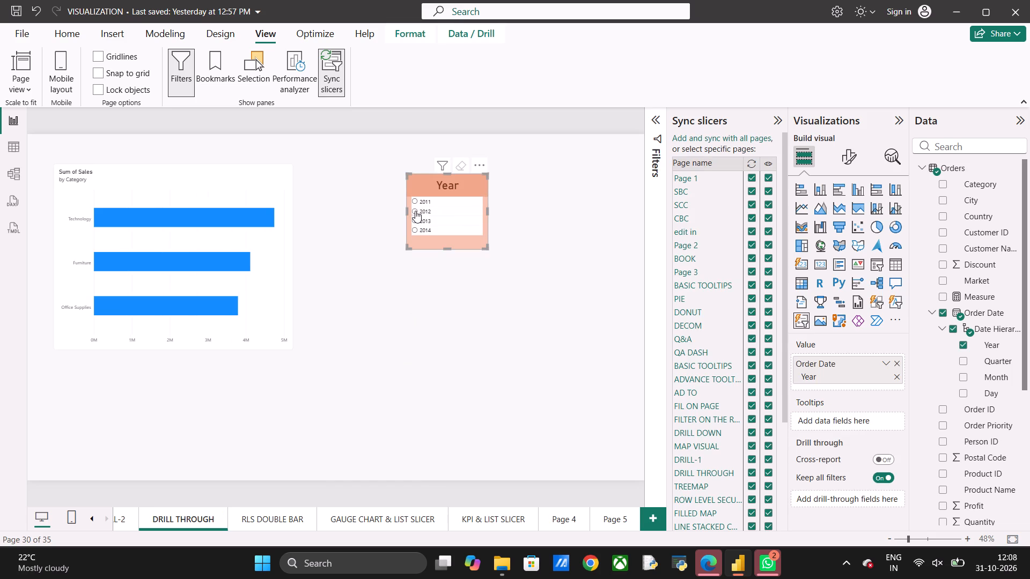
click(565, 521)
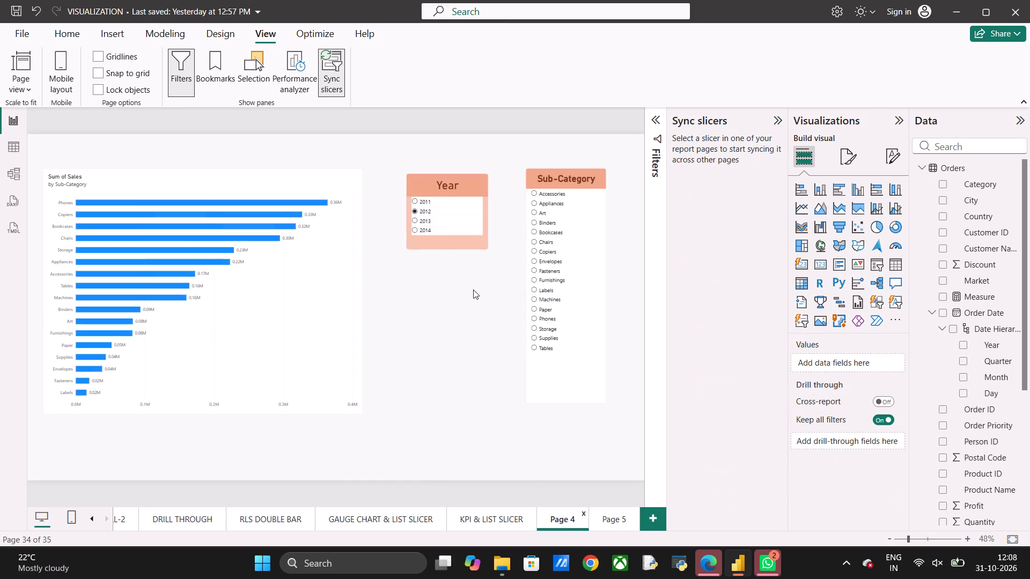
click(414, 211)
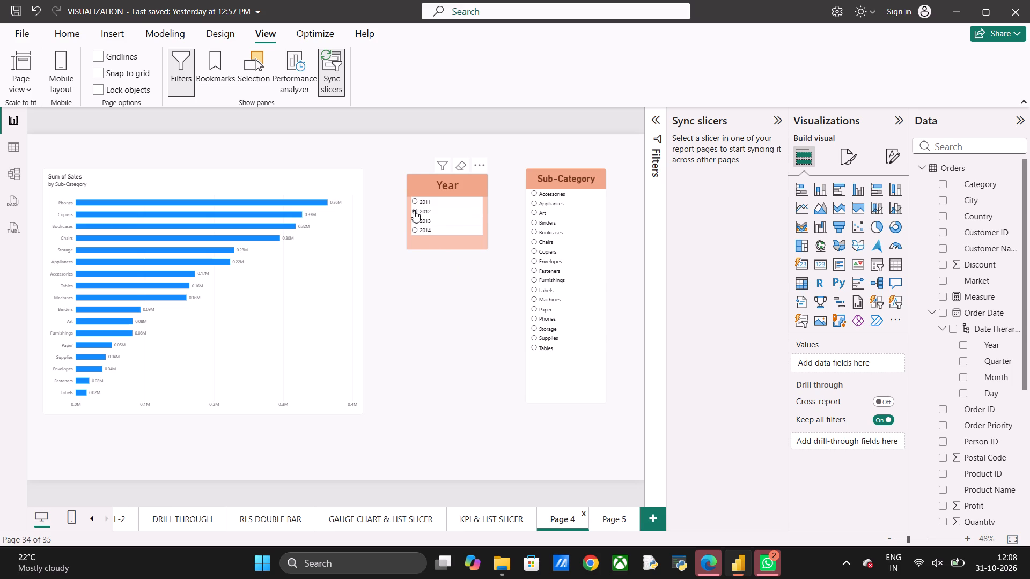
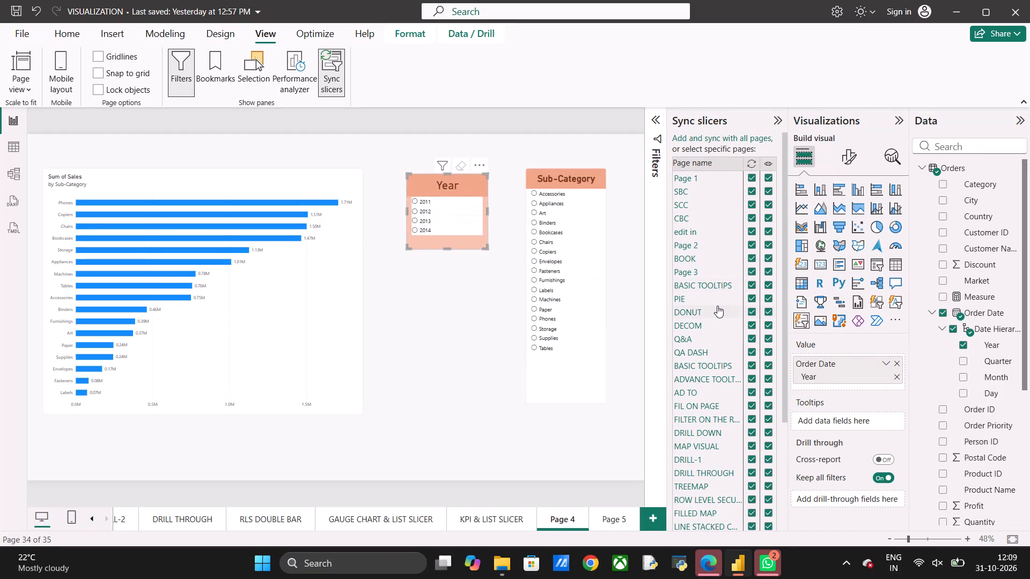
Turn off syncing of the Year slicer for the KPI & LIST SLICER page, leaving its visibility enabled.
scroll(718, 283, down, 4)
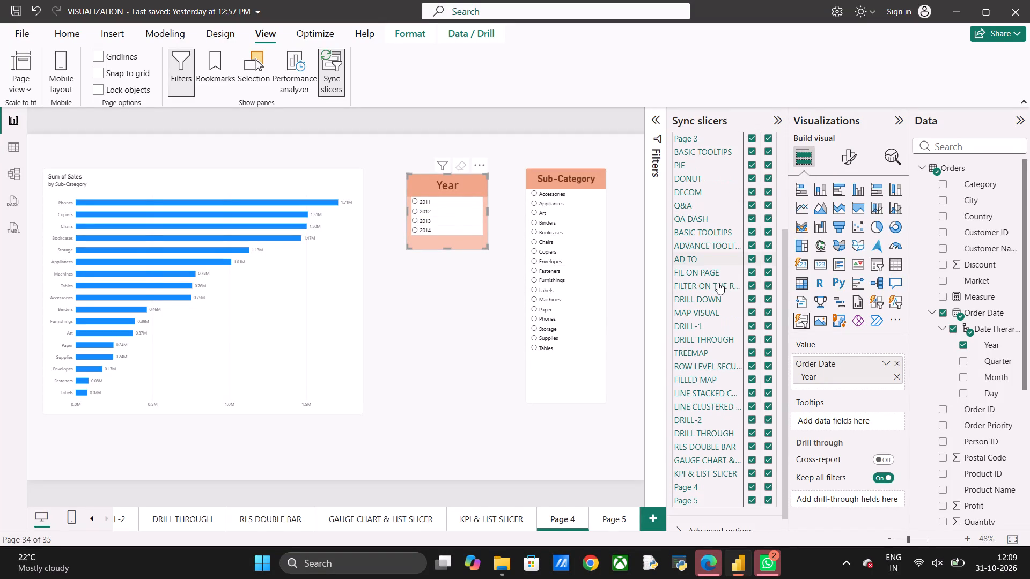
scroll(718, 283, down, 1)
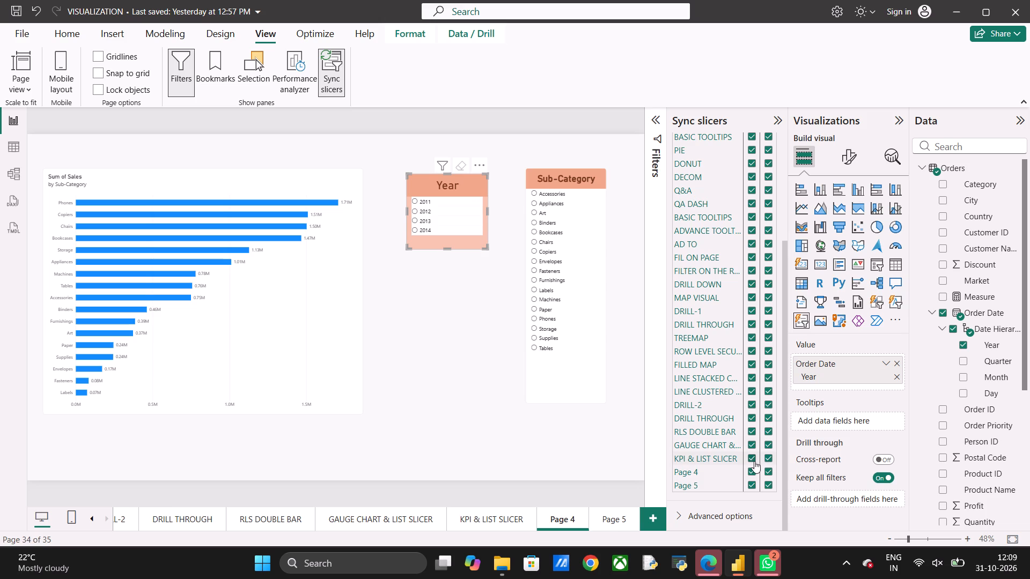
click(752, 455)
Compare the Year slicer on the KPI & LIST SLICER, GAUGE CHART & LIST SLICER and RLS DOUBLE BAR pages, returning to Page 4.
click(487, 521)
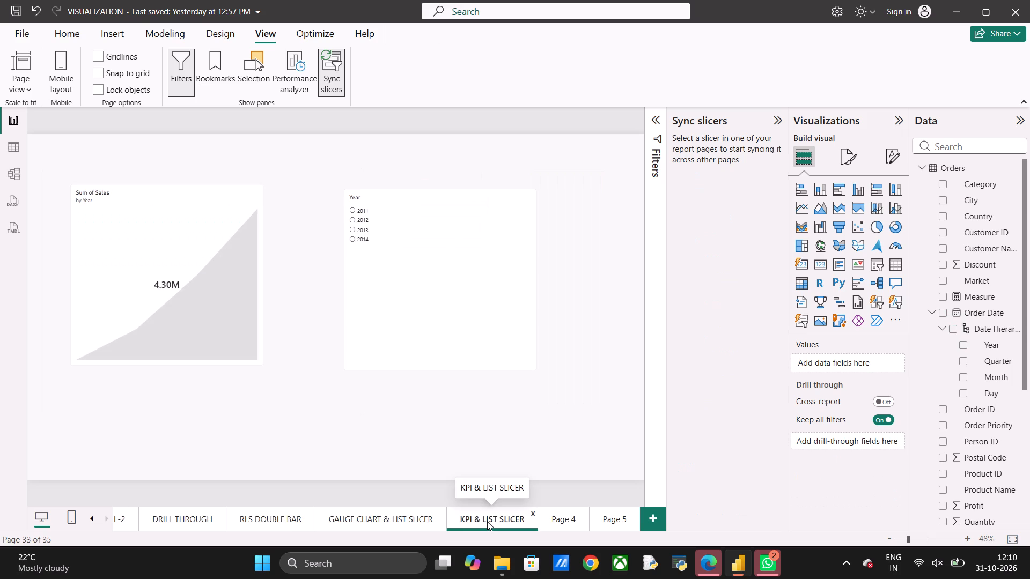
click(565, 521)
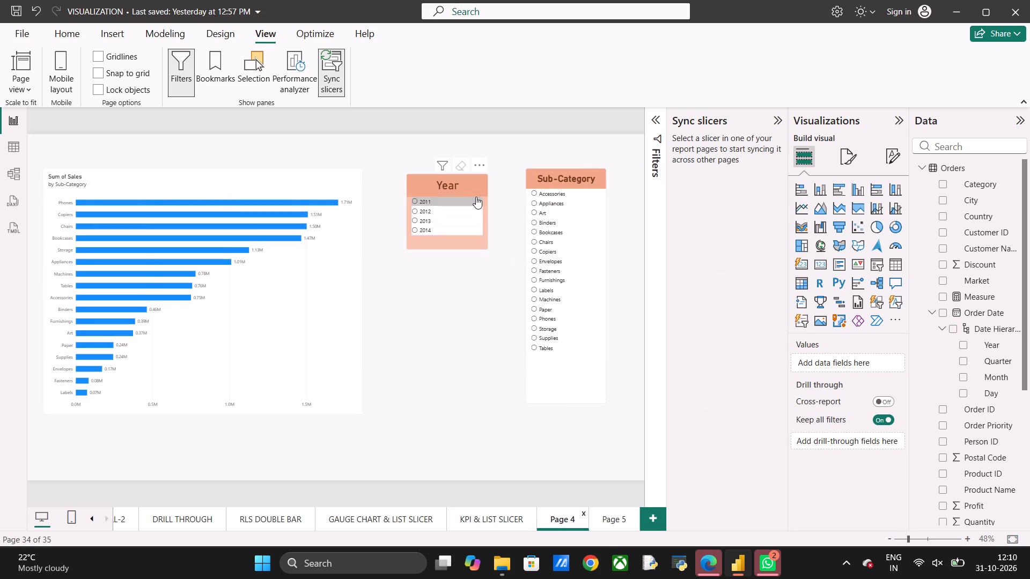
click(465, 182)
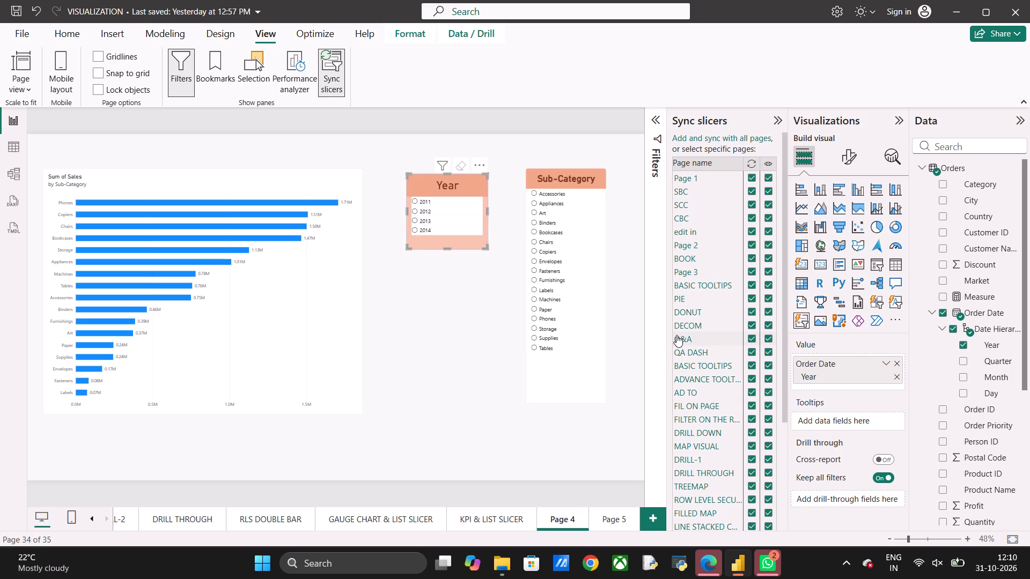
scroll(703, 345, down, 4)
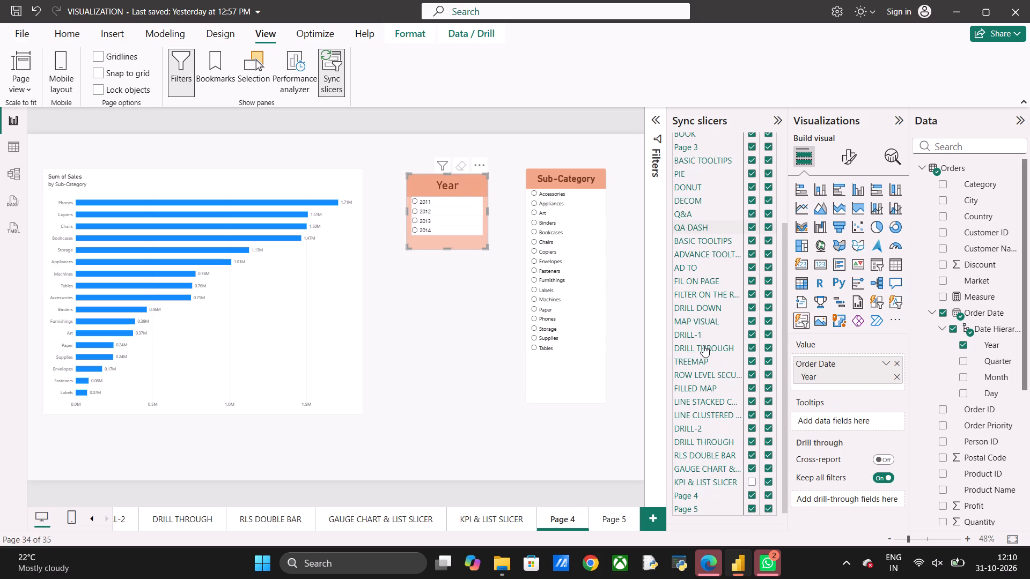
click(384, 518)
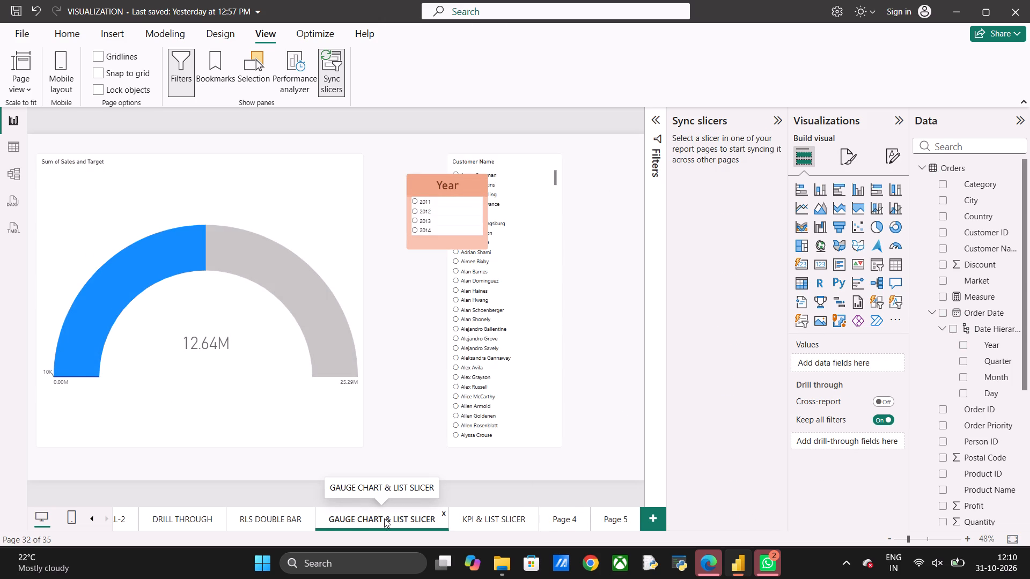
click(283, 517)
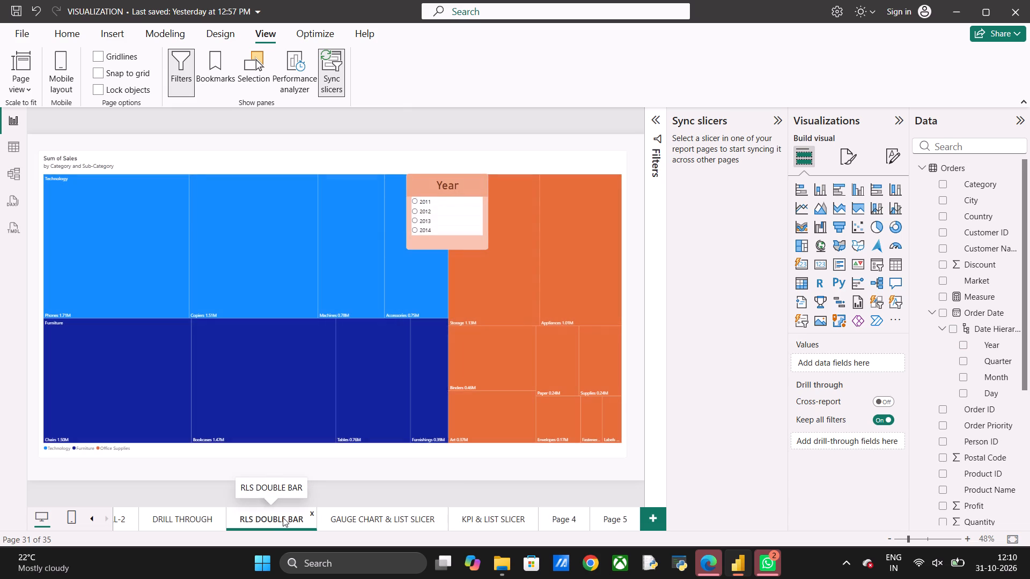
click(504, 519)
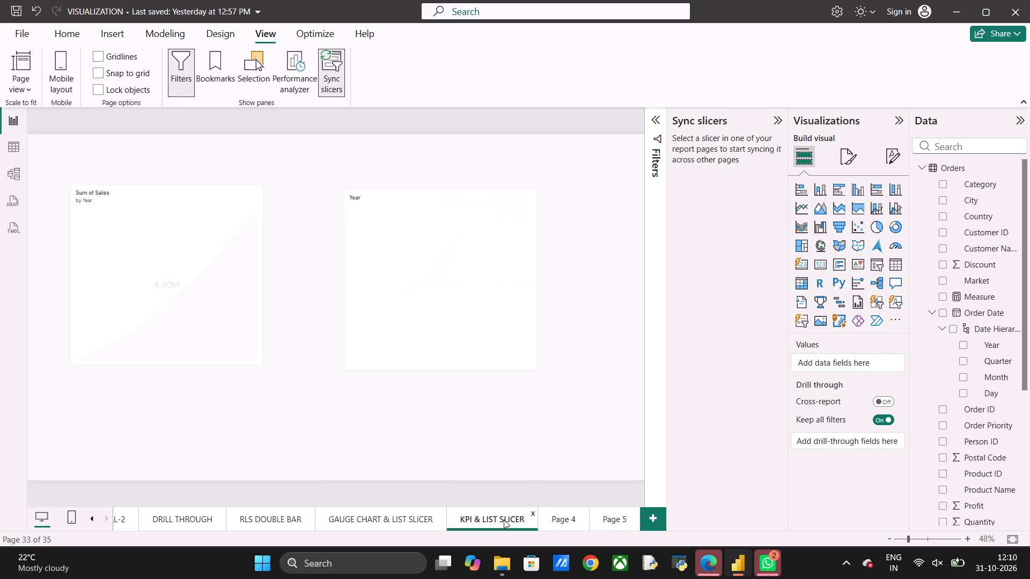
click(564, 520)
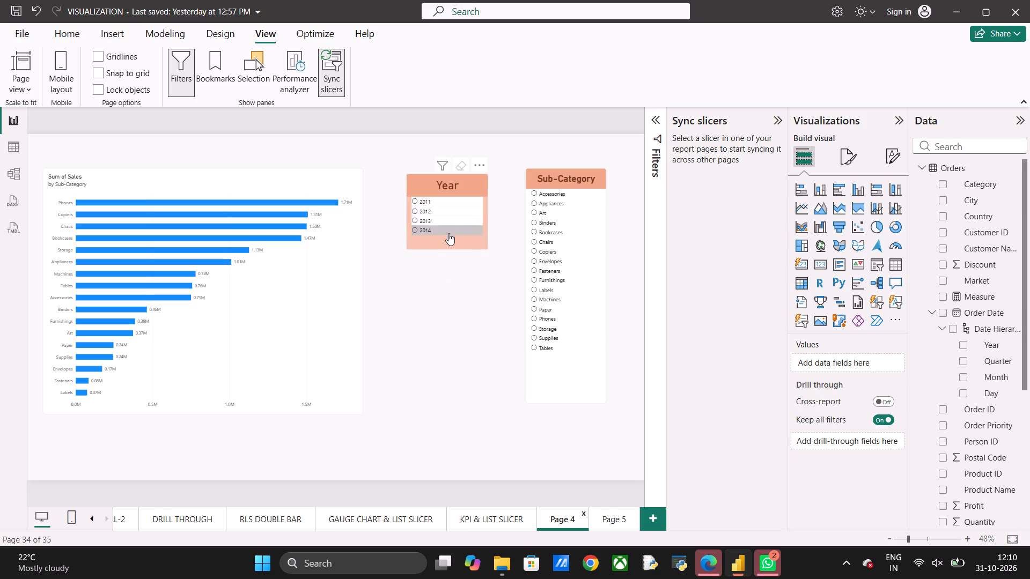
On GAUGE CHART & LIST SLICER, select 2013 in the Year slicer and move it between the gauge and the Customer Name list.
click(406, 517)
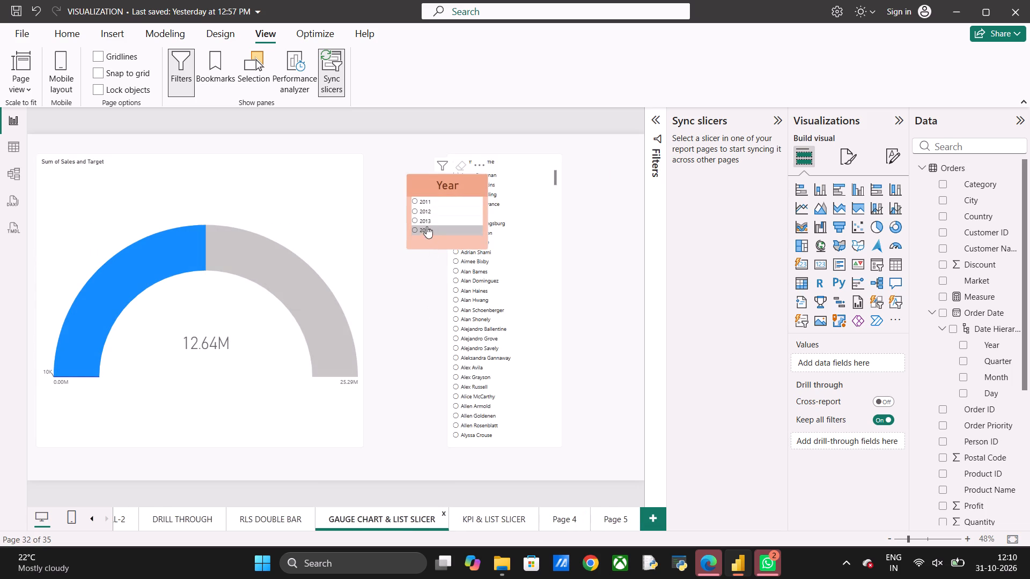
click(425, 220)
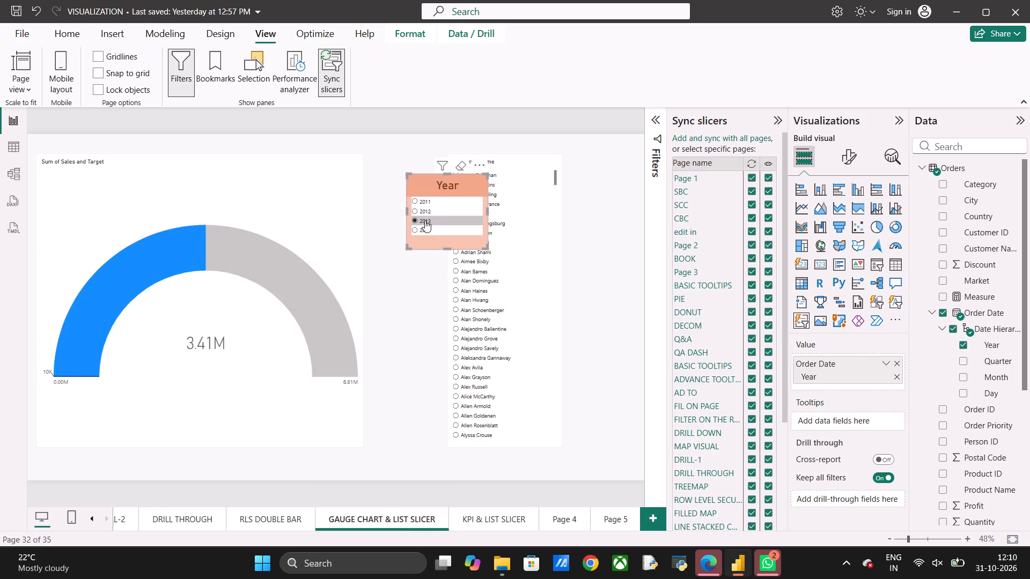
drag(425, 220, 413, 219)
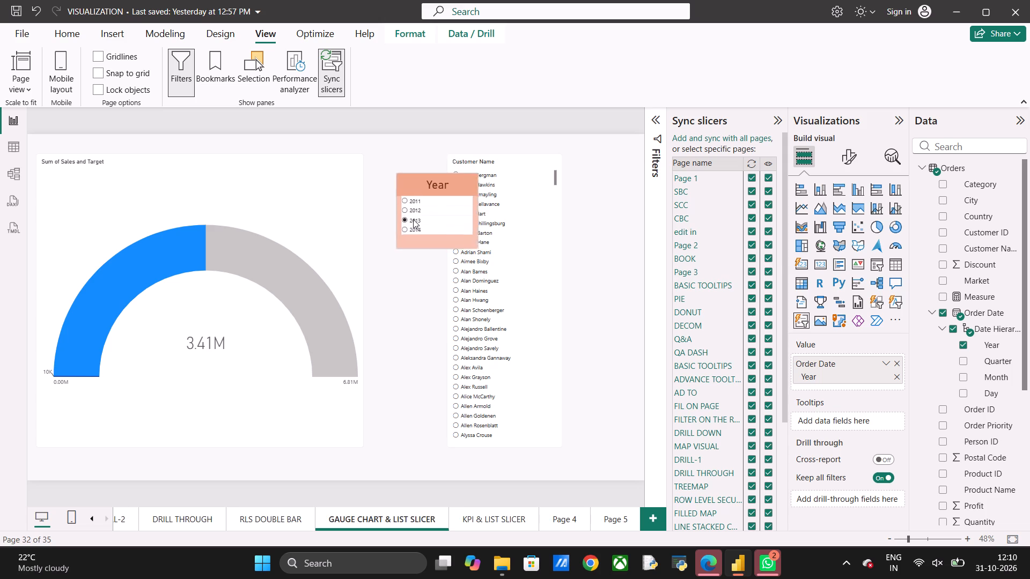
drag(413, 219, 370, 201)
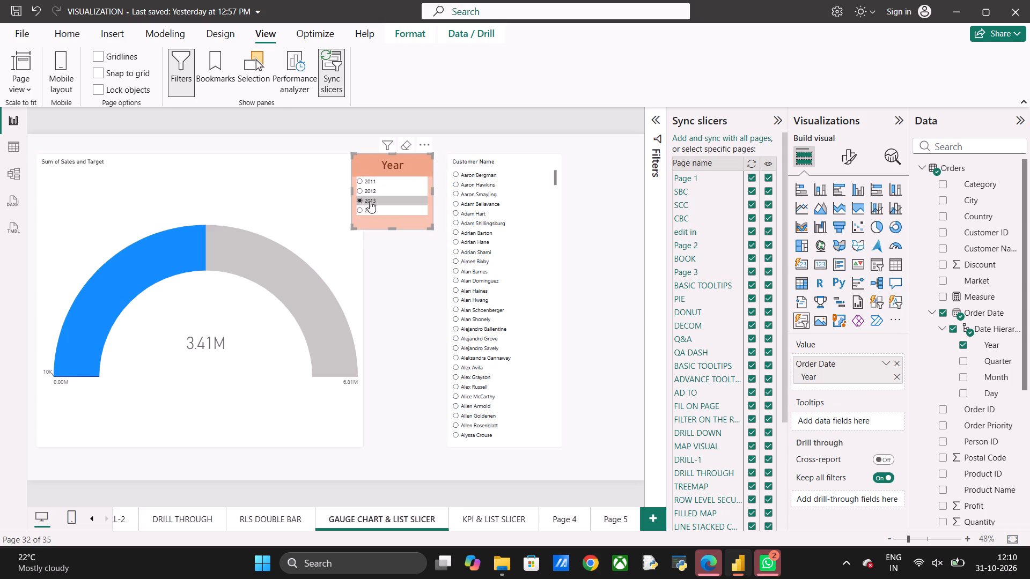
Select 2014 in the Year slicer, check RLS DOUBLE BAR, KPI & LIST SLICER and Page 4, and select Page 4's Year slicer.
click(359, 208)
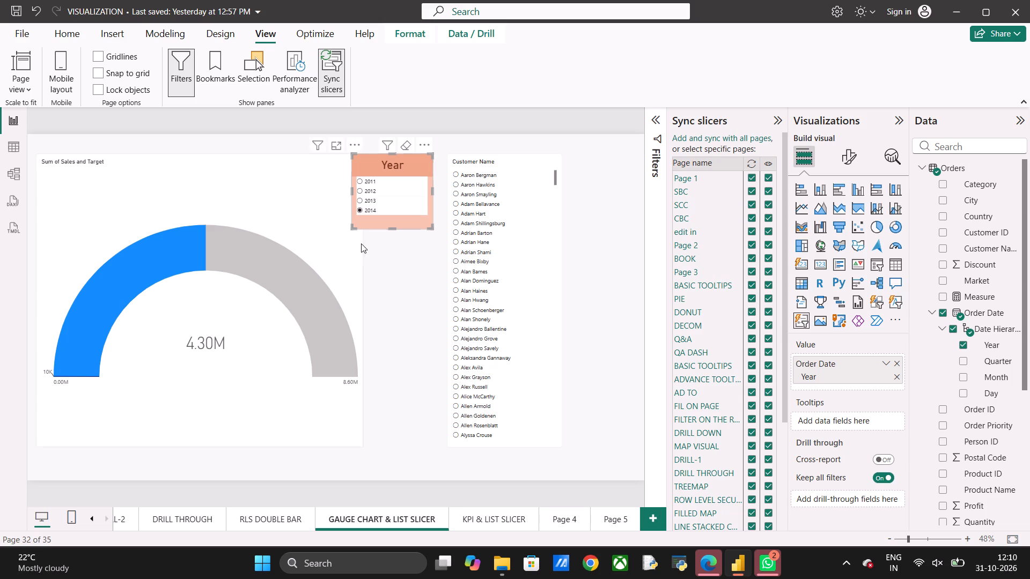
click(271, 523)
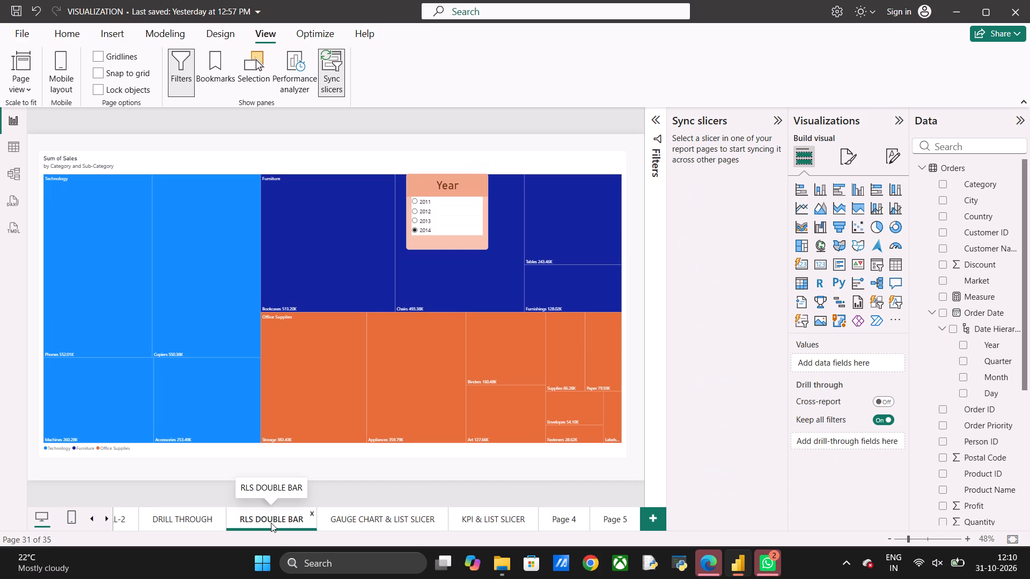
click(486, 518)
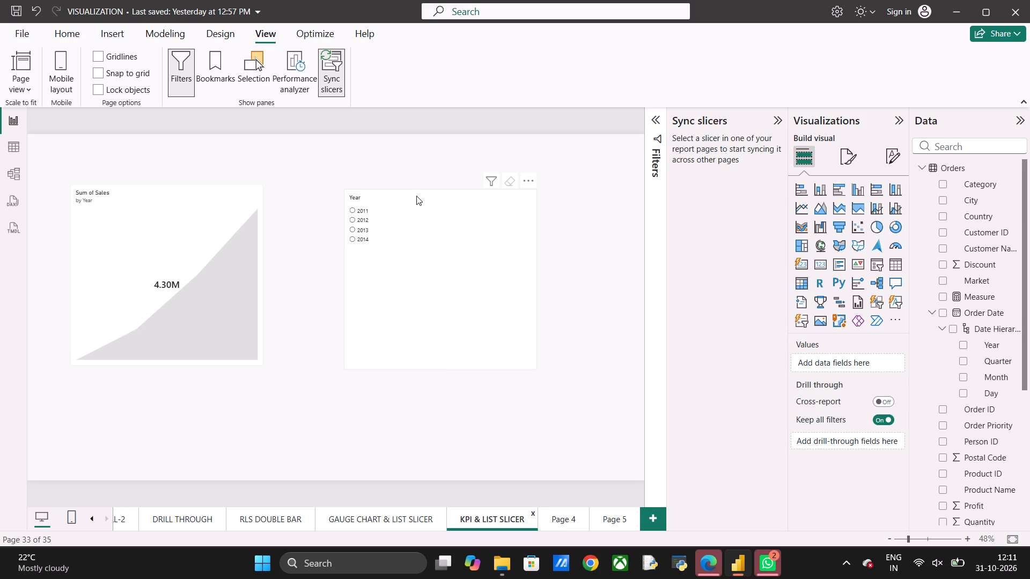
click(561, 517)
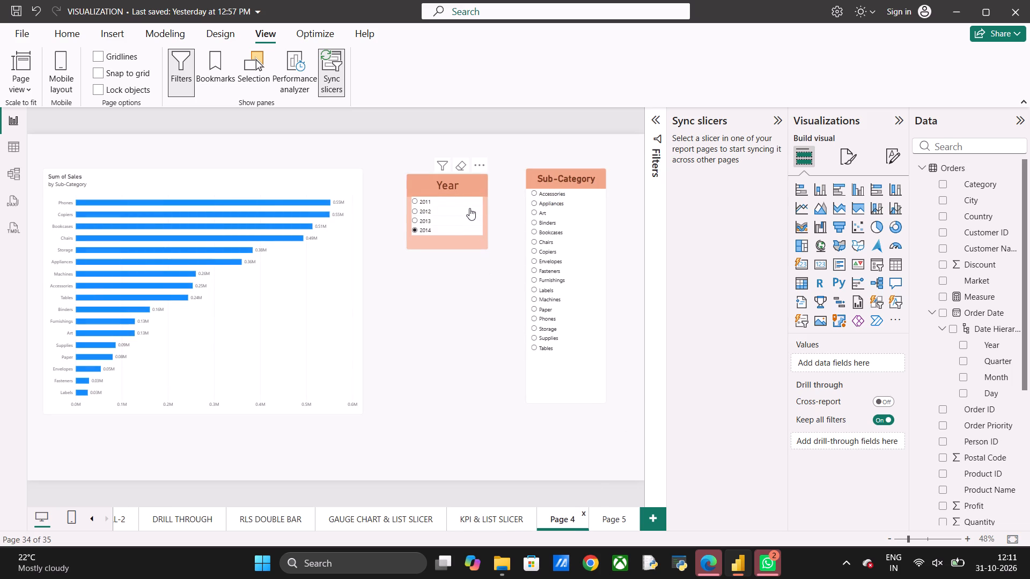
click(465, 189)
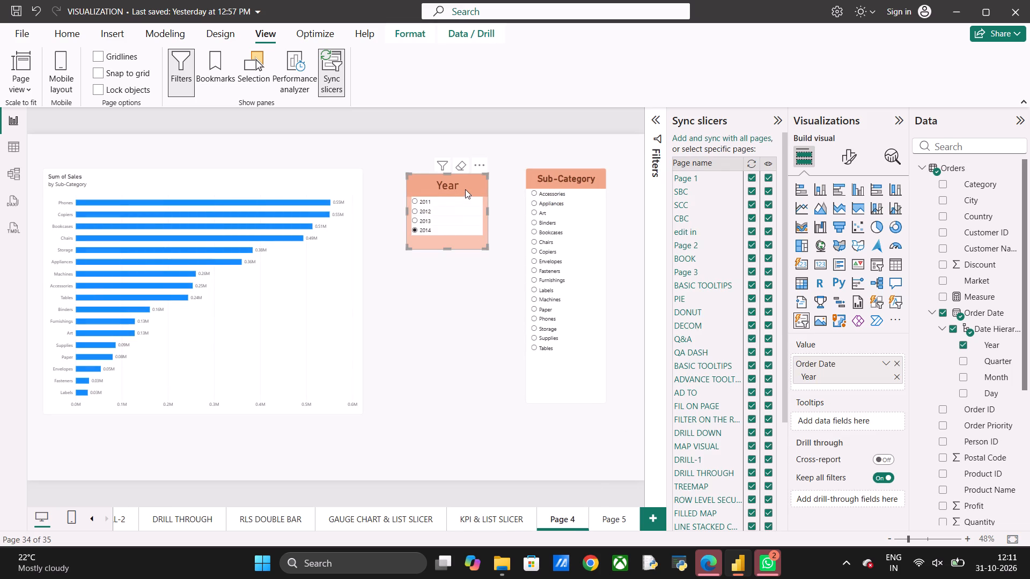
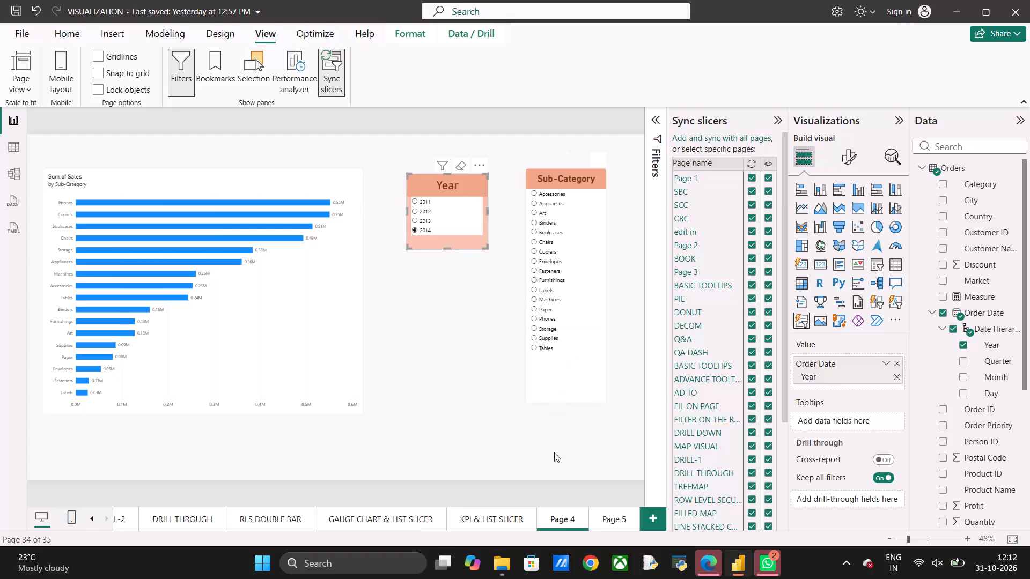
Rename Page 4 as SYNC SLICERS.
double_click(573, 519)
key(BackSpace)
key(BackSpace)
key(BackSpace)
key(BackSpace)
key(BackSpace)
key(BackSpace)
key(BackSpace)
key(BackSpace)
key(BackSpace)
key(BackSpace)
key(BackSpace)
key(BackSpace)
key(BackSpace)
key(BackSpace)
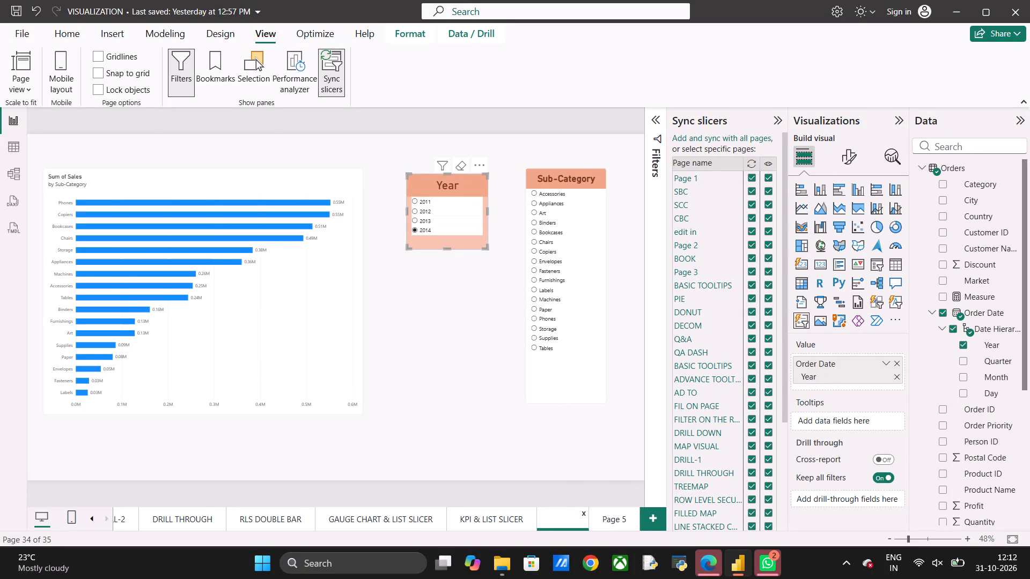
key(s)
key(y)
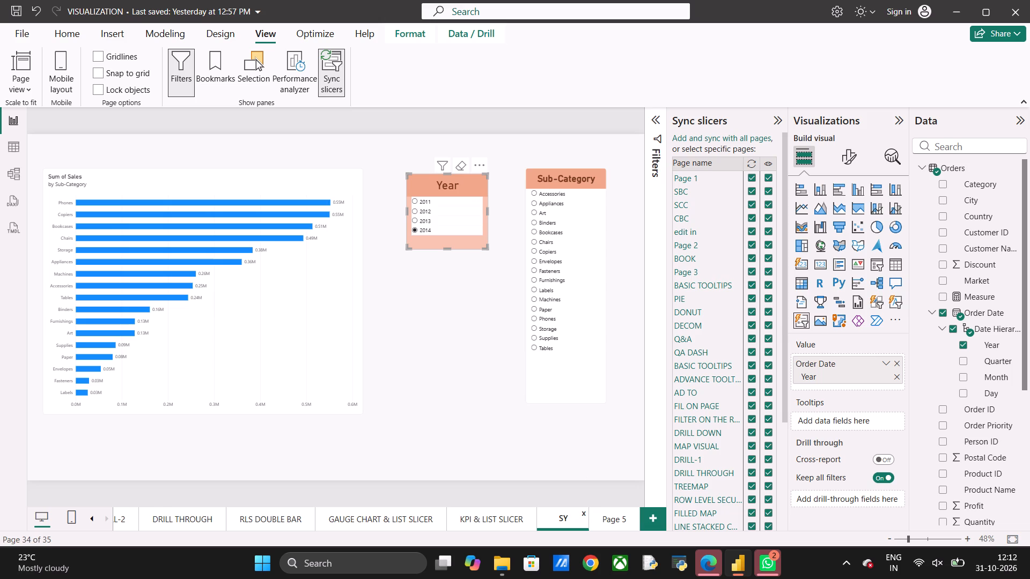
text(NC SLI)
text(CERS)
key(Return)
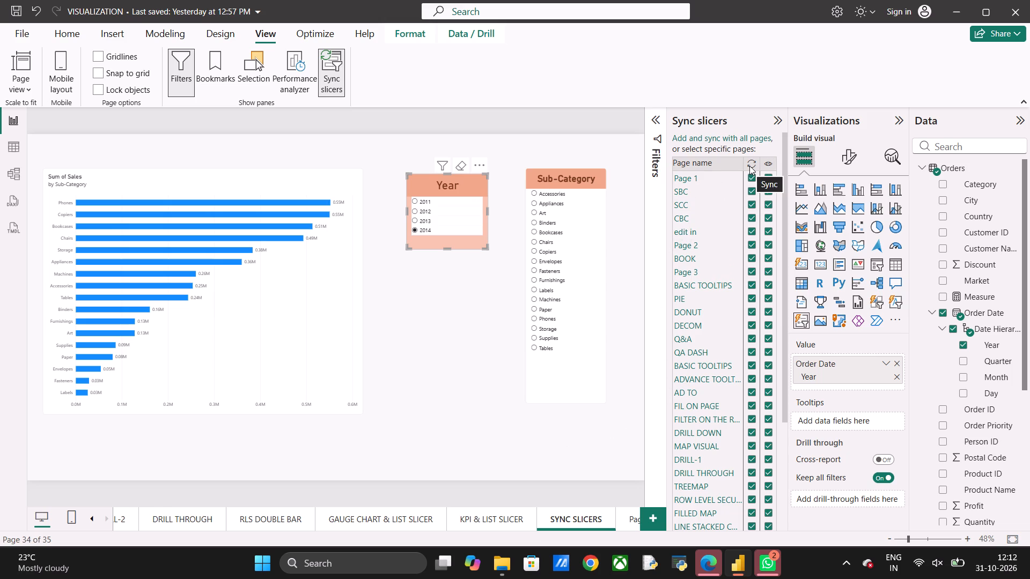
Turn off visibility of the Year slicer for the GAUGE CHART & LIST SLICER page, leaving its syncing enabled.
scroll(754, 351, down, 2)
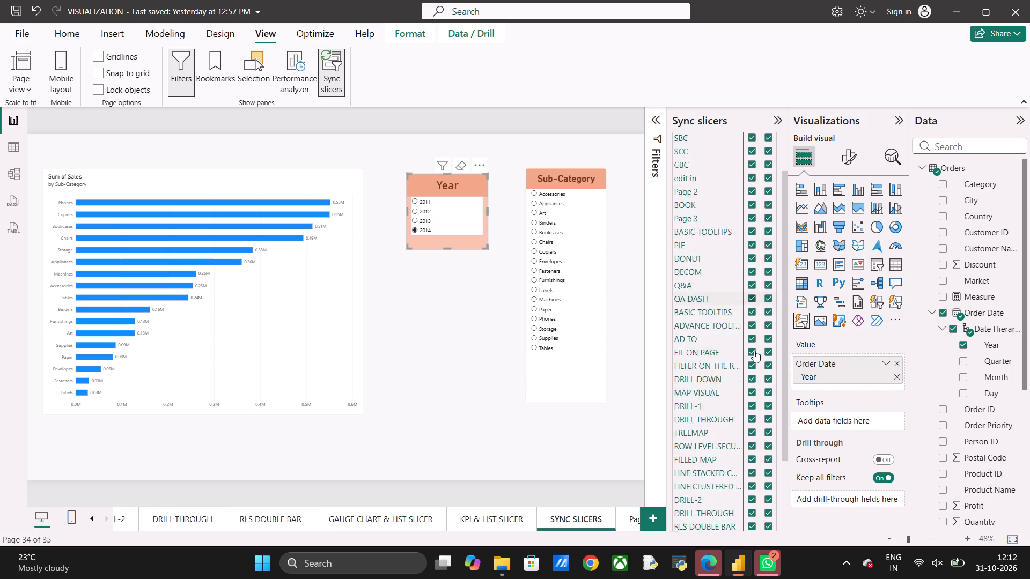
scroll(754, 351, down, 2)
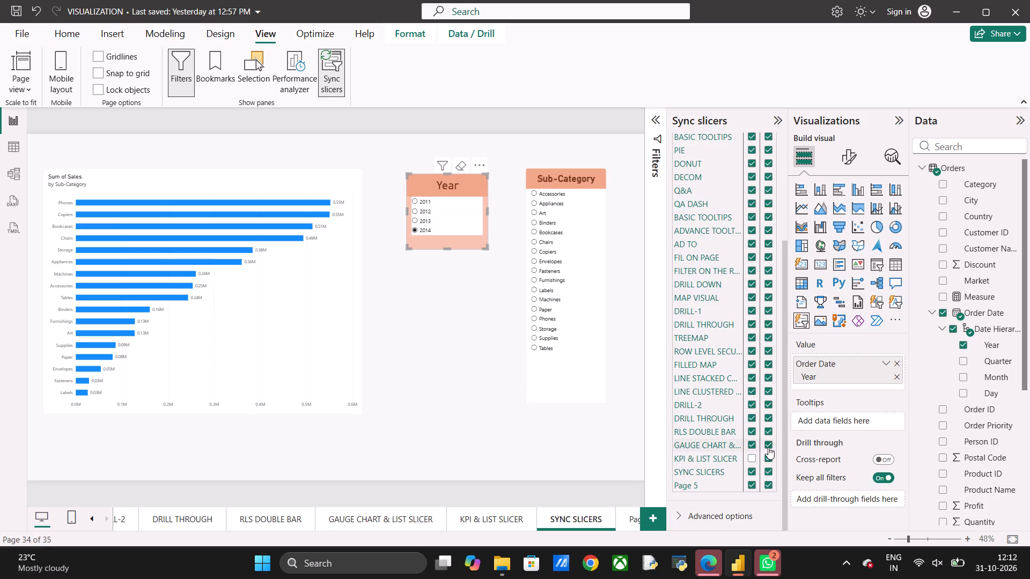
click(769, 443)
Compare the GAUGE CHART & LIST SLICER, RLS DOUBLE BAR and DRILL THROUGH pages for the Year slicer's presence.
click(399, 521)
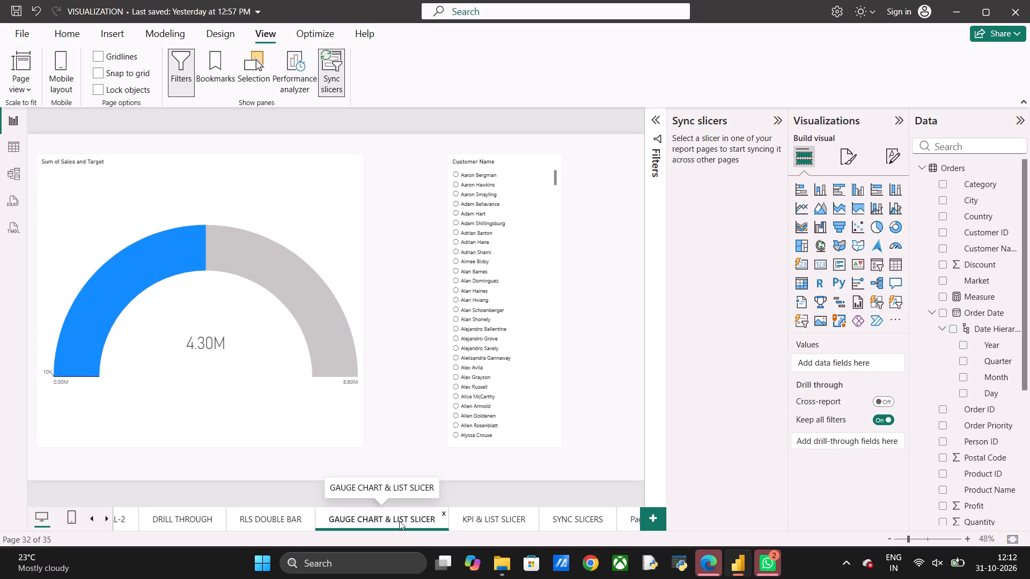
click(262, 517)
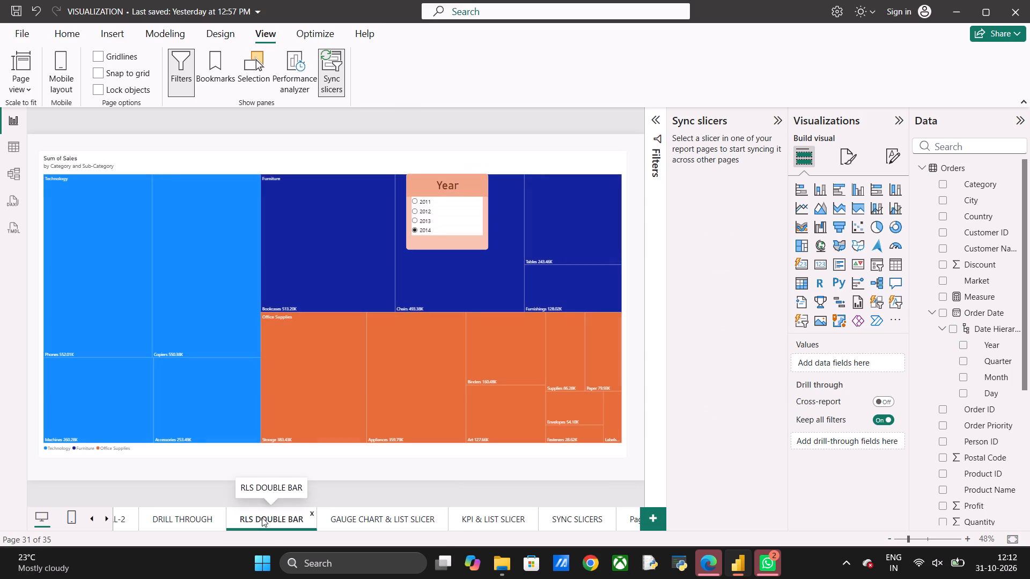
click(190, 518)
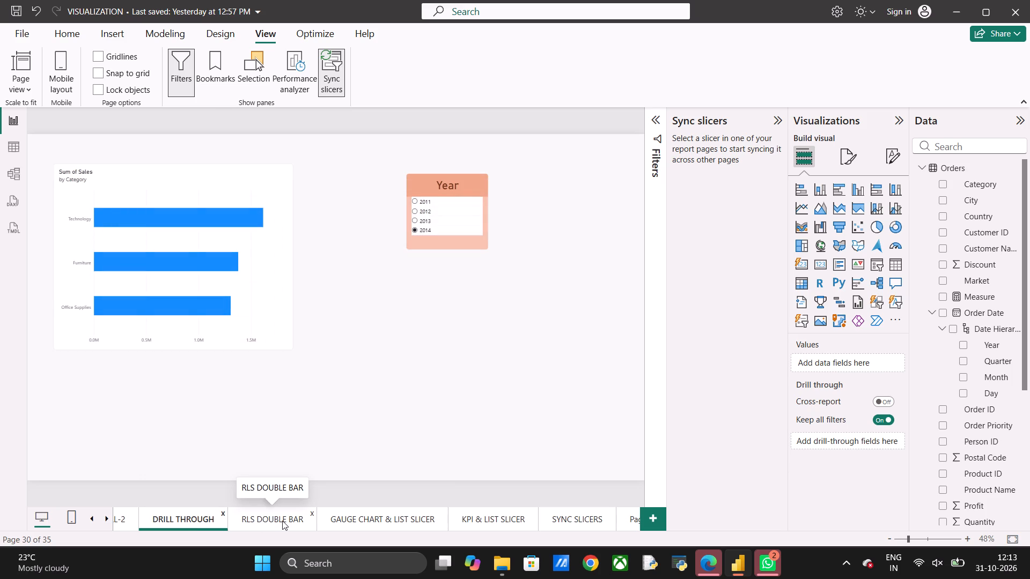
click(350, 515)
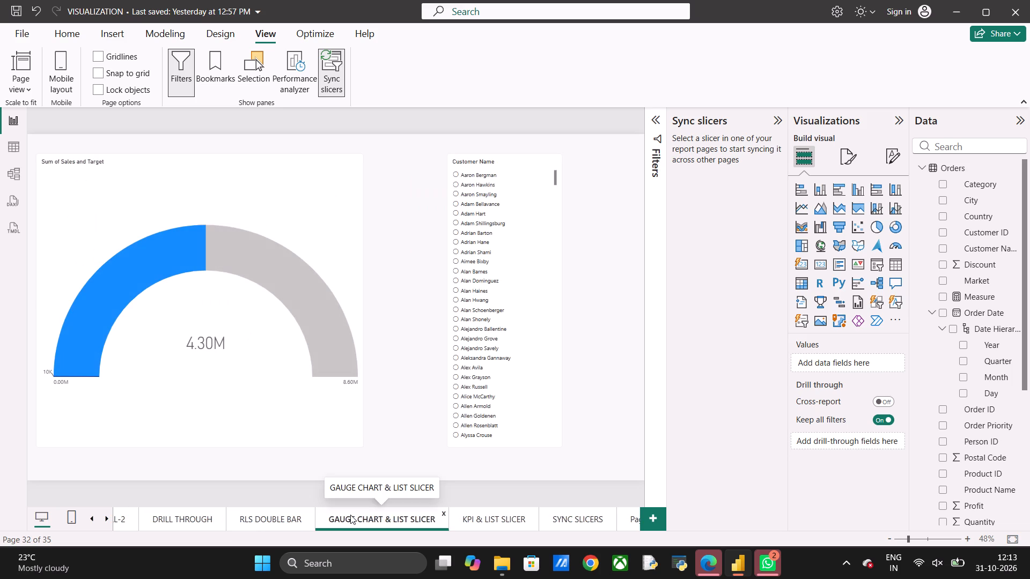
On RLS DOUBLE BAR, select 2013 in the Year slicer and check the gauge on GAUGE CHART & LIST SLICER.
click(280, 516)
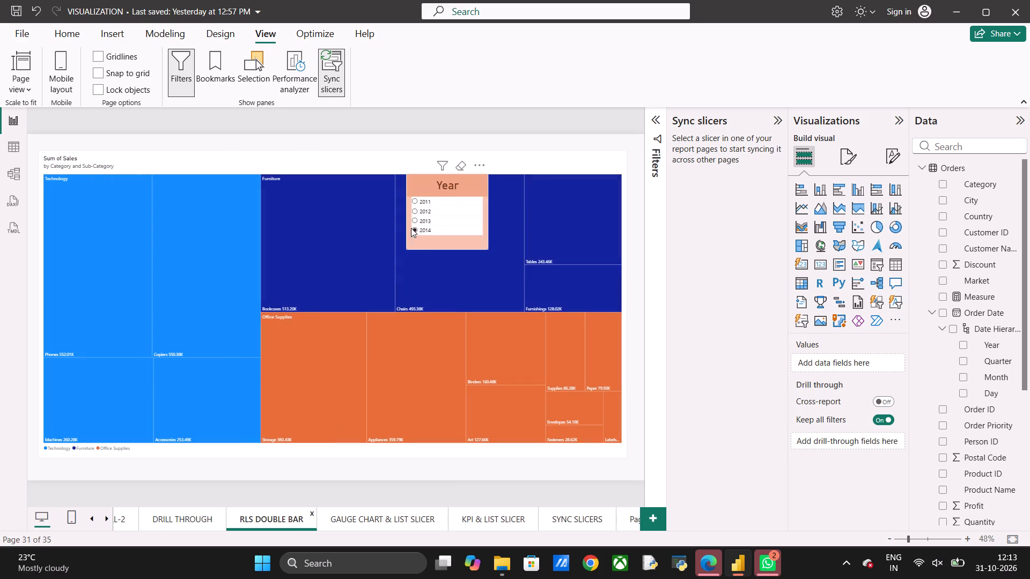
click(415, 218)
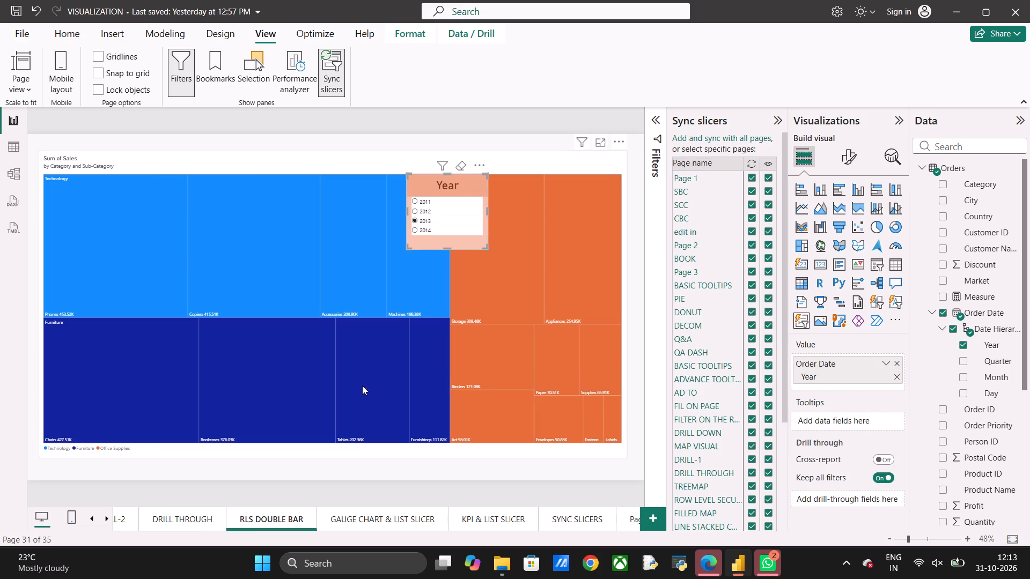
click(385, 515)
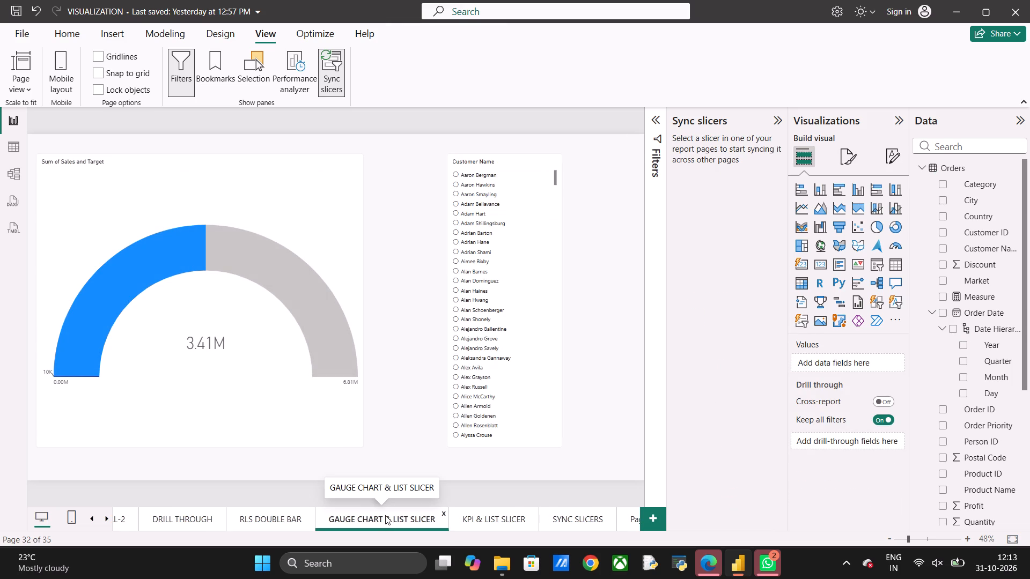
Select 2011 in RLS DOUBLE BAR's Year slicer and check the GAUGE CHART & LIST SLICER, KPI & LIST SLICER and SYNC SLICERS pages.
click(288, 521)
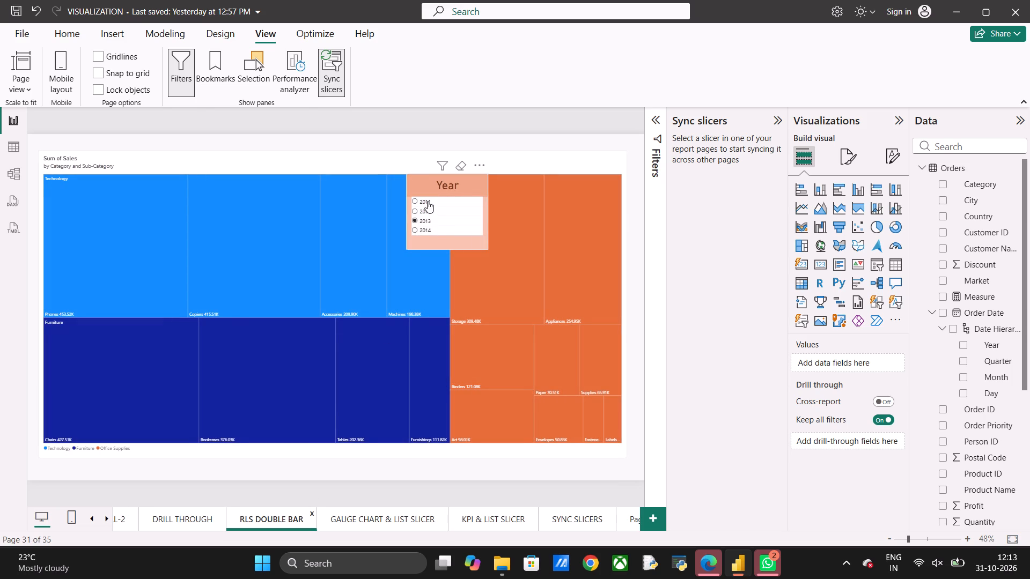
click(428, 201)
click(393, 517)
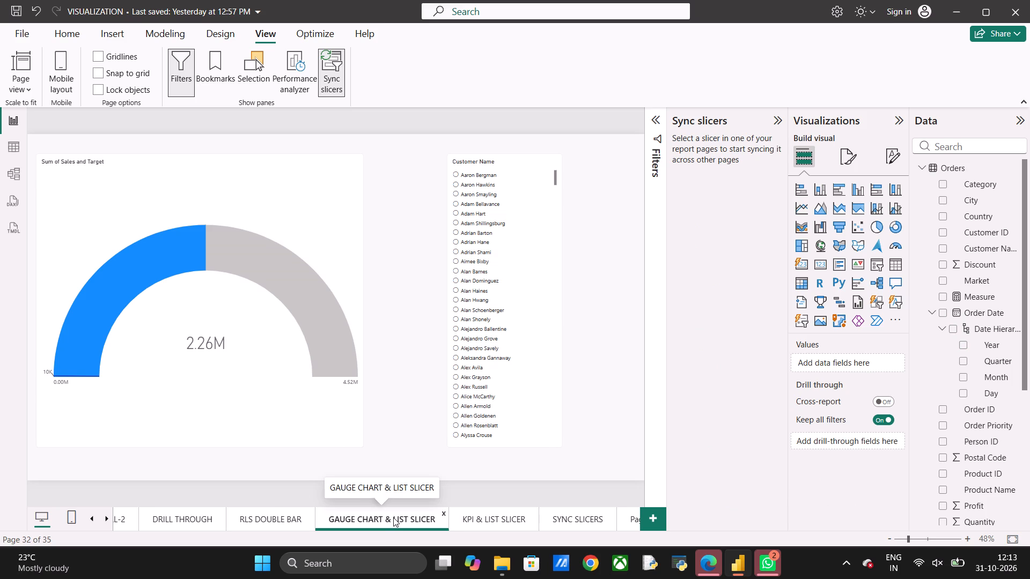
click(475, 519)
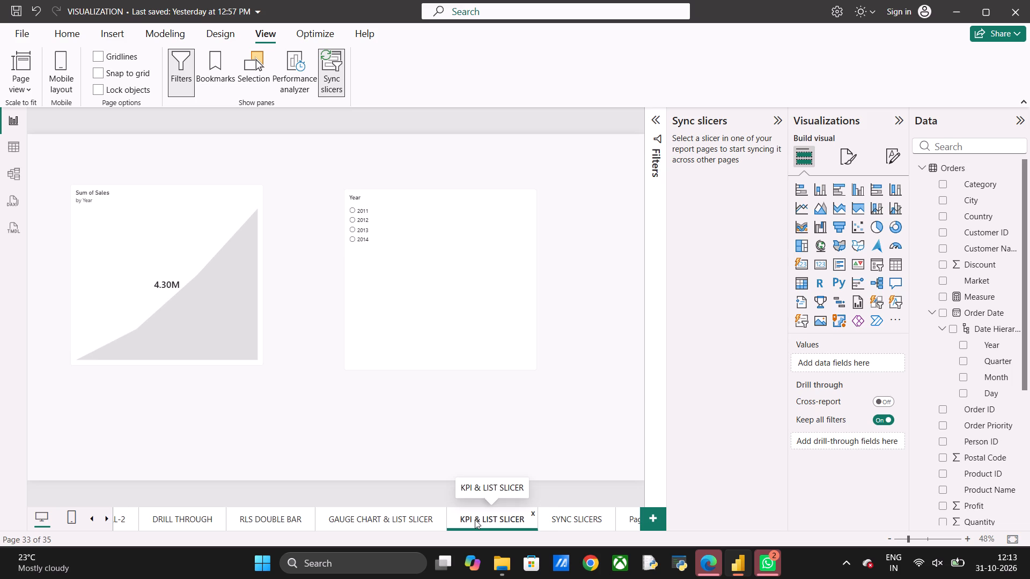
click(556, 521)
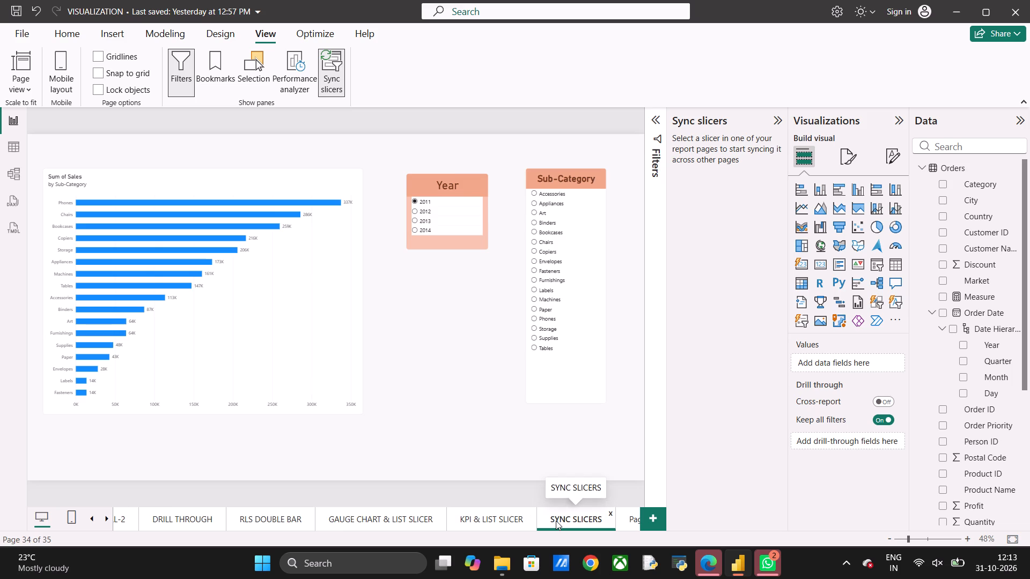
Add and sync the Year slicer of the SYNC SLICERS page with all pages.
click(425, 177)
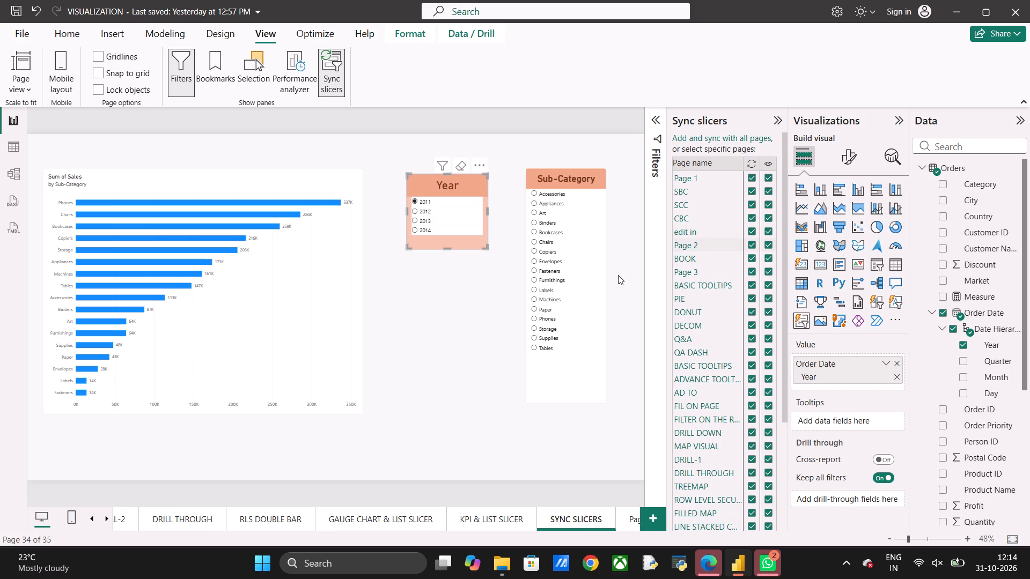
click(728, 137)
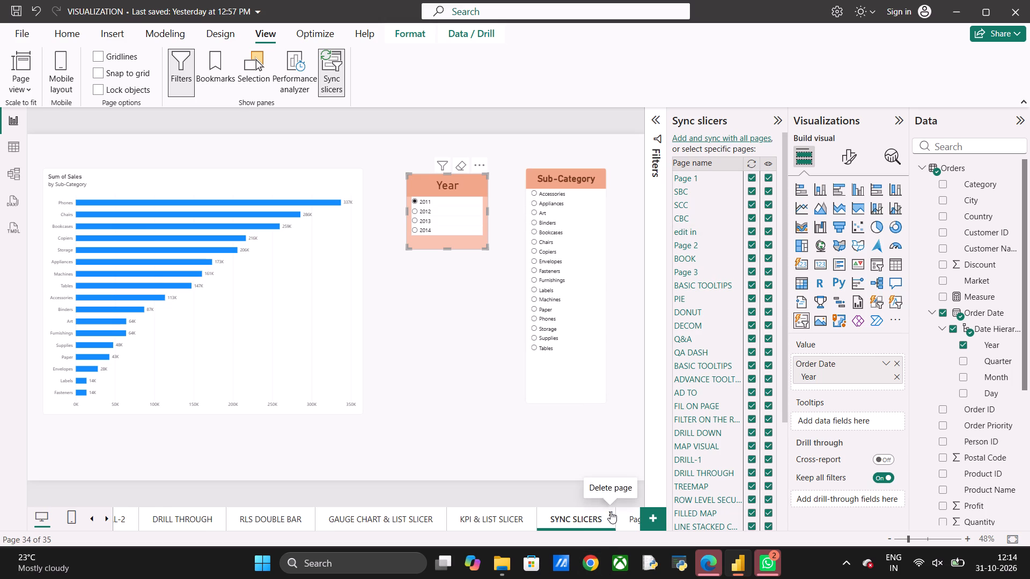
right_click(610, 511)
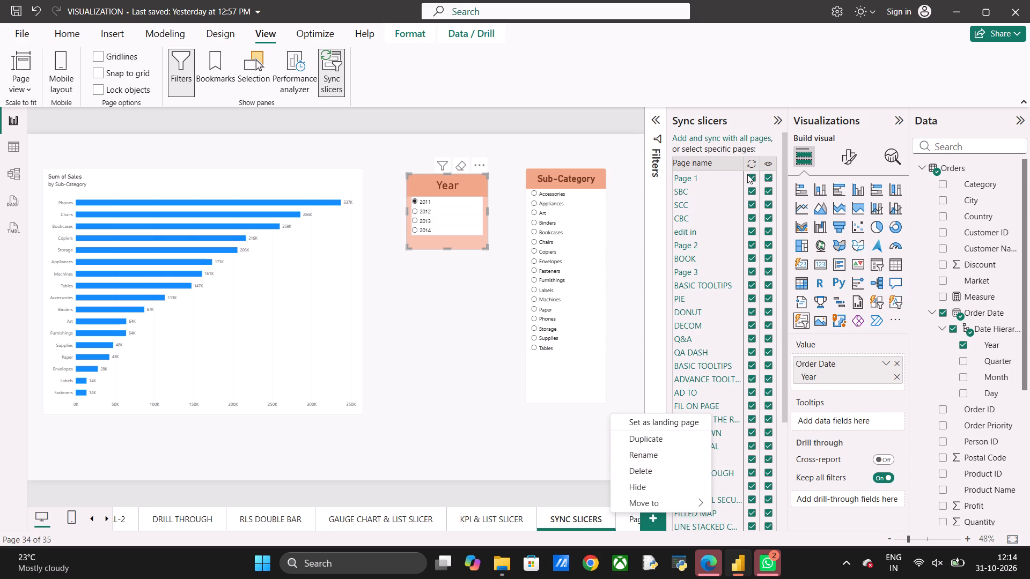
scroll(697, 281, down, 3)
scroll(697, 281, up, 2)
click(697, 138)
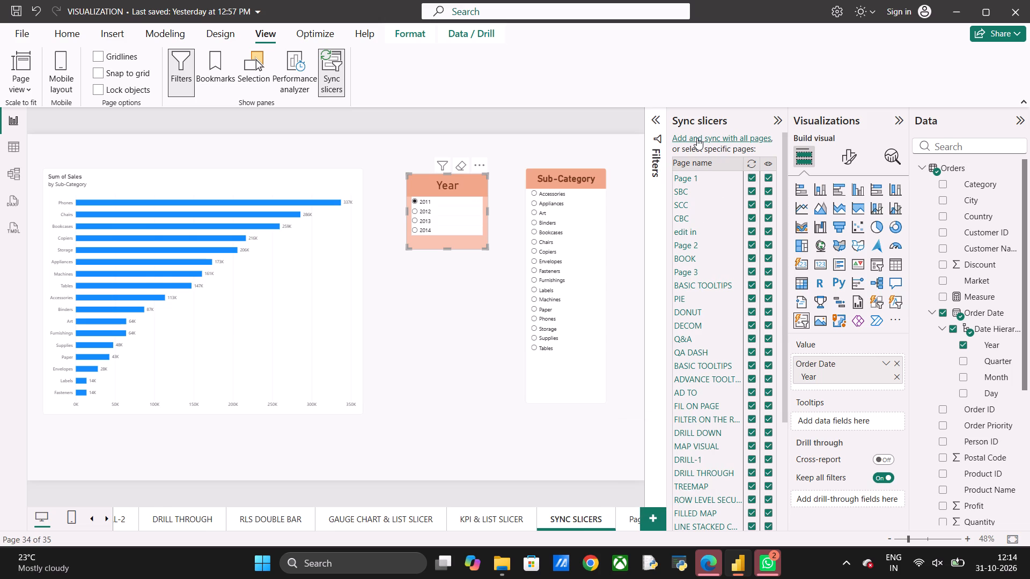
click(697, 138)
Delete the SYNC SLICERS page from the report.
click(612, 512)
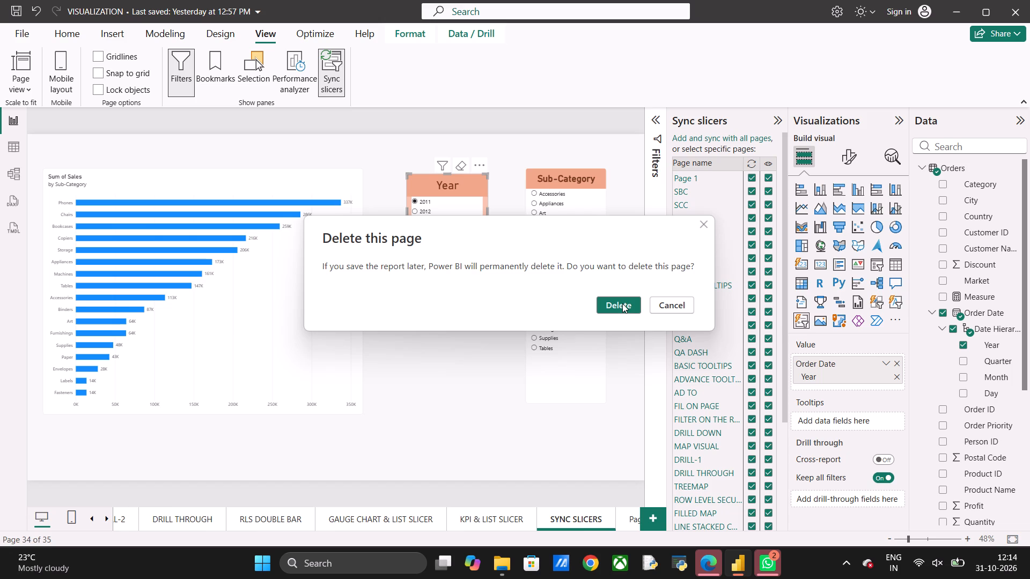
click(622, 303)
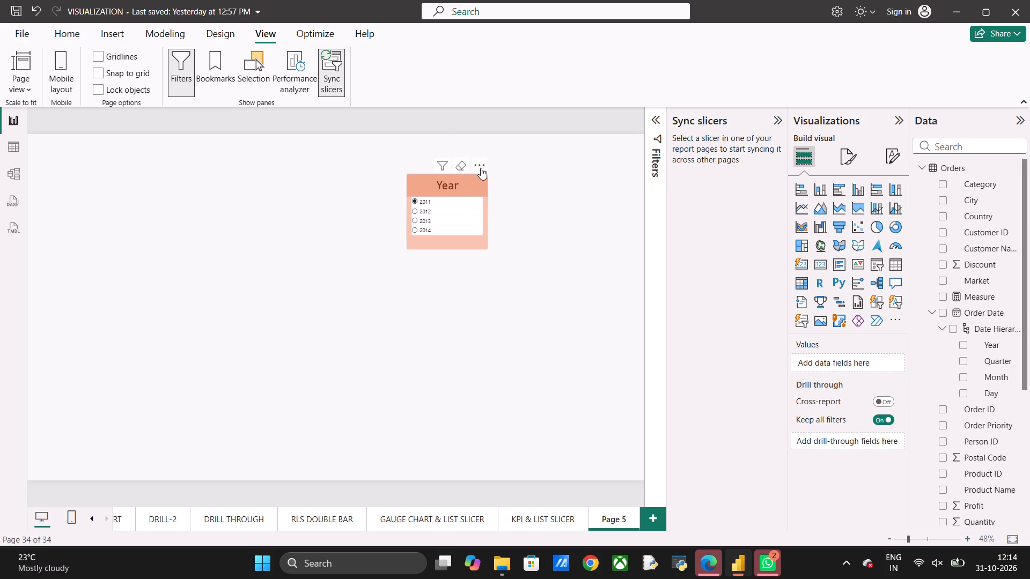
Remove the Year slicer from Page 5.
click(480, 165)
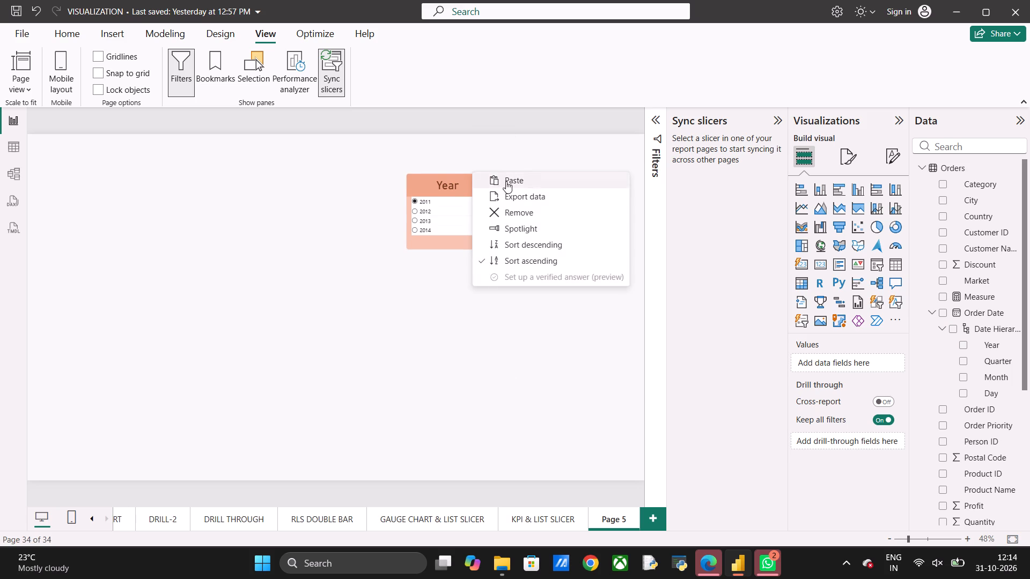
click(524, 212)
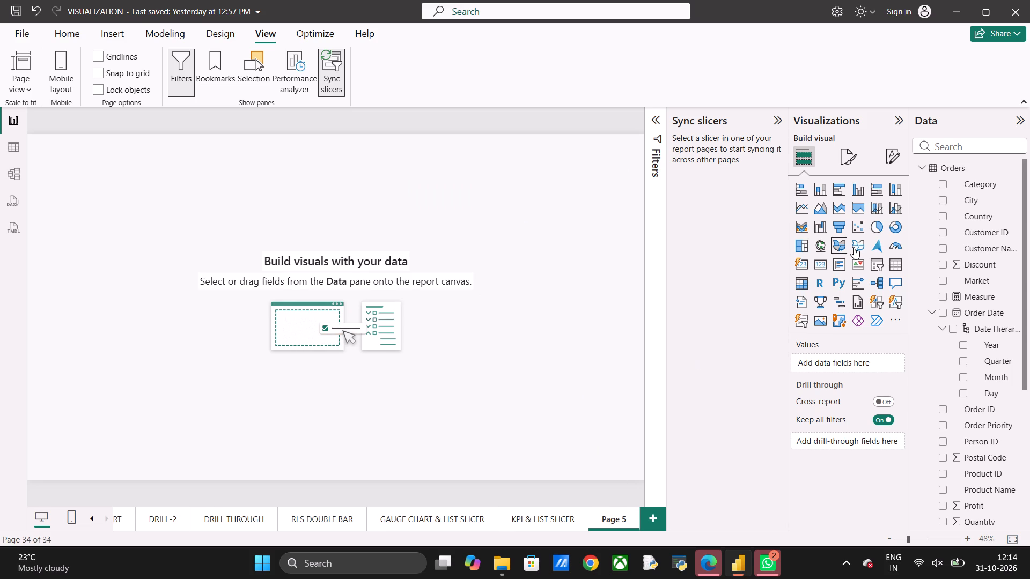
Create a stacked bar chart on Page 5 showing Sum of Sales by Sub-Category.
scroll(943, 359, down, 4)
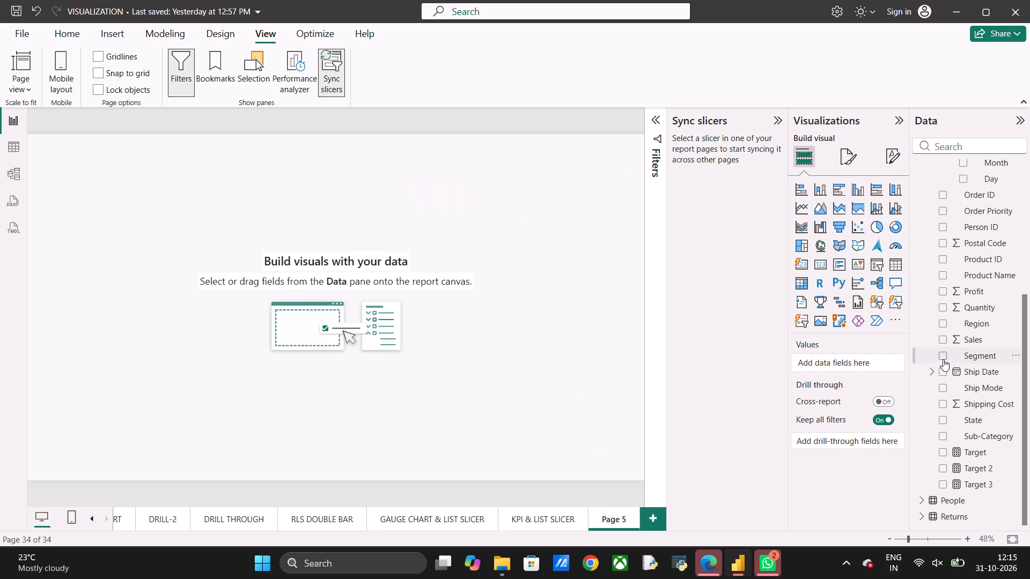
scroll(943, 359, down, 2)
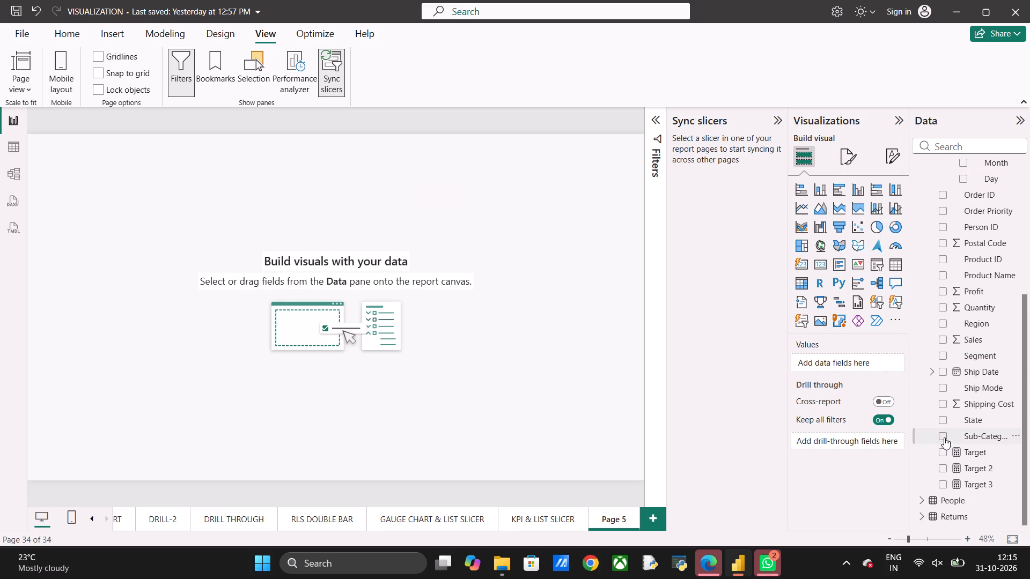
click(944, 437)
scroll(944, 437, up, 3)
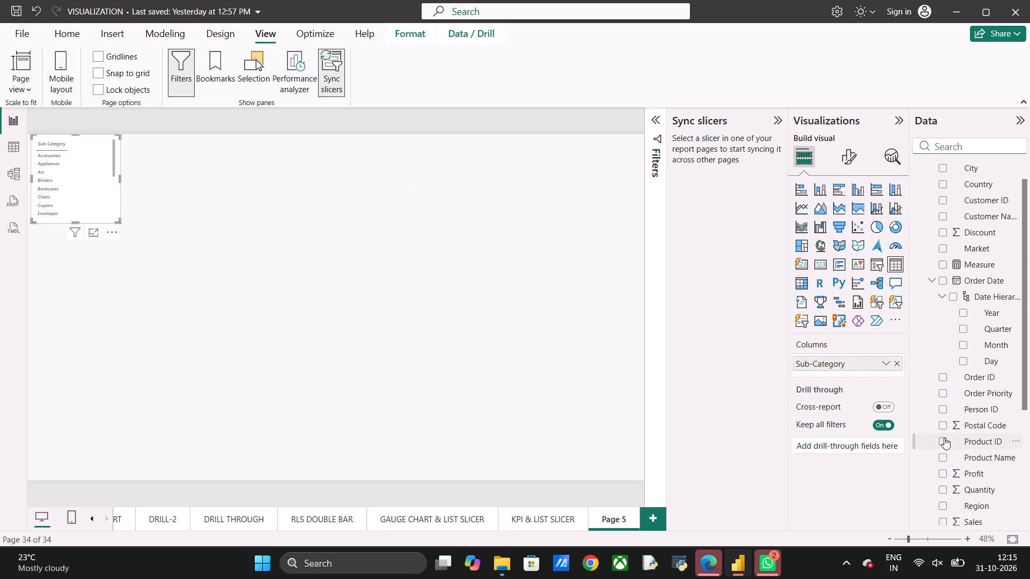
click(943, 521)
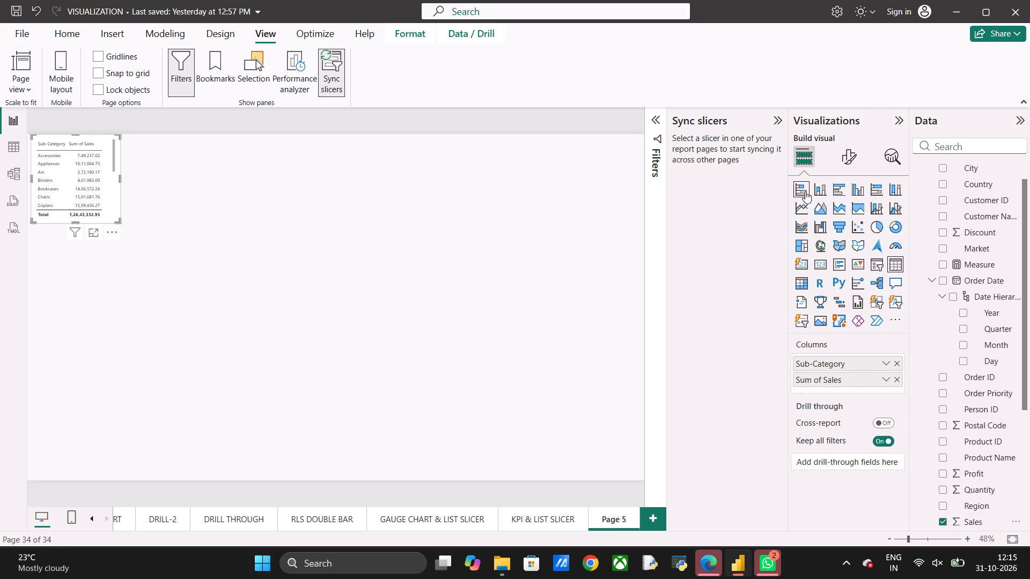
click(805, 191)
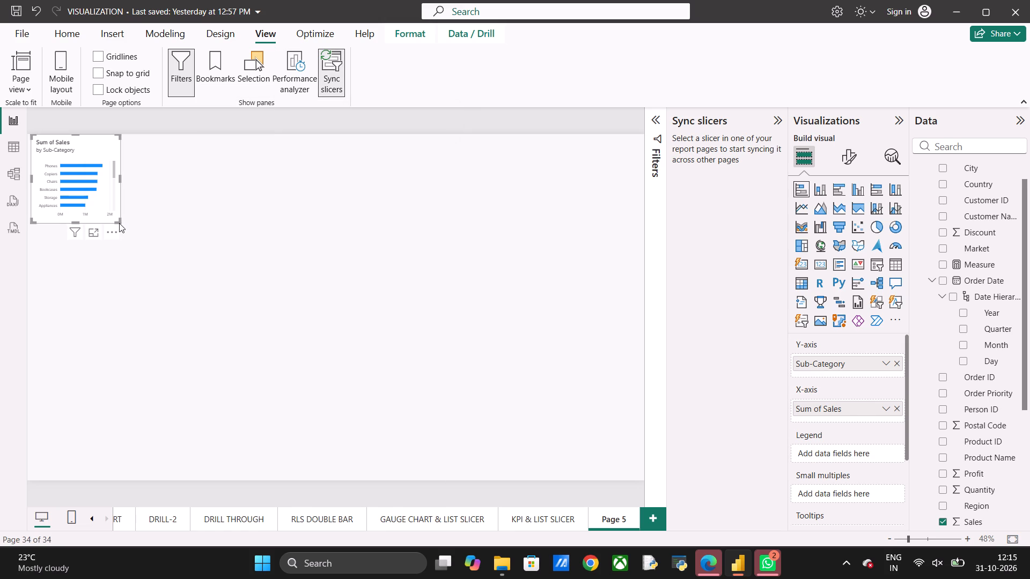
Enlarge the Sales by Sub-Category chart to about half the page's width and three quarters of its height.
drag(117, 219, 261, 403)
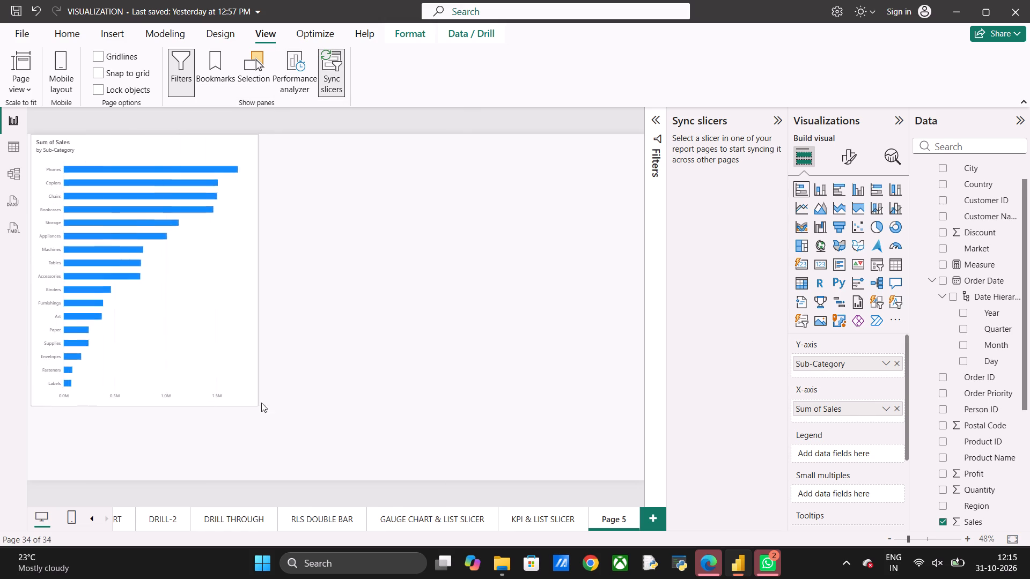
drag(261, 403, 324, 389)
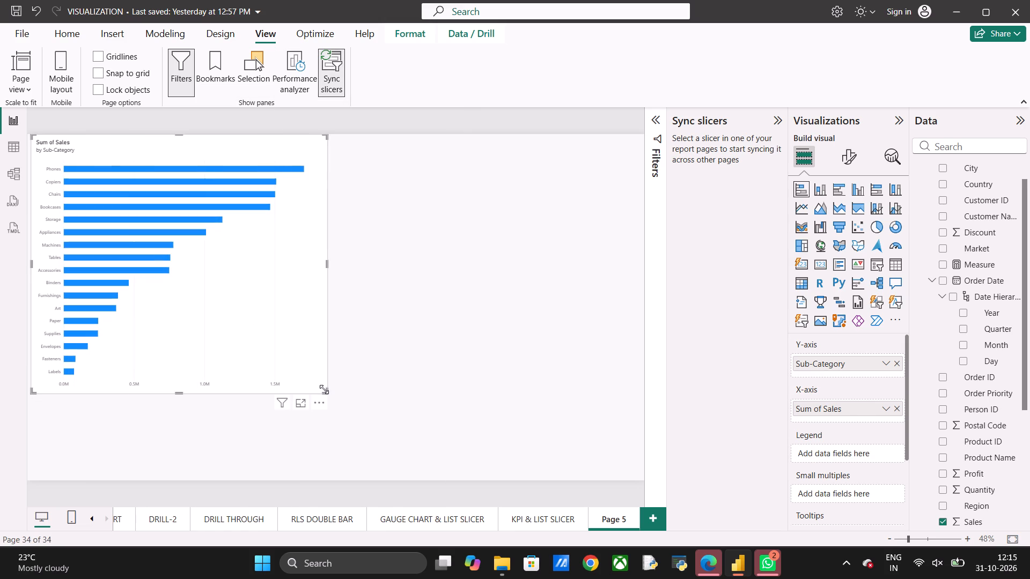
Add an empty list slicer at the page's right edge and reshape it into a tall, narrow box.
click(552, 311)
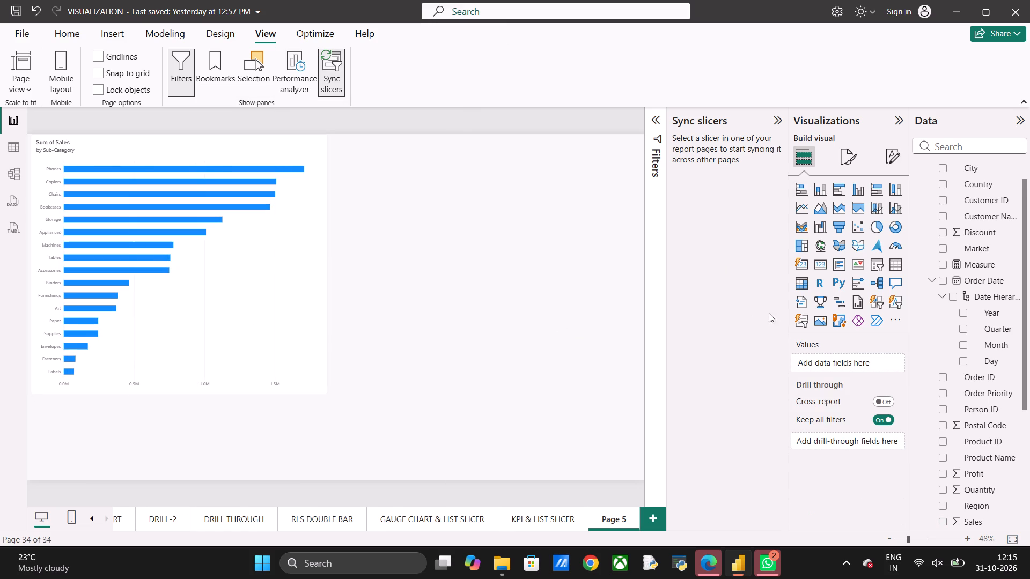
click(802, 321)
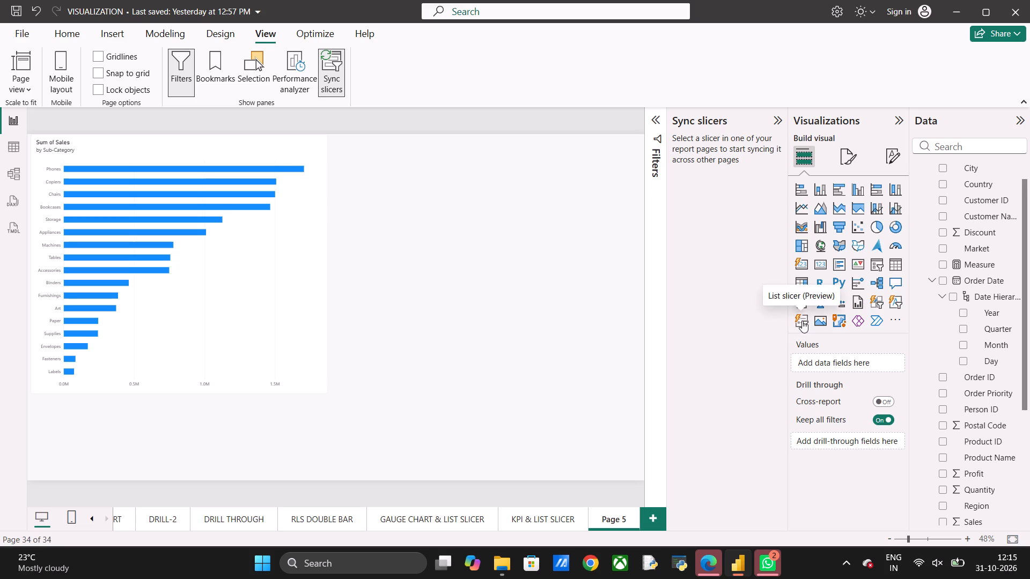
drag(284, 428, 638, 174)
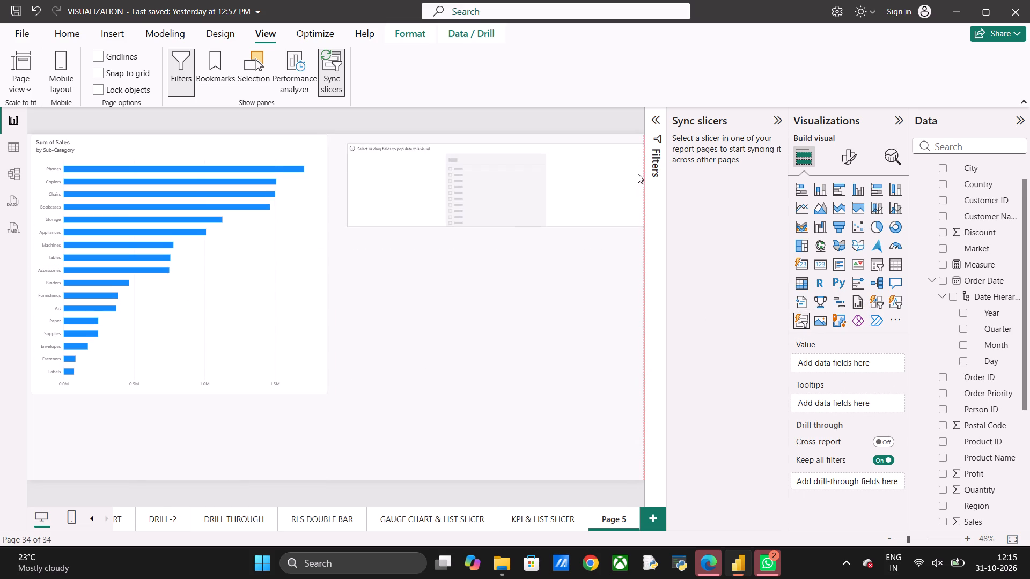
drag(638, 174, 632, 177)
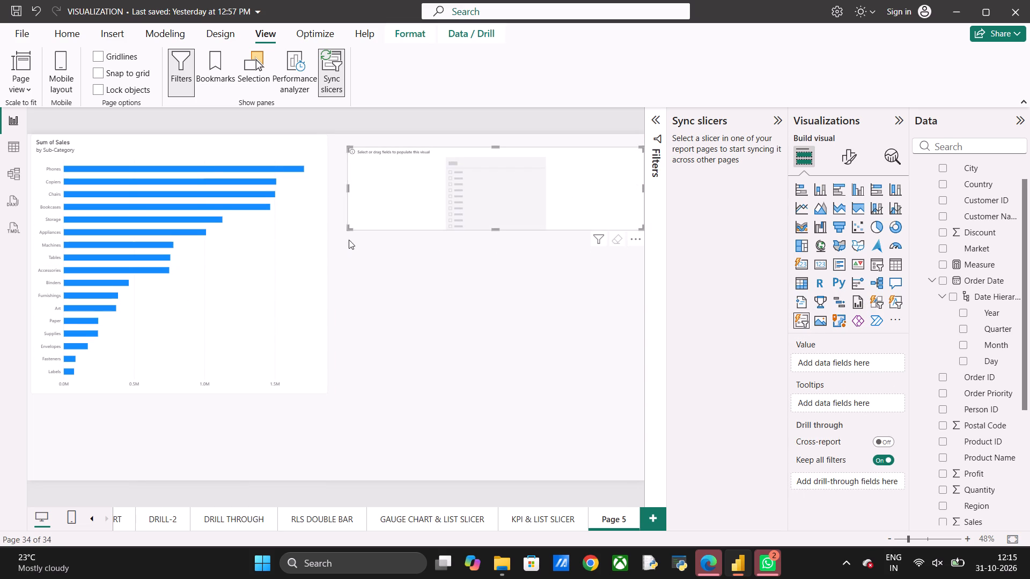
drag(347, 229, 536, 400)
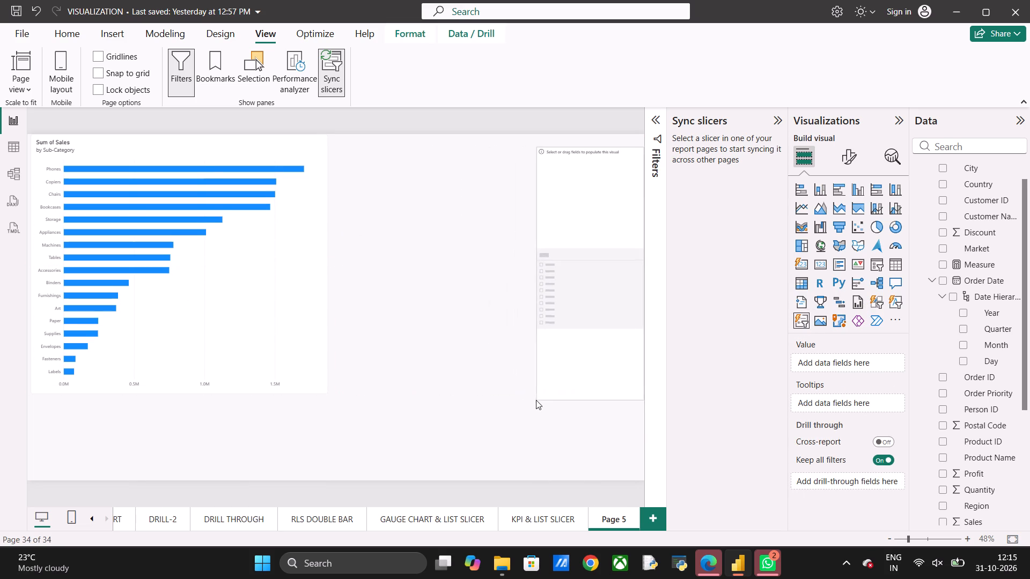
drag(536, 400, 551, 403)
Add a second, narrow list slicer between the chart and the empty slicer, and populate it with Year.
click(443, 302)
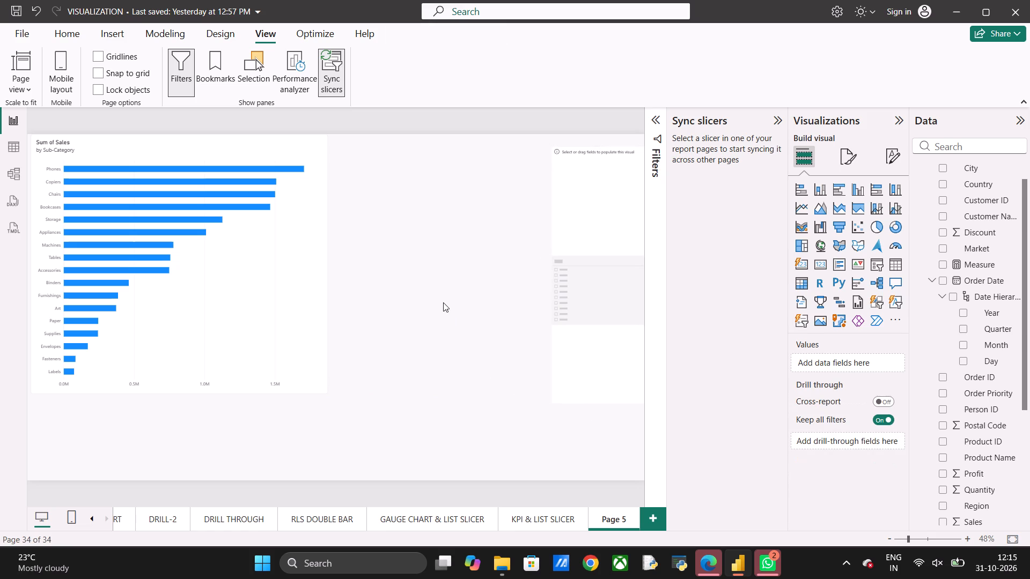
click(806, 316)
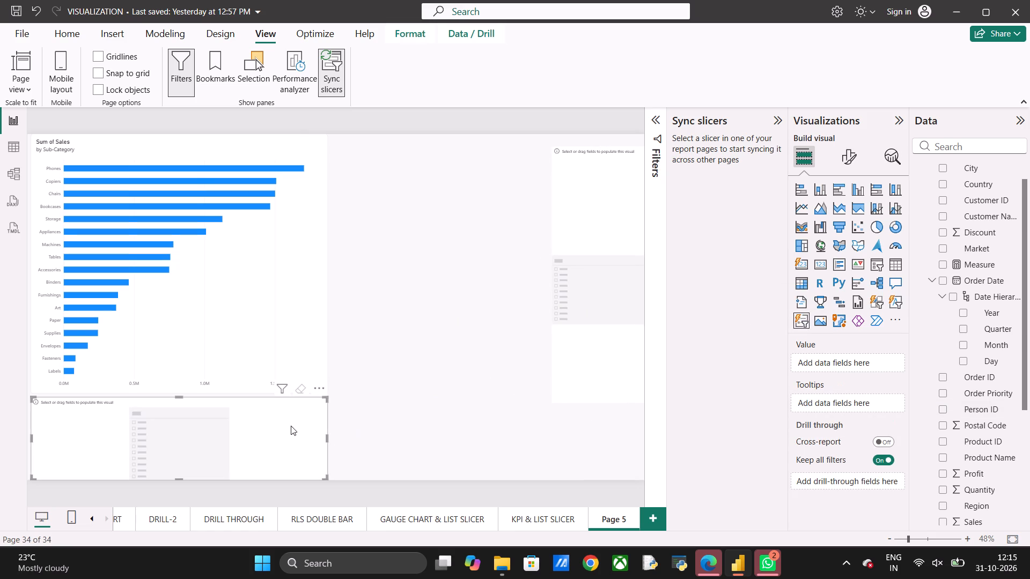
drag(289, 426, 433, 184)
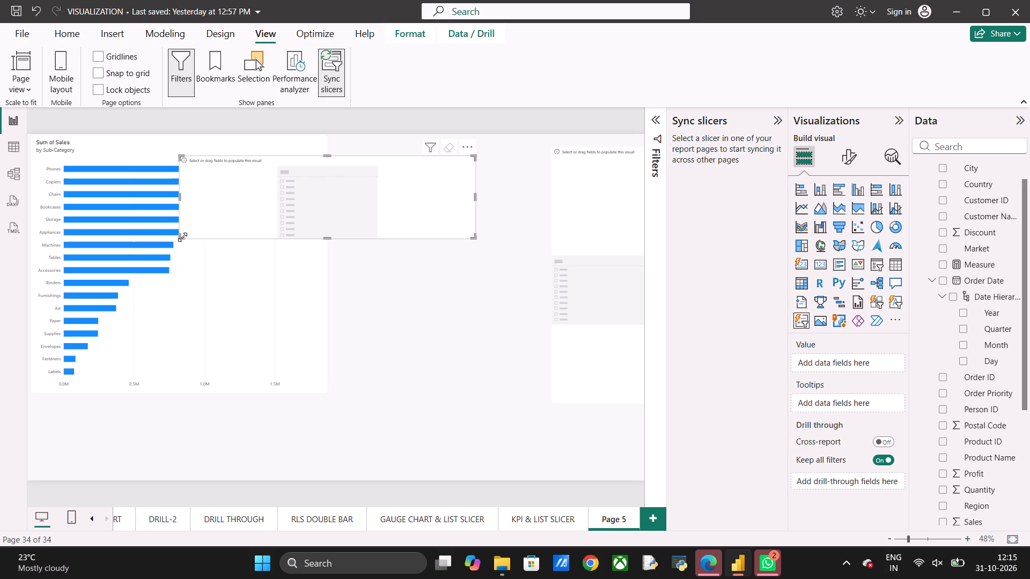
drag(182, 236, 392, 328)
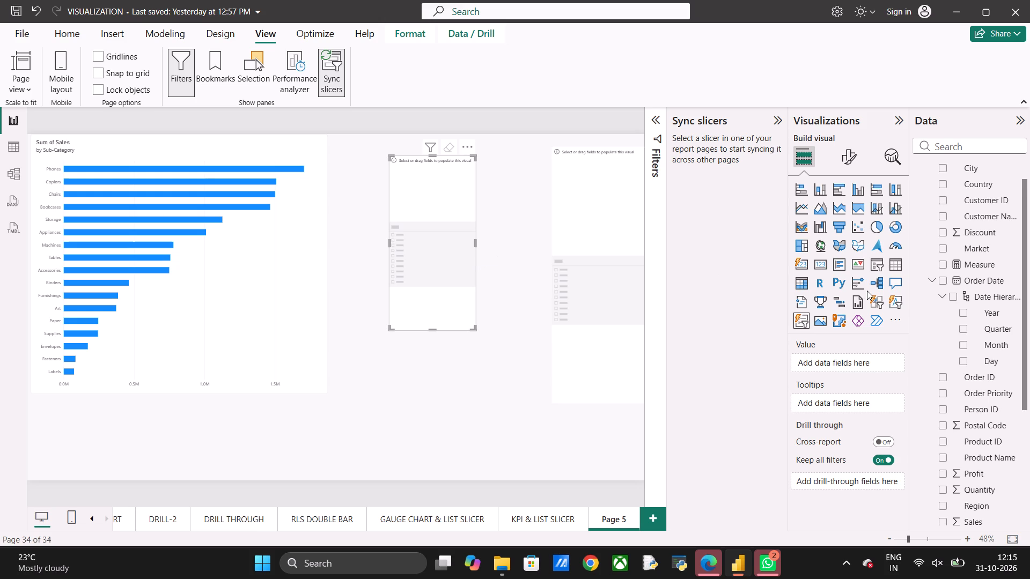
click(962, 311)
Populate the empty list slicer at the page's right edge with Sub-Category.
click(617, 258)
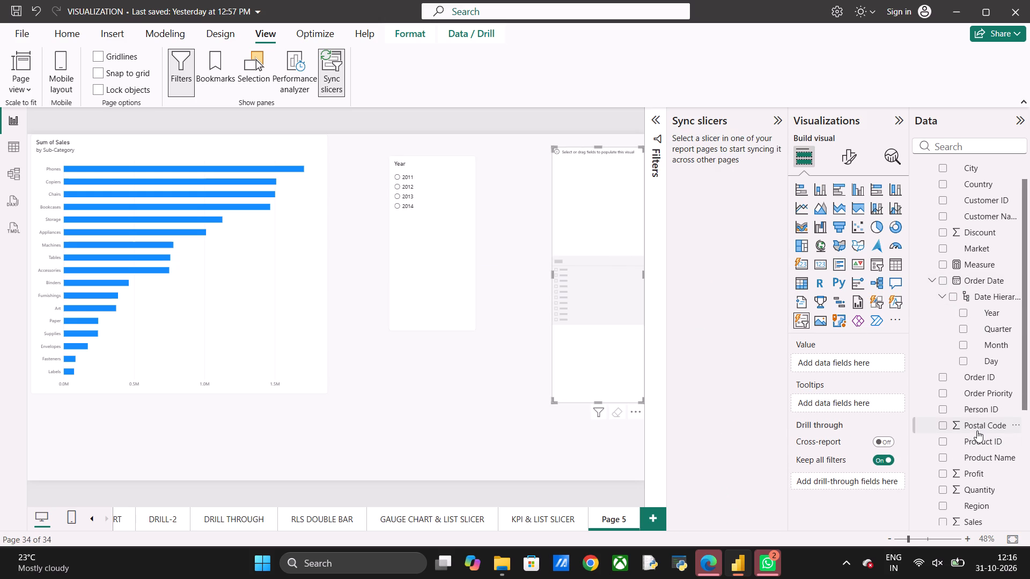
scroll(977, 430, down, 3)
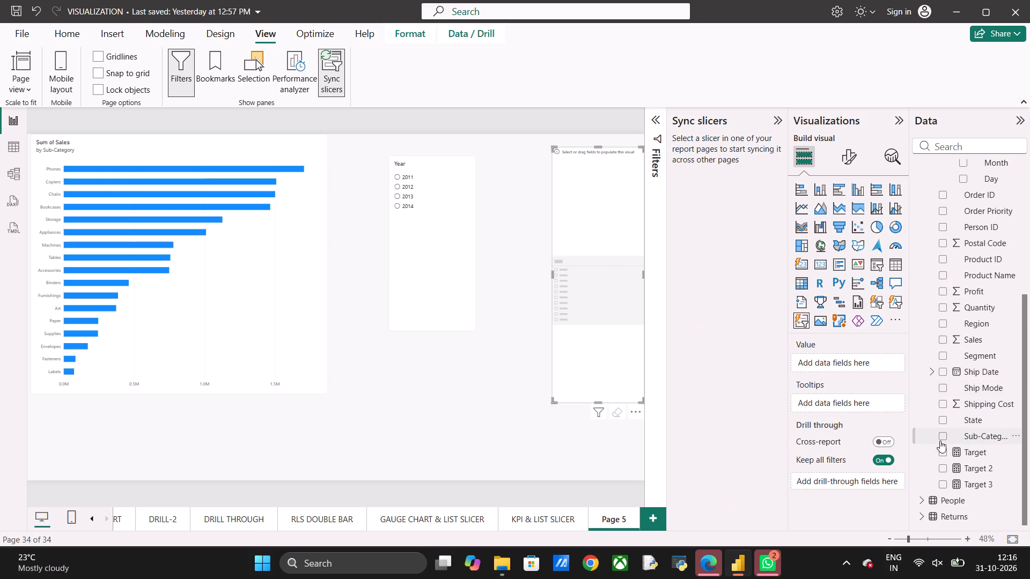
click(942, 435)
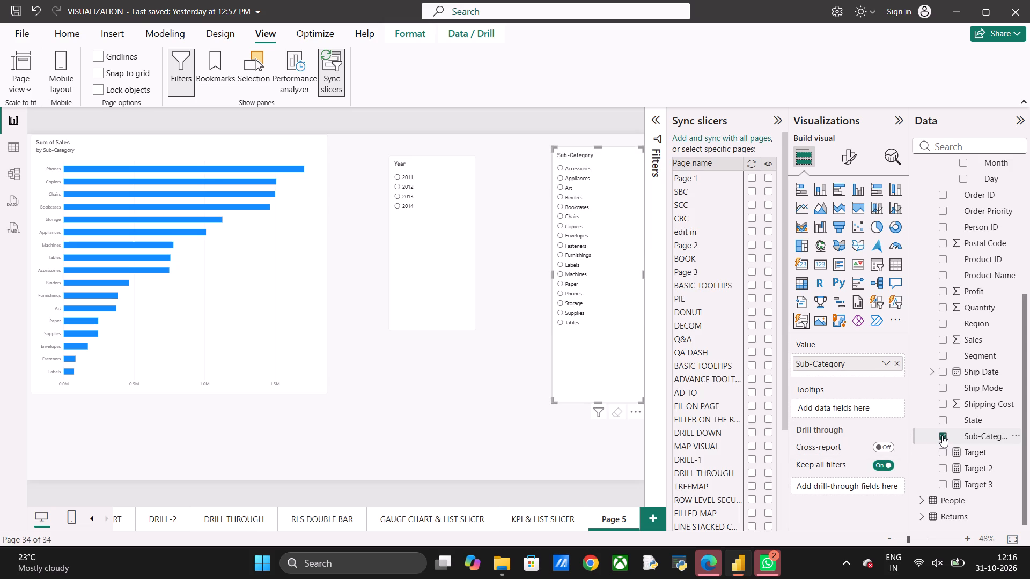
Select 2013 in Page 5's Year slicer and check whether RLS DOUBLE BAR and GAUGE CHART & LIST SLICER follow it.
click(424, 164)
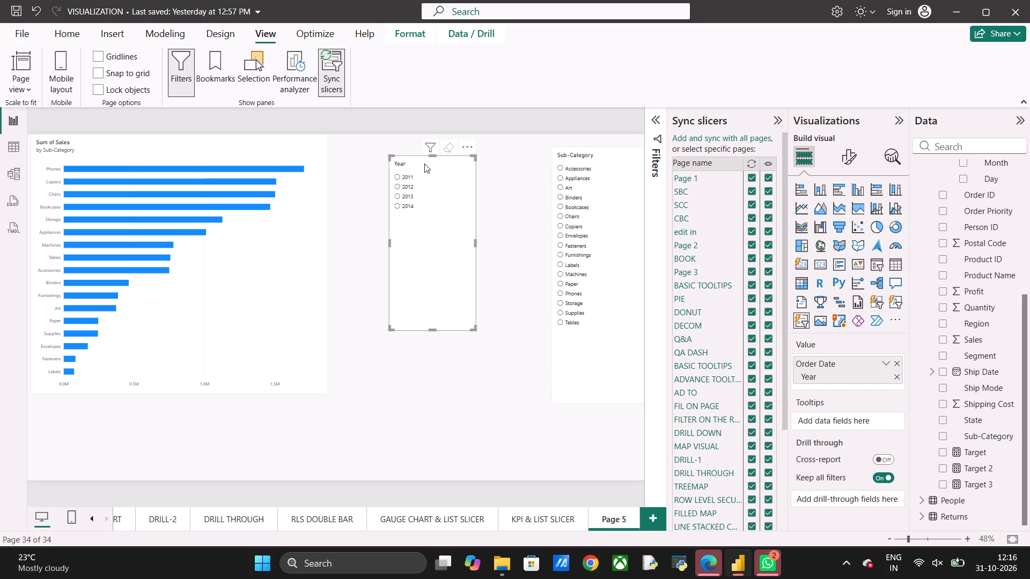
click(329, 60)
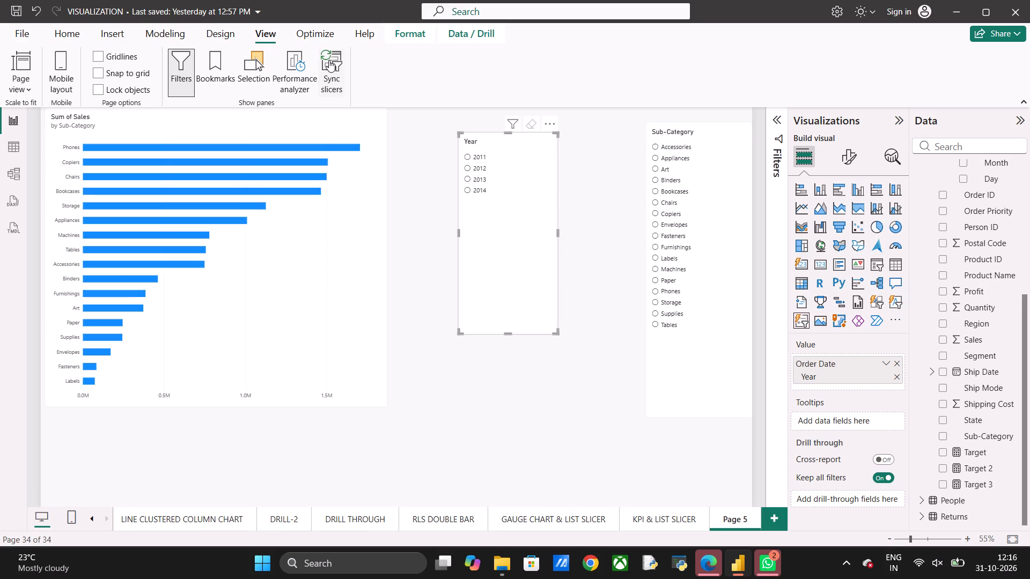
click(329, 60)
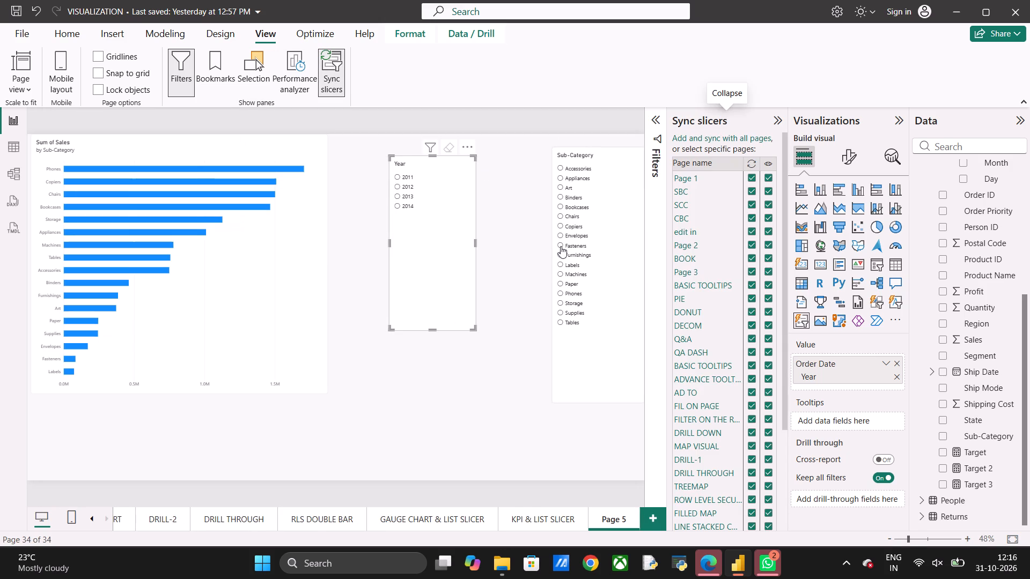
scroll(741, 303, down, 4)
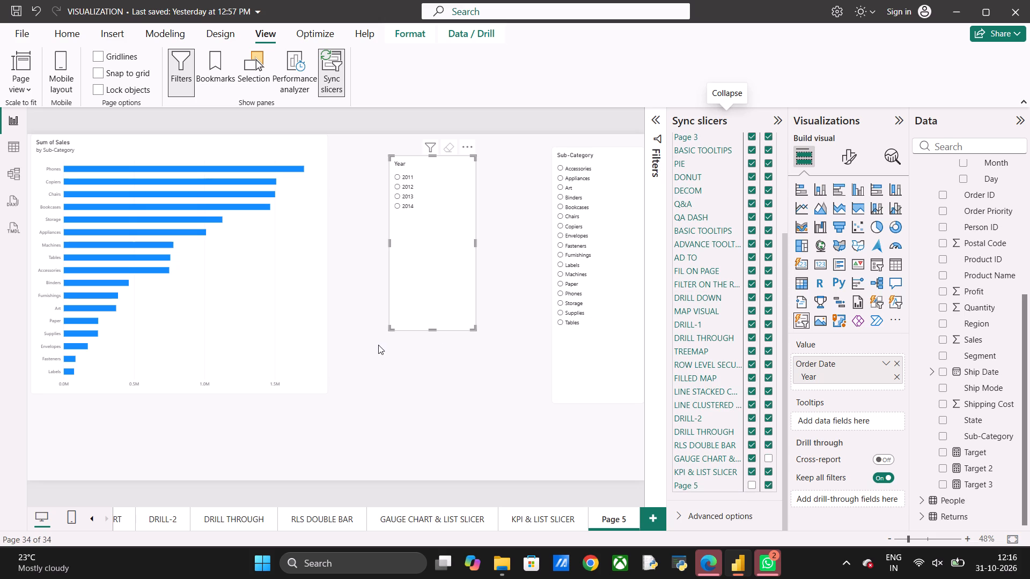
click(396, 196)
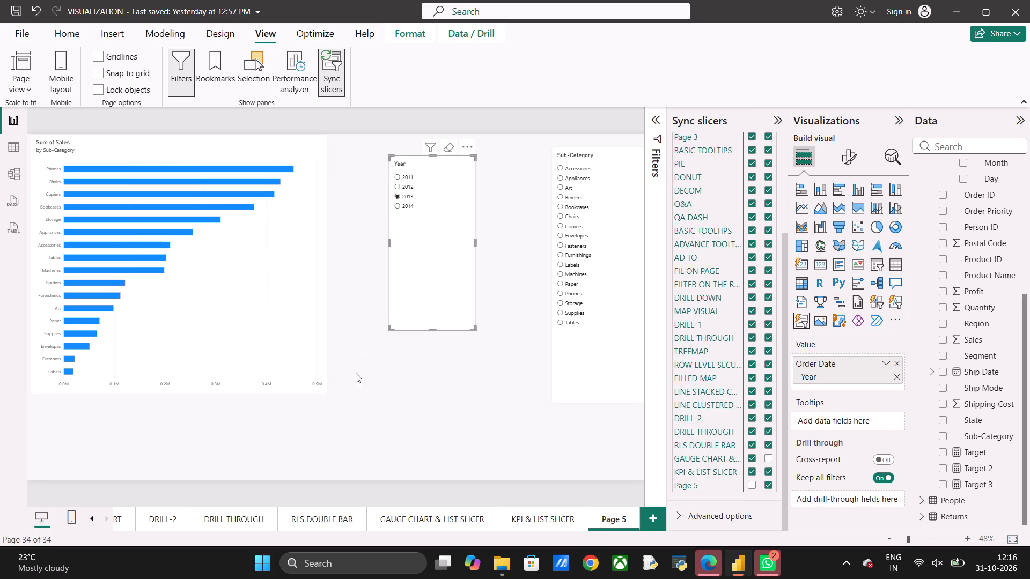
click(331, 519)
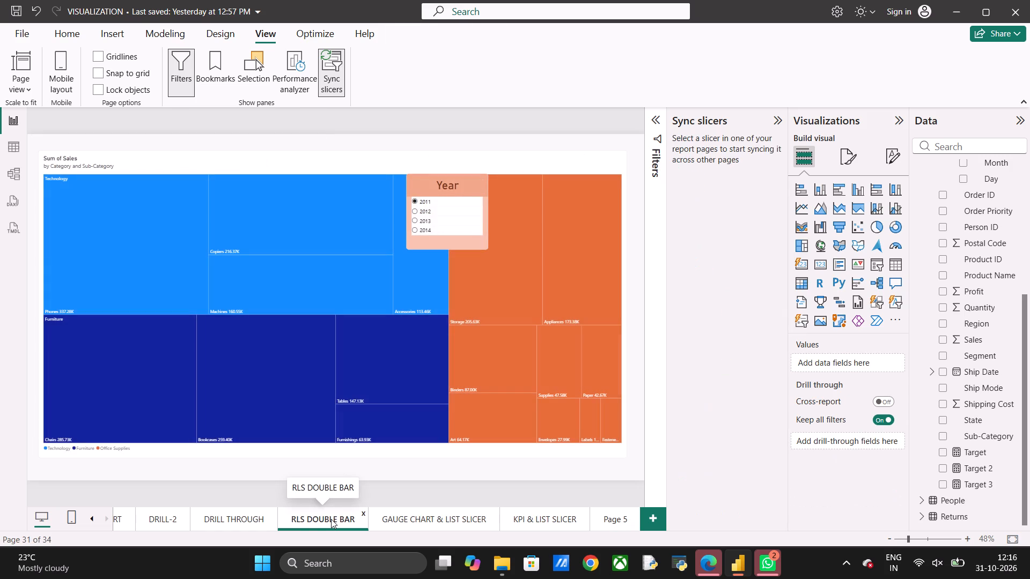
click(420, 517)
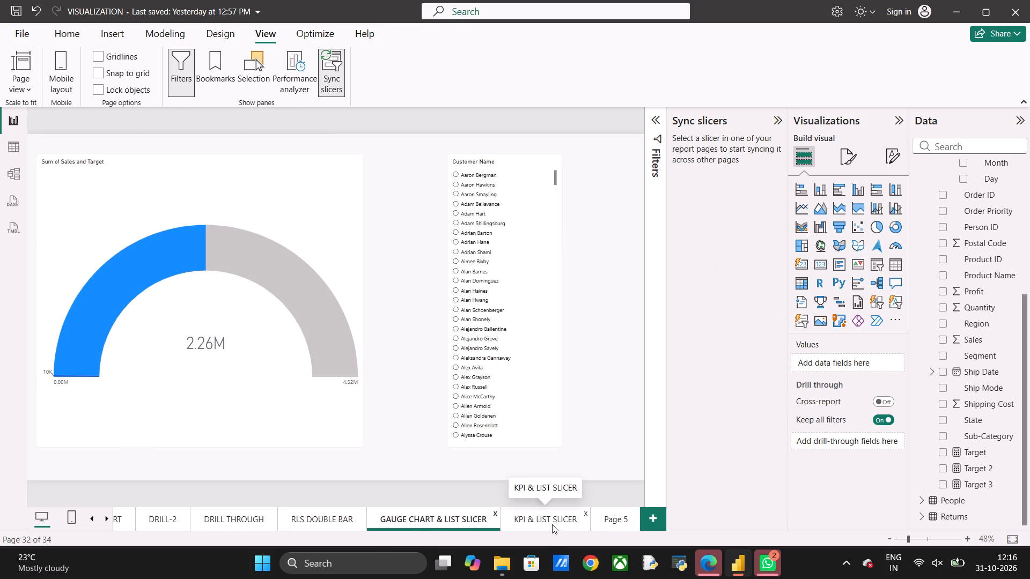
Rename Page 5 as SYNC SLICERS.
click(605, 518)
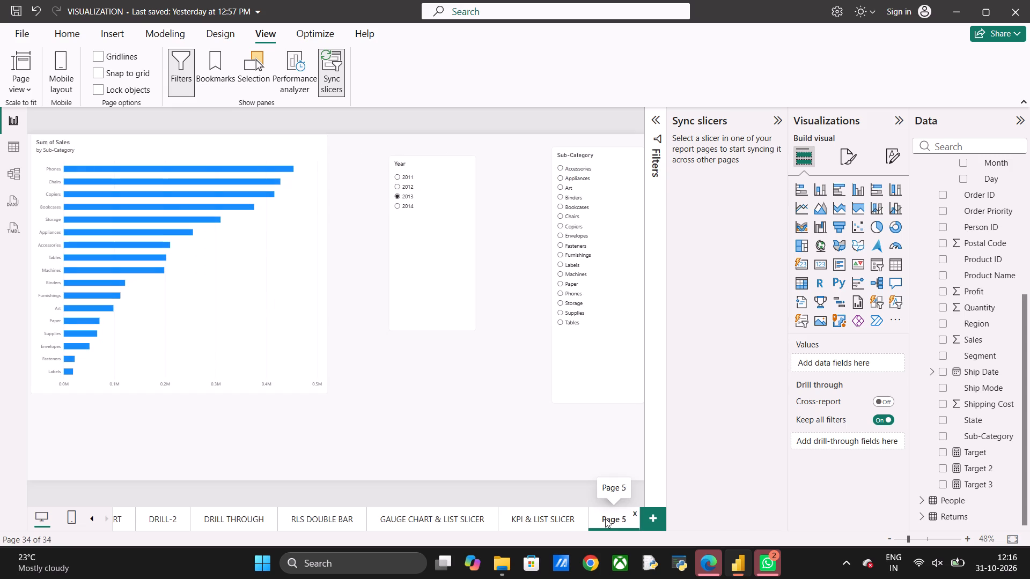
double_click(605, 518)
key(BackSpace)
key(BackSpace)
key(BackSpace)
key(BackSpace)
key(BackSpace)
key(BackSpace)
key(BackSpace)
key(BackSpace)
key(BackSpace)
key(BackSpace)
key(BackSpace)
key(BackSpace)
key(BackSpace)
key(BackSpace)
key(BackSpace)
key(BackSpace)
key(BackSpace)
key(BackSpace)
key(BackSpace)
key(BackSpace)
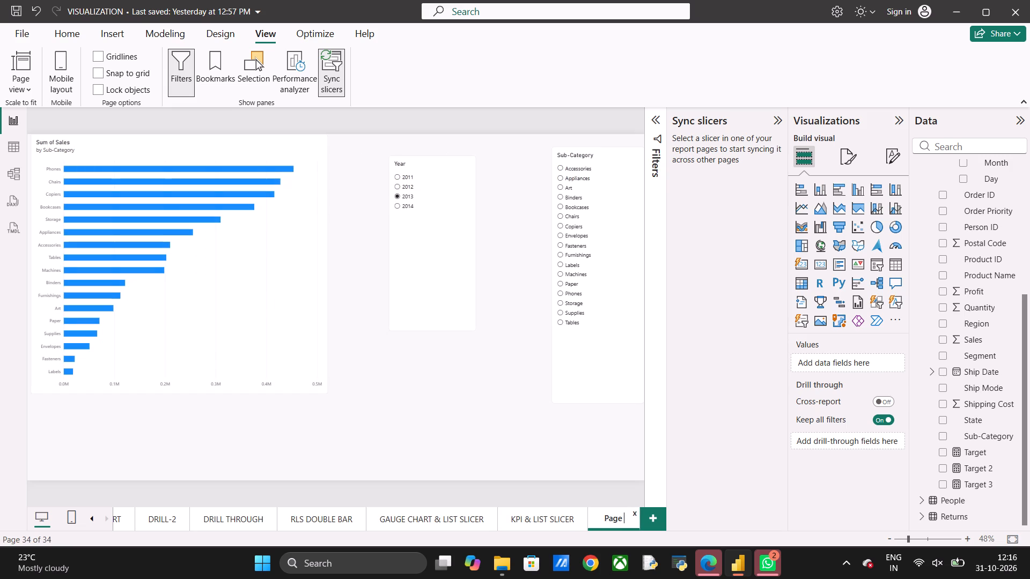
text(SYNC)
key(space)
text(SLICERS)
key(Return)
Examine the year filtering on the GAUGE CHART & LIST SLICER, RLS DOUBLE BAR and KPI & LIST SLICER pages.
click(407, 513)
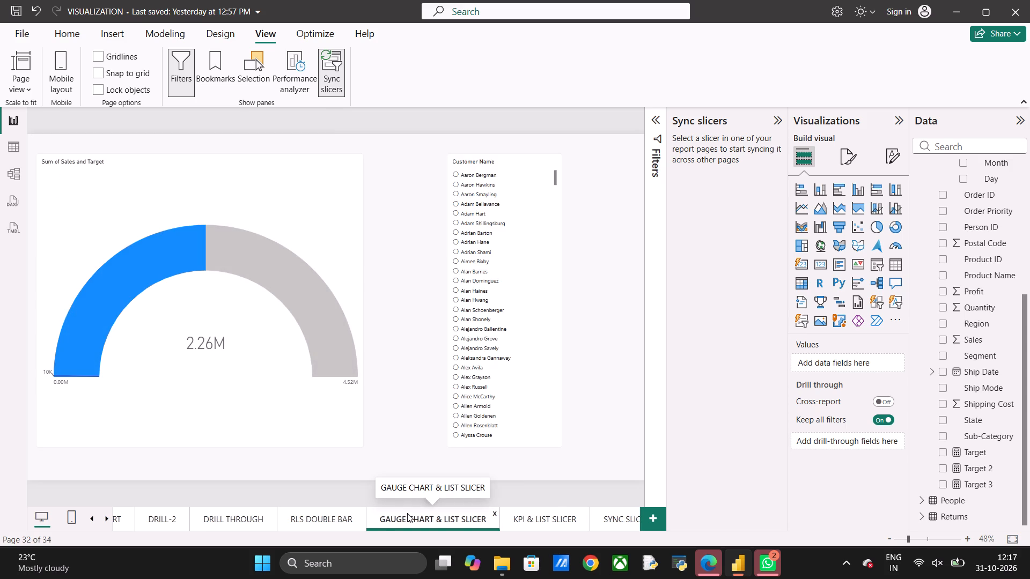
click(321, 521)
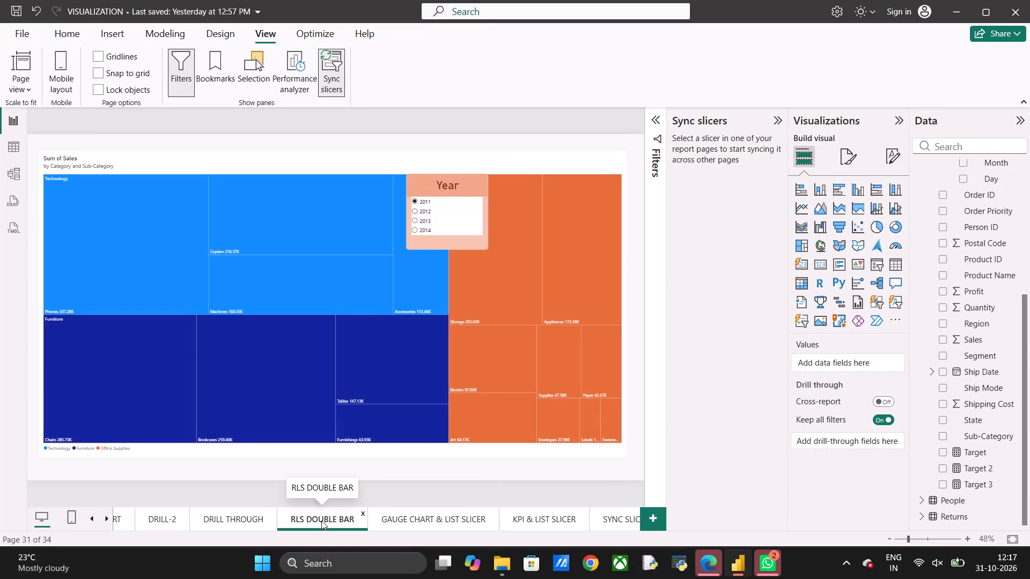
click(551, 517)
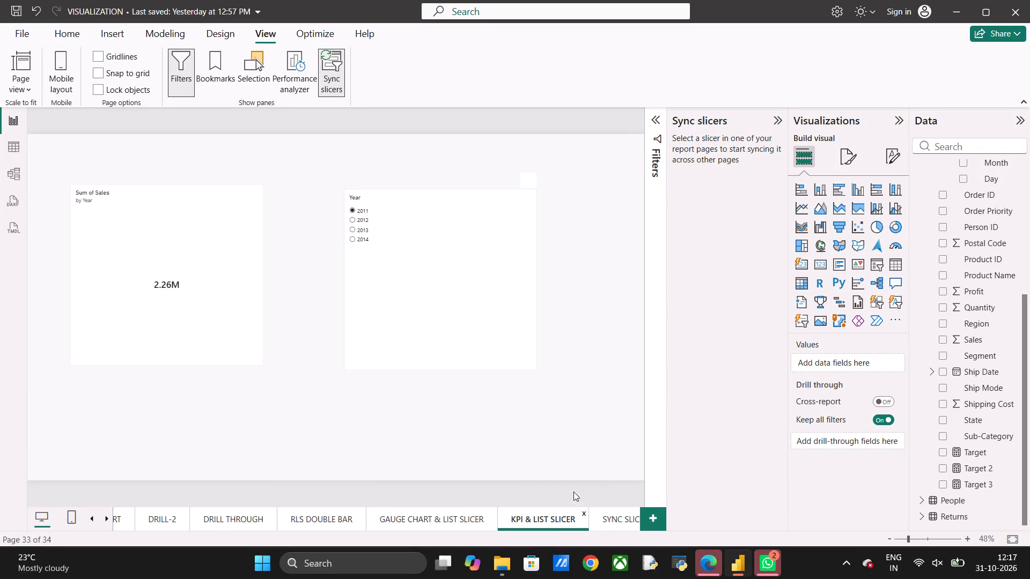
click(616, 523)
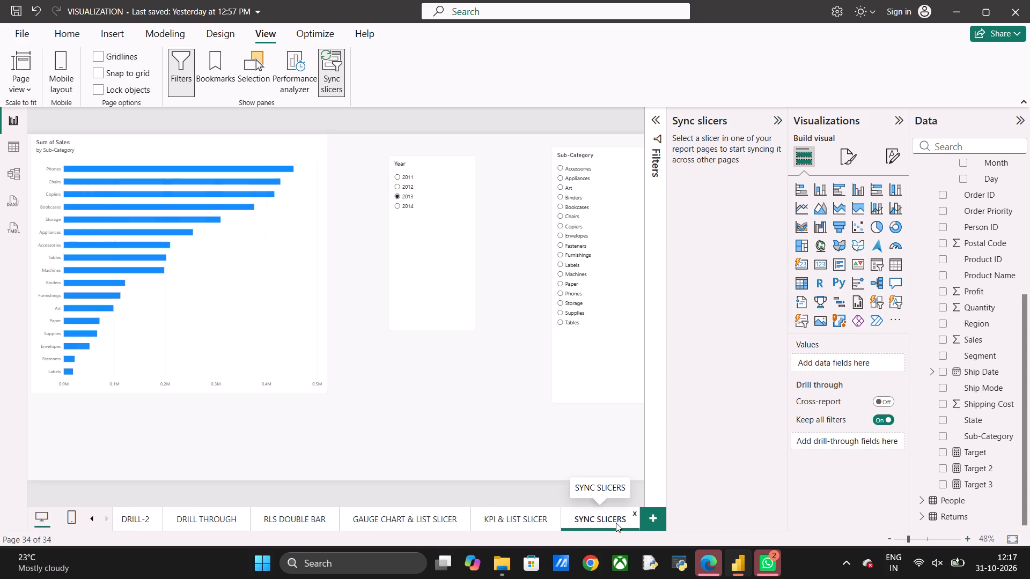
Add and sync the Year slicer on the SYNC SLICERS page with all report pages.
scroll(616, 523, left, 2)
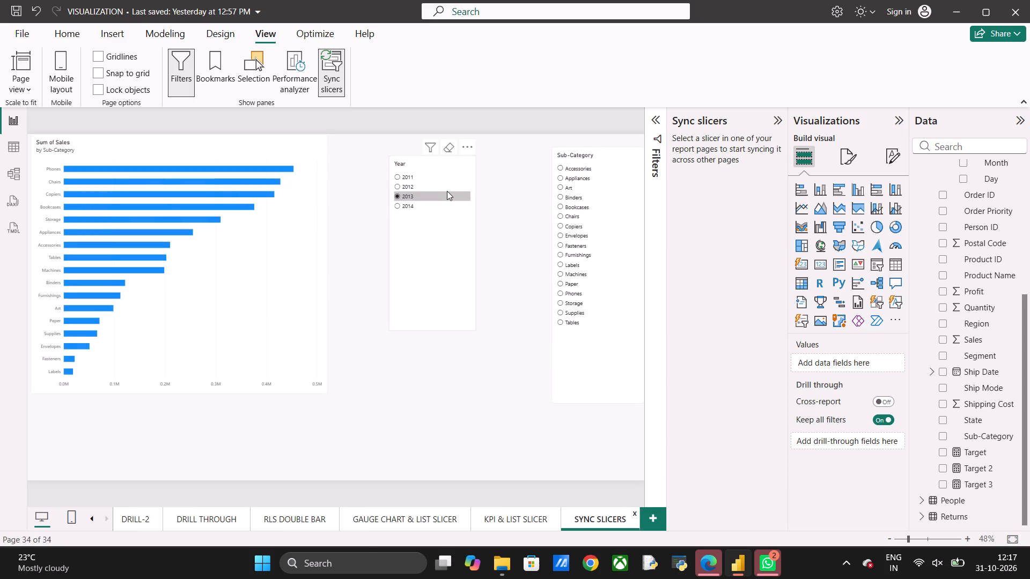
click(447, 191)
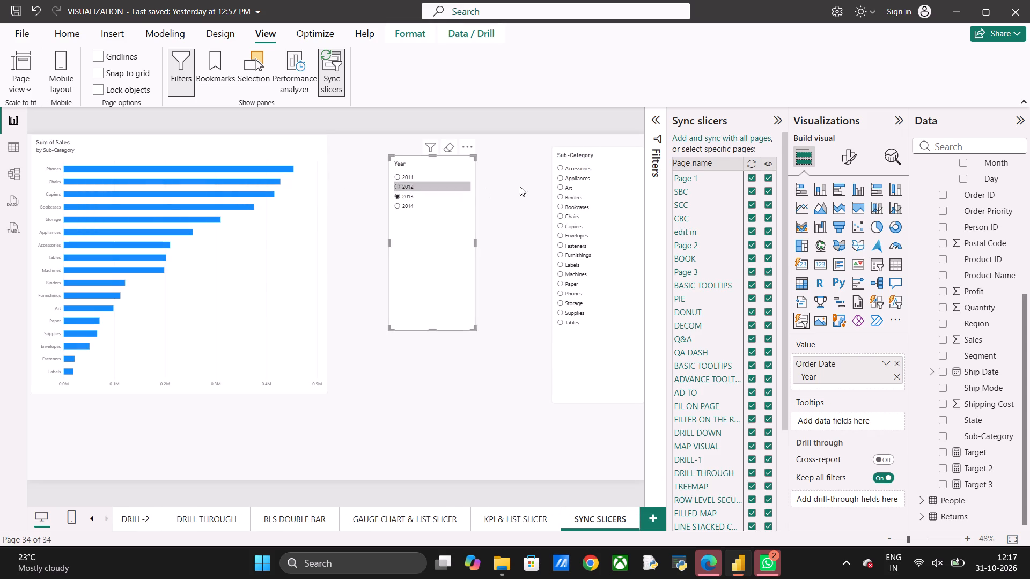
click(717, 139)
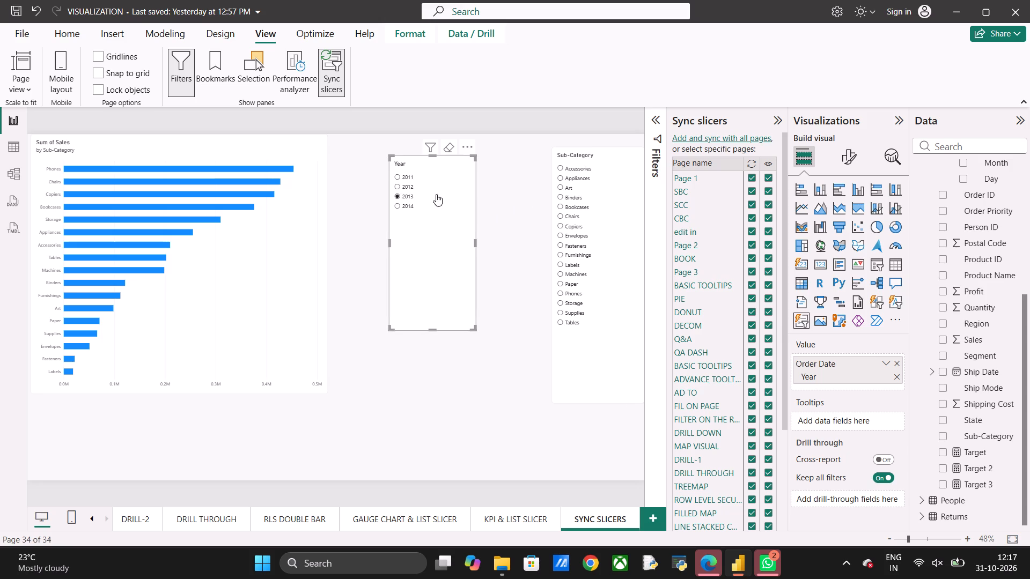
Select 2012 in the synced Year slicer and check the DRILL THROUGH and RLS DOUBLE BAR pages for the same selection.
click(403, 183)
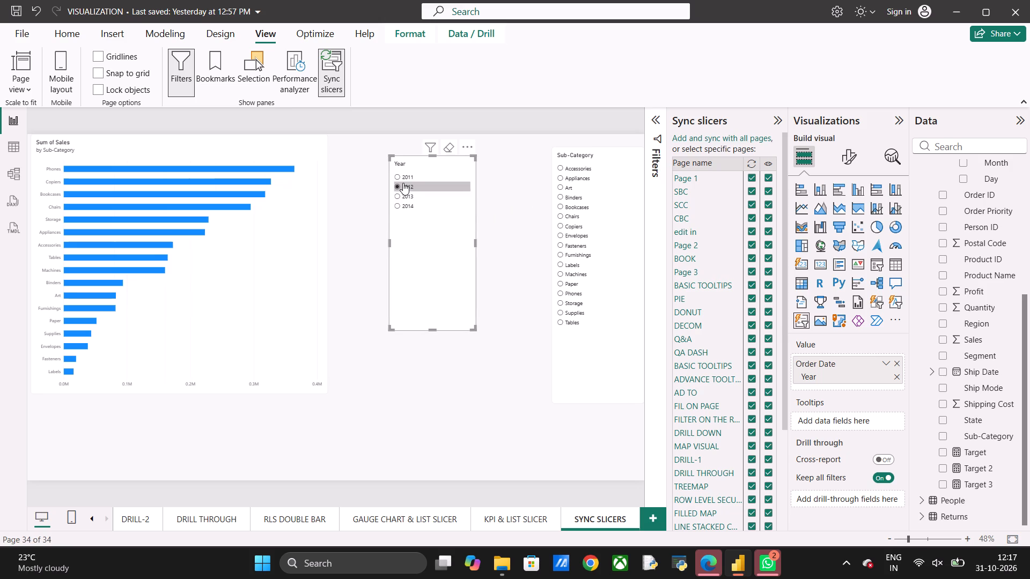
click(205, 525)
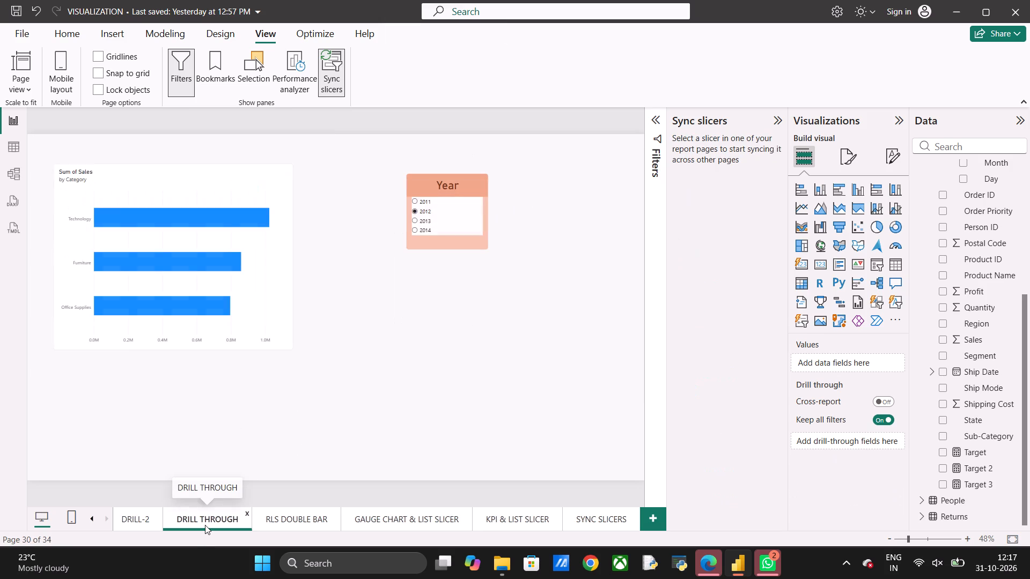
click(277, 517)
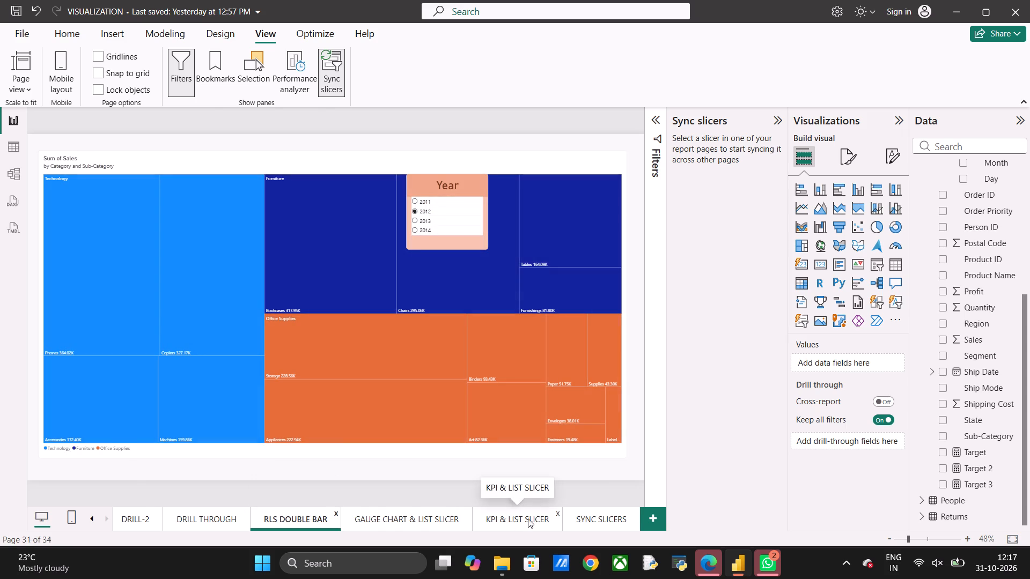
click(584, 519)
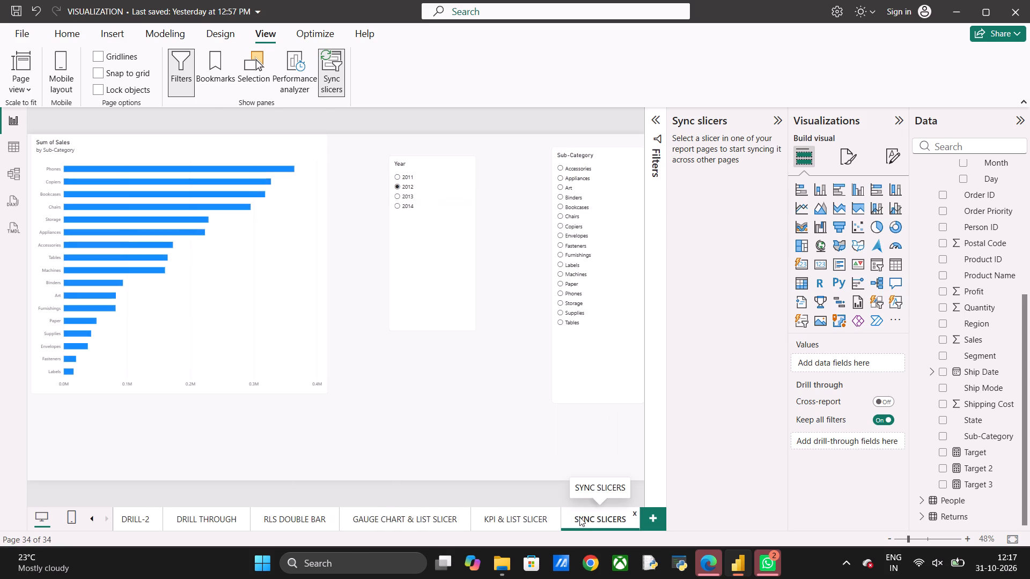
Format the Year slicer's title on the SYNC SLICERS page as bold, size 40, dark brown text on a light orange background.
click(432, 194)
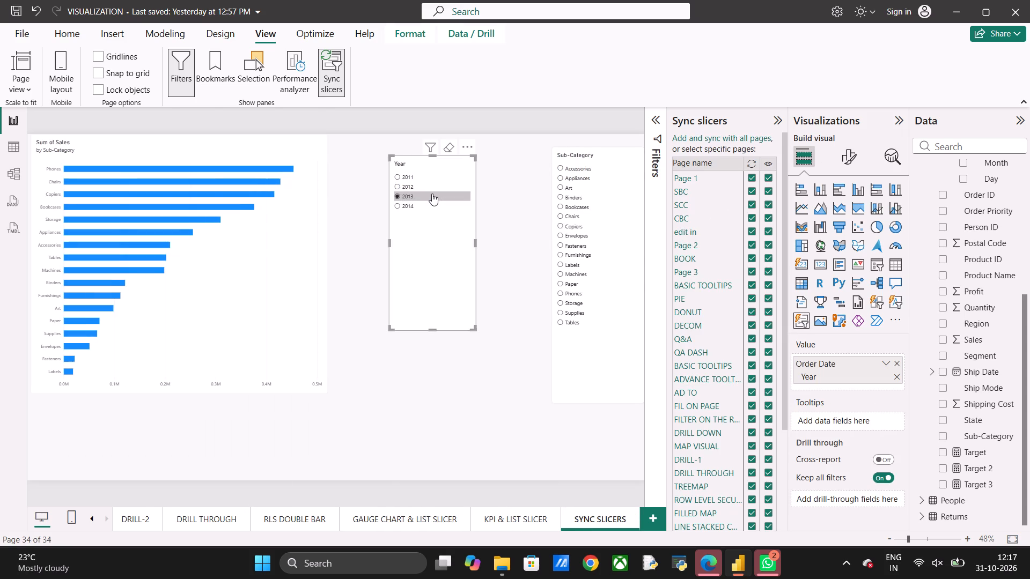
click(851, 153)
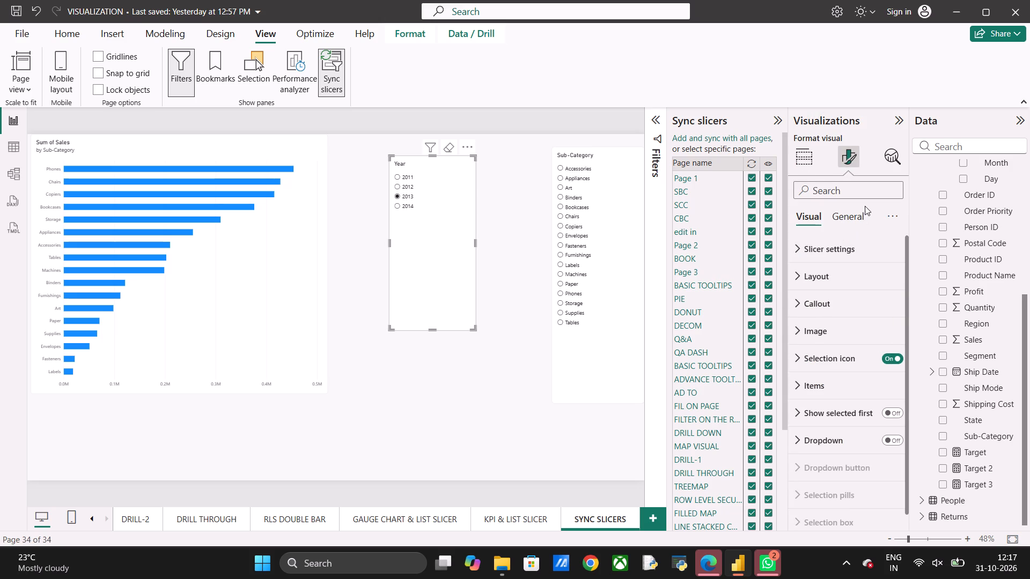
click(859, 215)
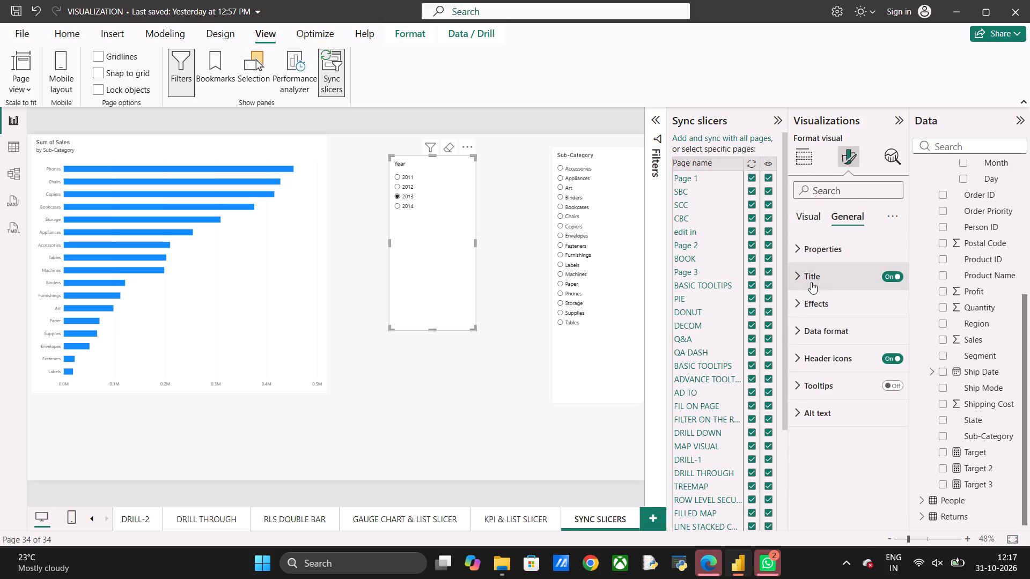
click(811, 278)
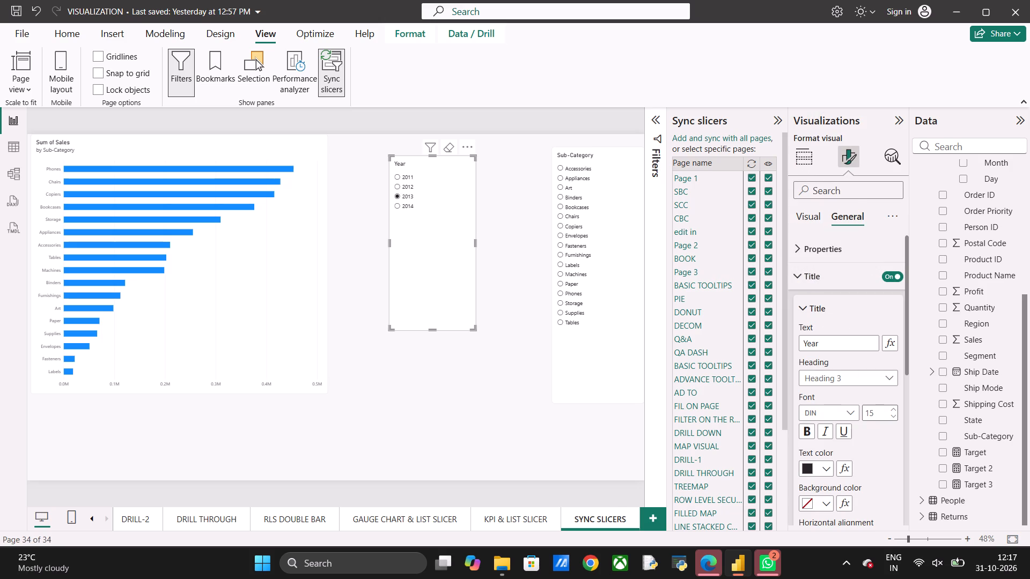
click(873, 412)
text(40)
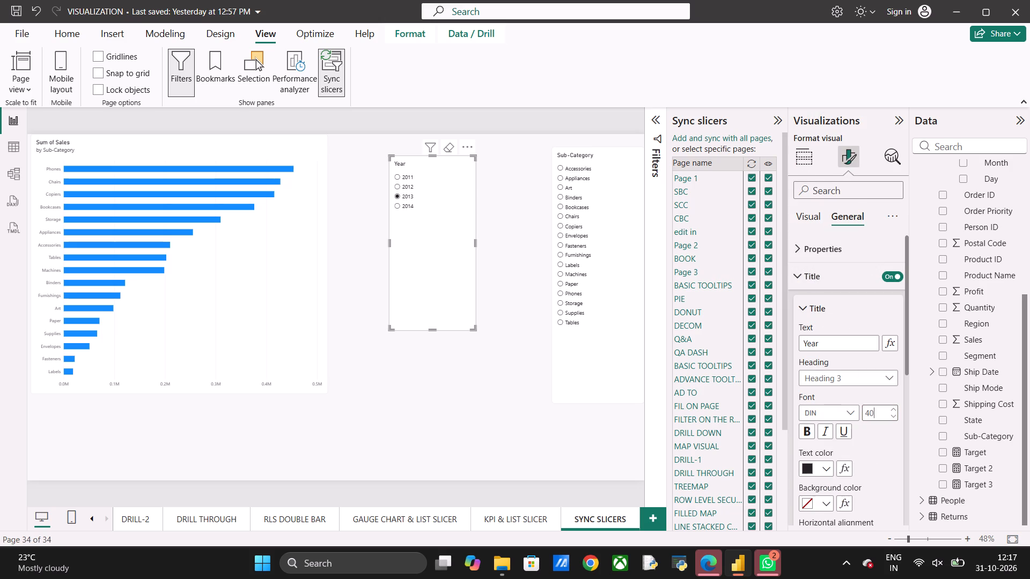
click(810, 431)
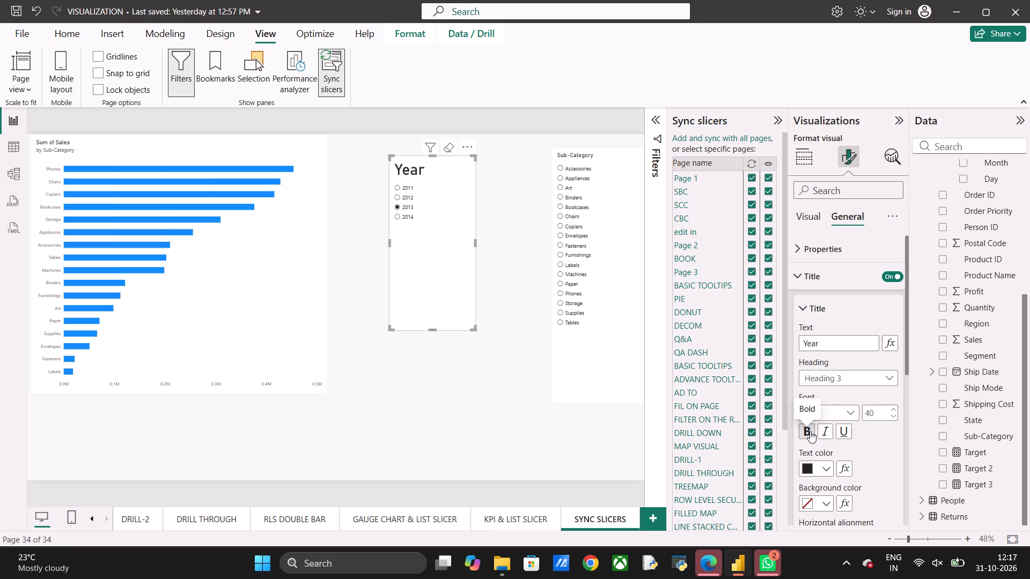
click(828, 467)
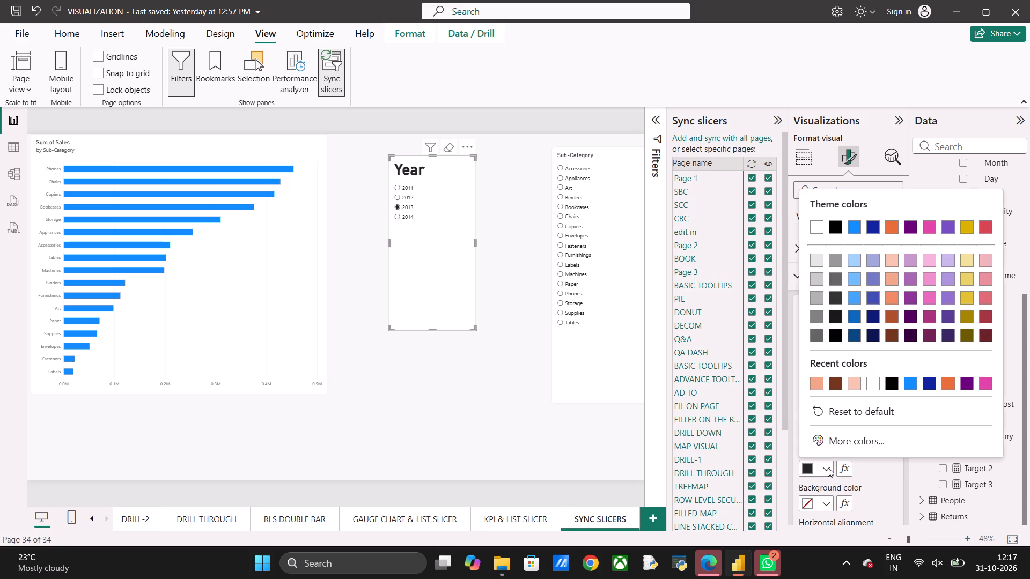
click(893, 335)
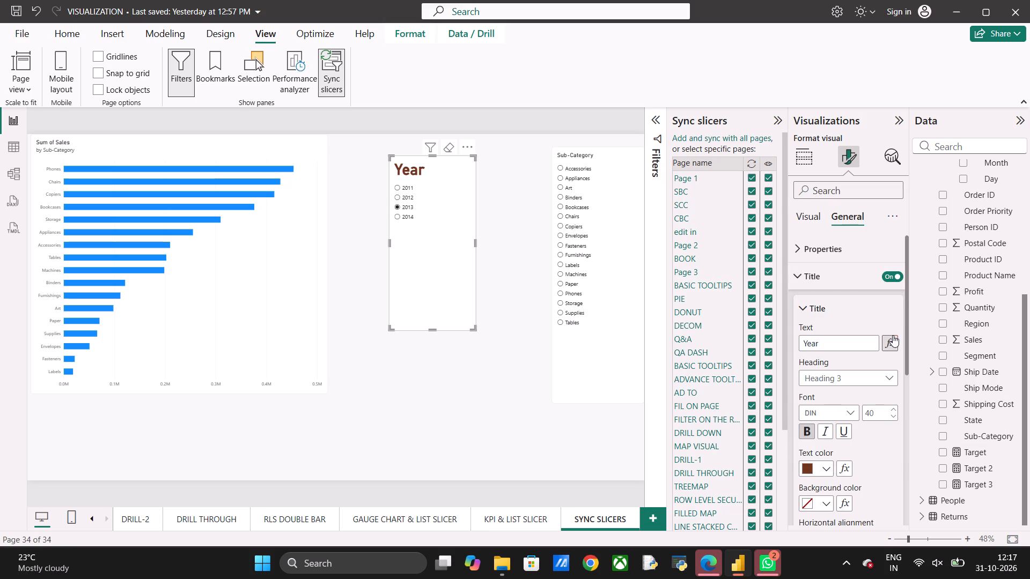
click(826, 505)
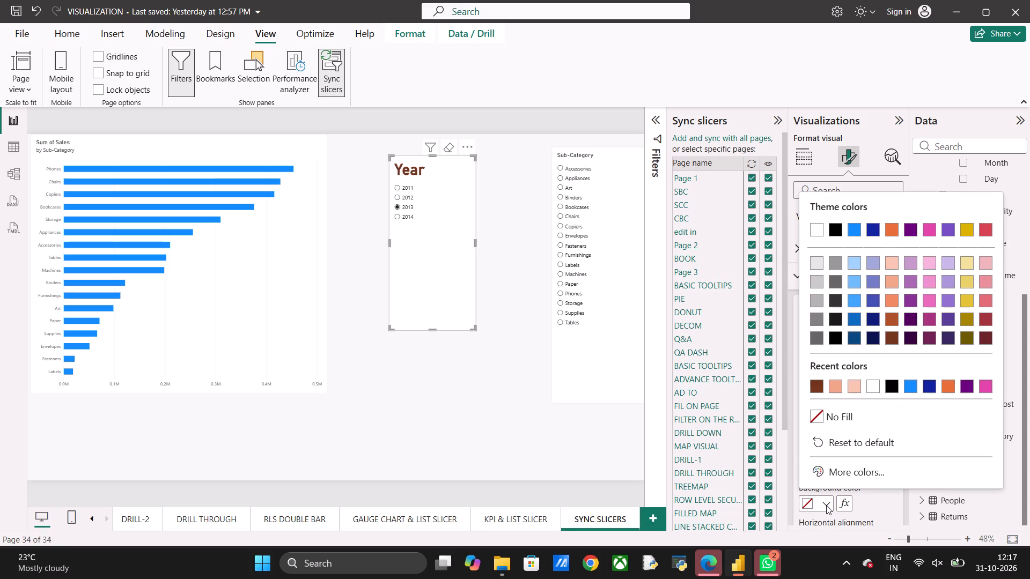
click(893, 261)
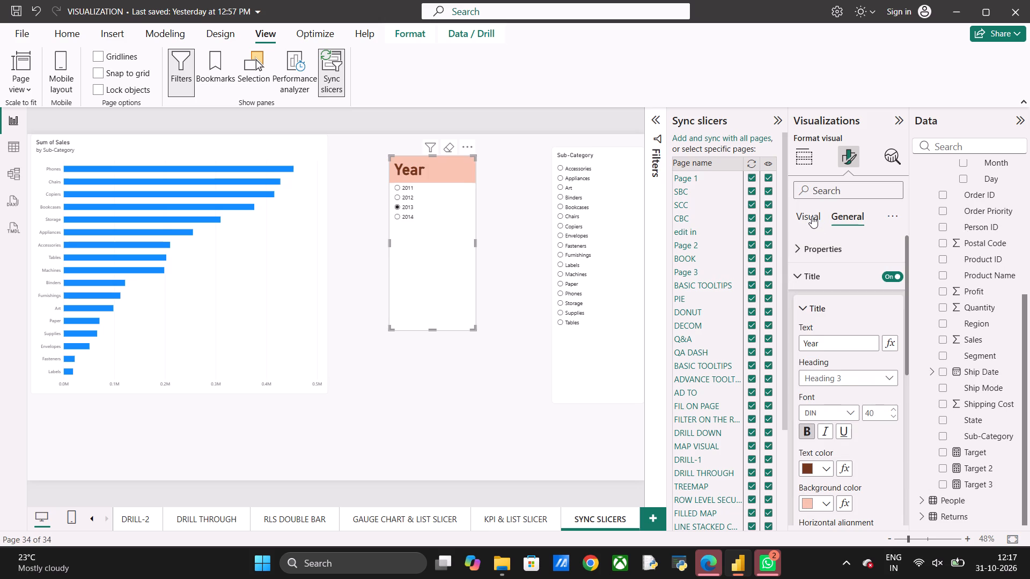
click(799, 306)
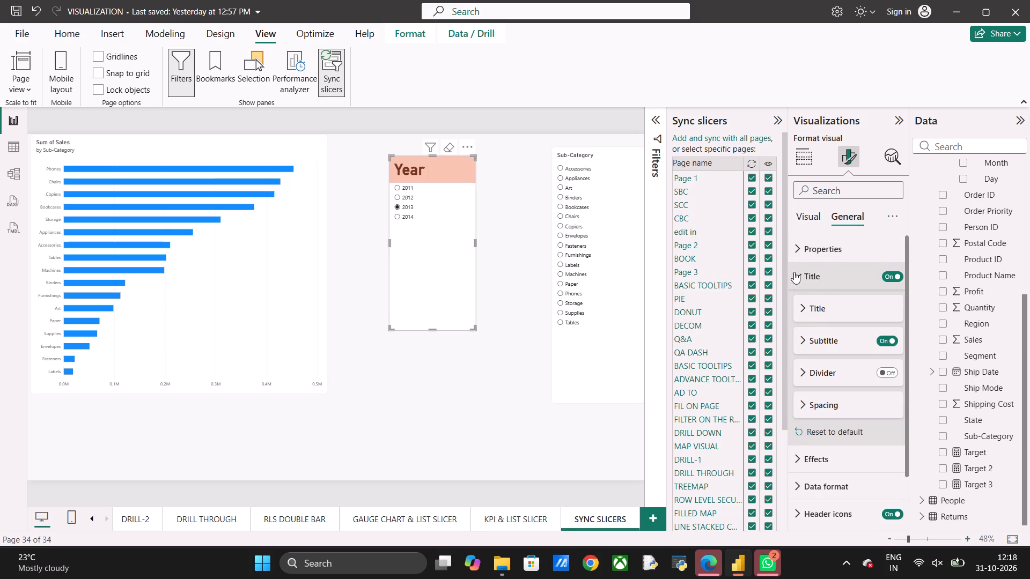
click(794, 271)
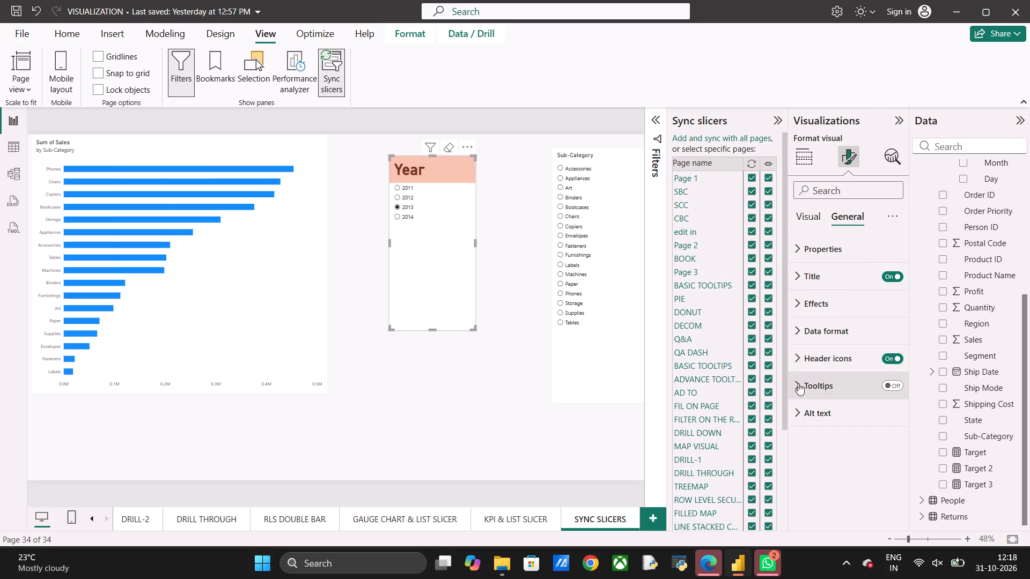
Give the Year slicer a medium light-orange background and shorten it to end just below the 2014 option.
click(798, 301)
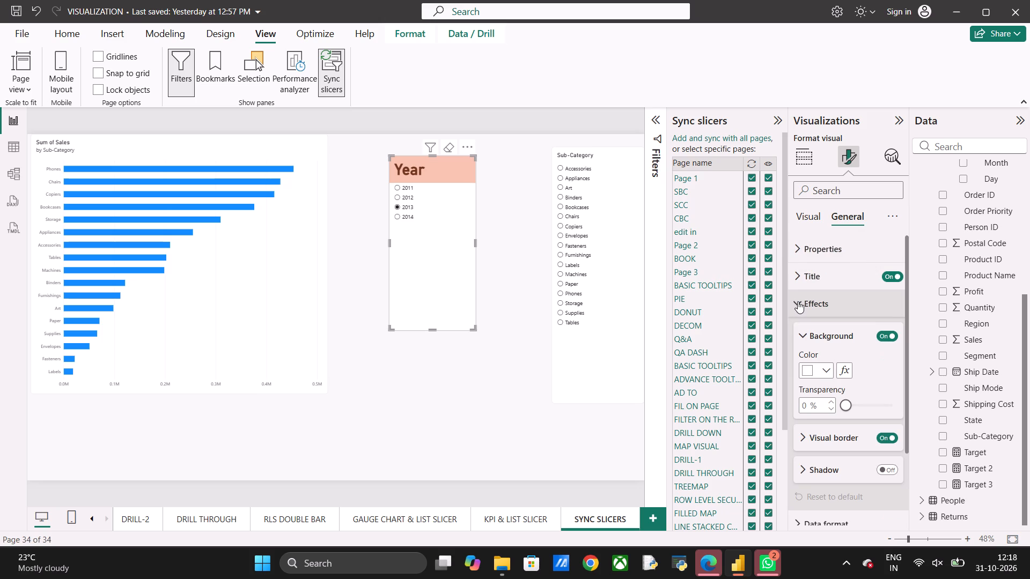
click(827, 365)
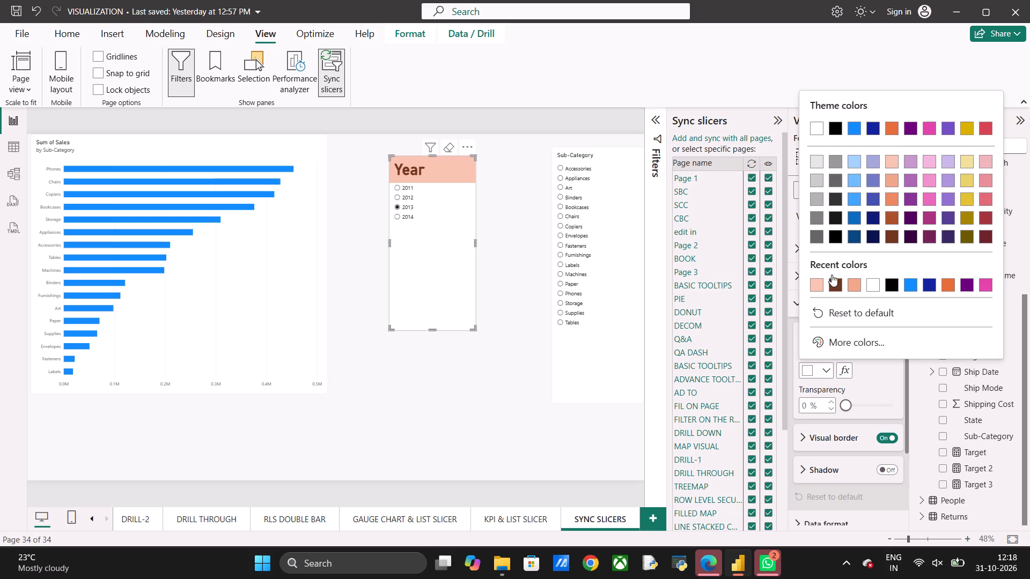
click(888, 182)
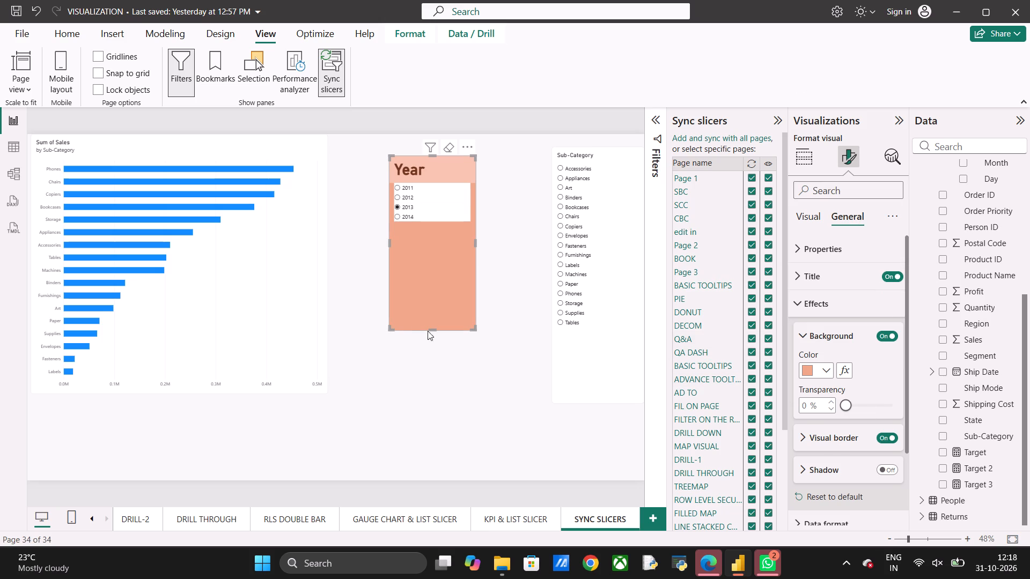
drag(431, 330, 429, 241)
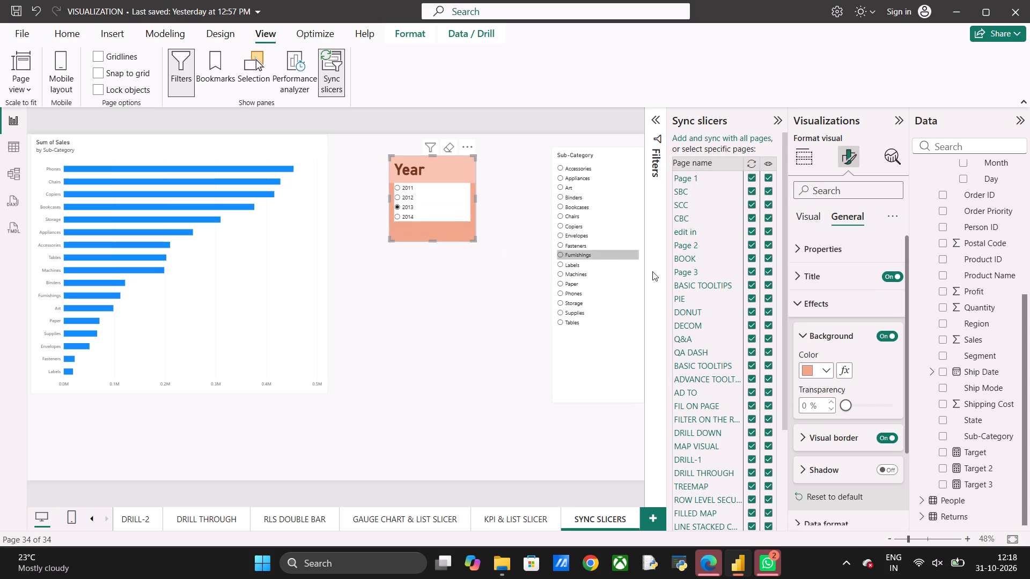
Centre the Year slicer's title horizontally.
click(796, 269)
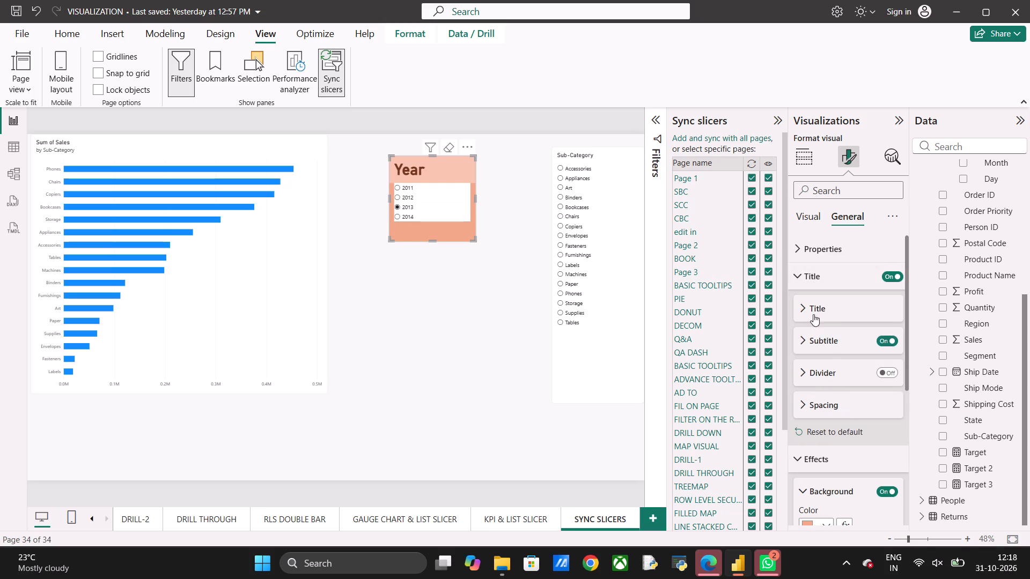
click(802, 306)
scroll(843, 448, down, 2)
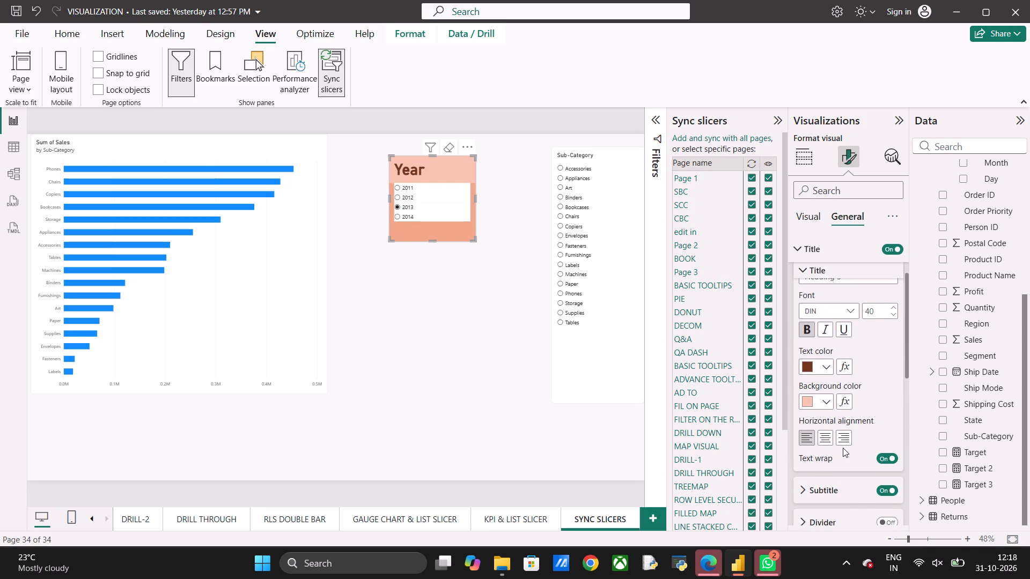
click(829, 435)
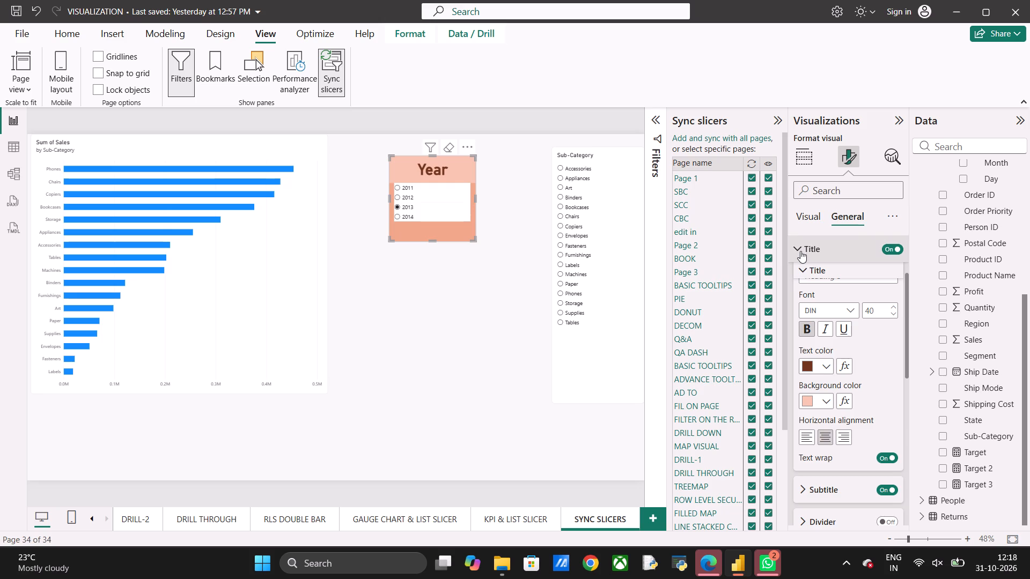
click(801, 247)
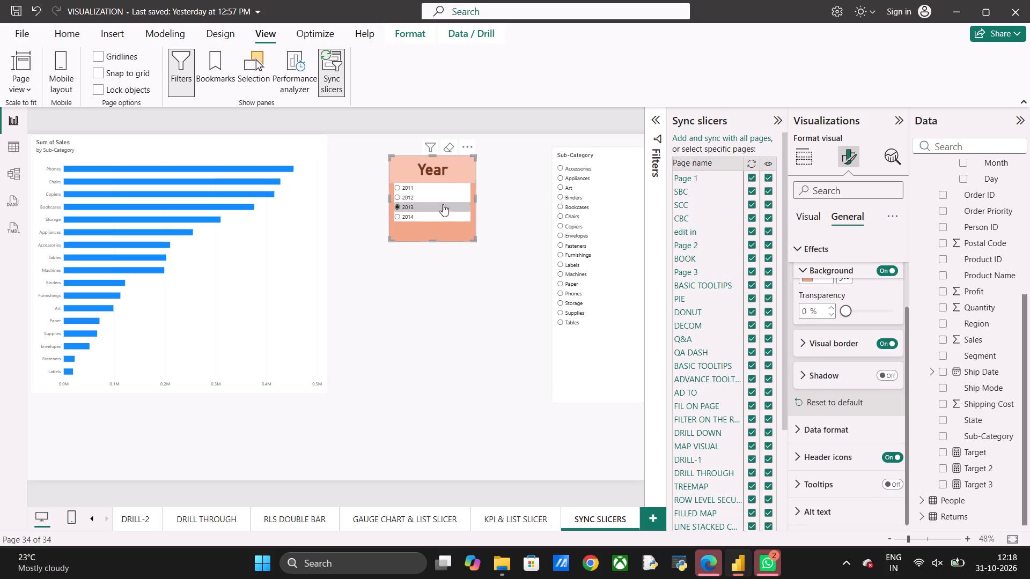
Select 2011 in the Year slicer and check the RLS DOUBLE BAR page for the same selection.
click(397, 186)
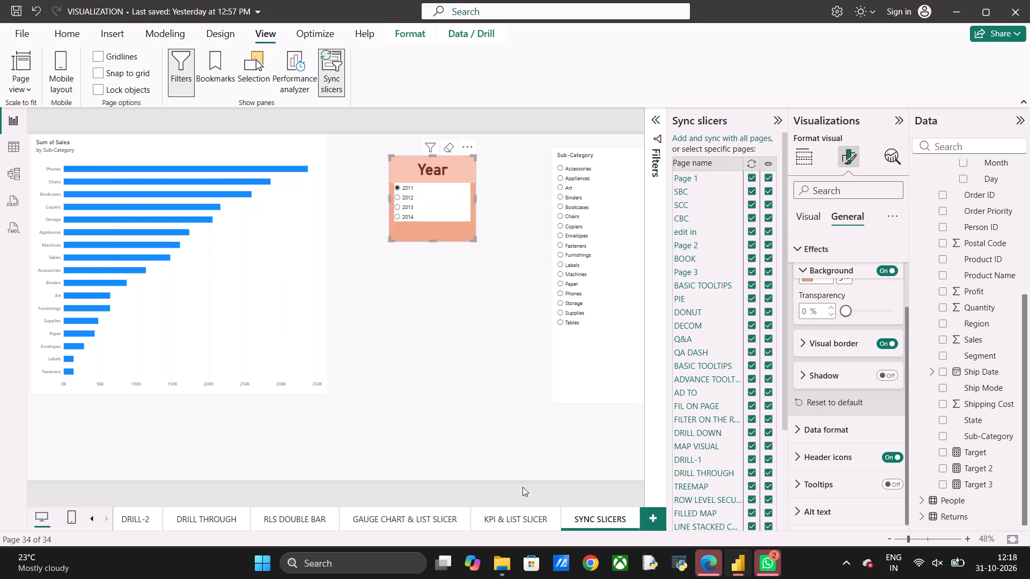
click(305, 519)
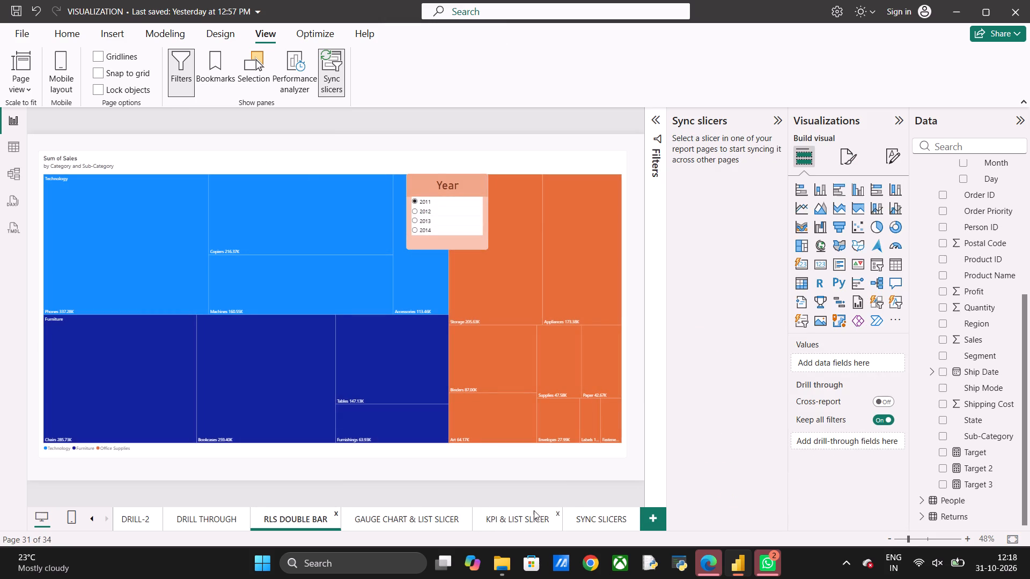
click(591, 517)
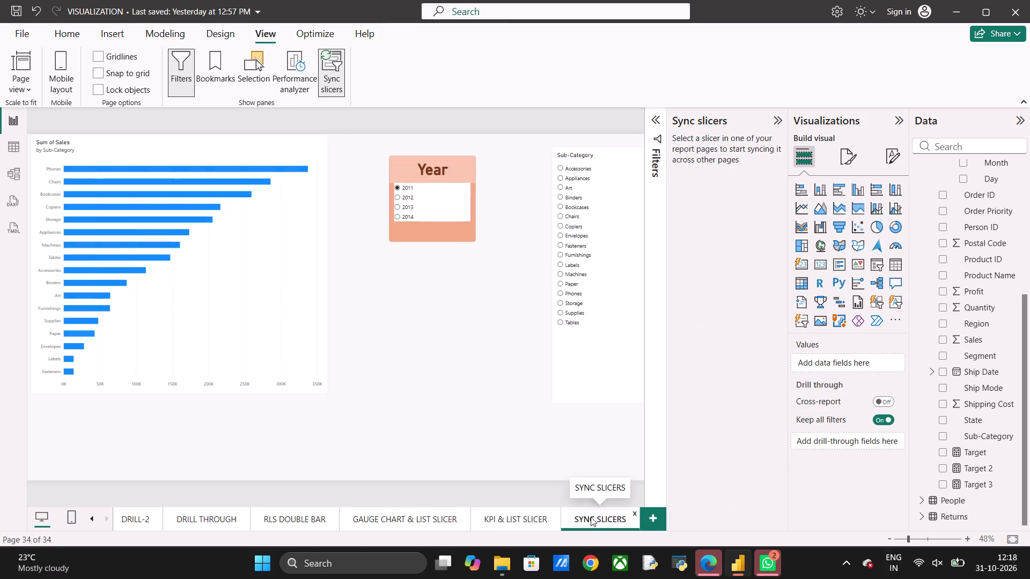
click(276, 519)
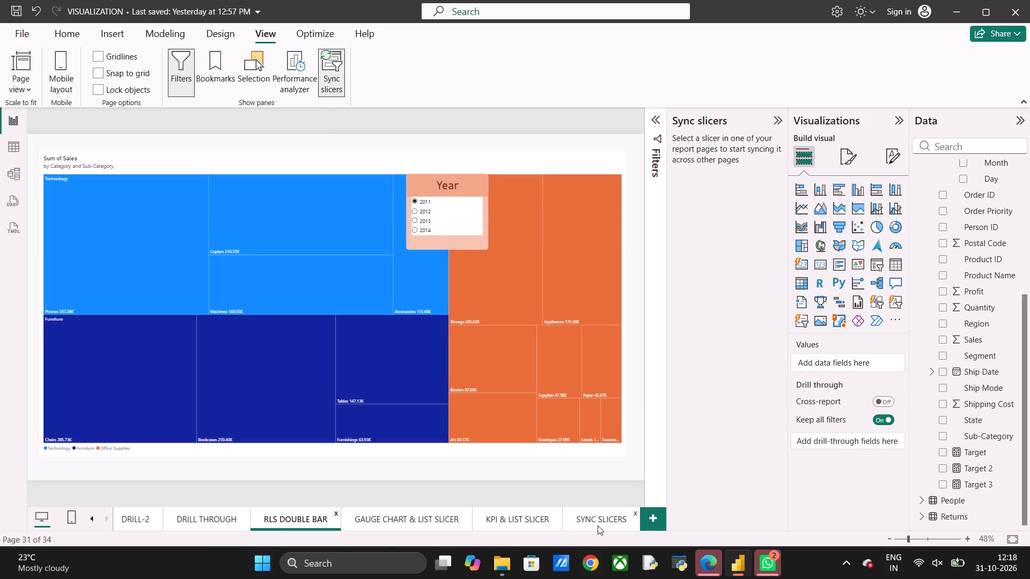
click(600, 521)
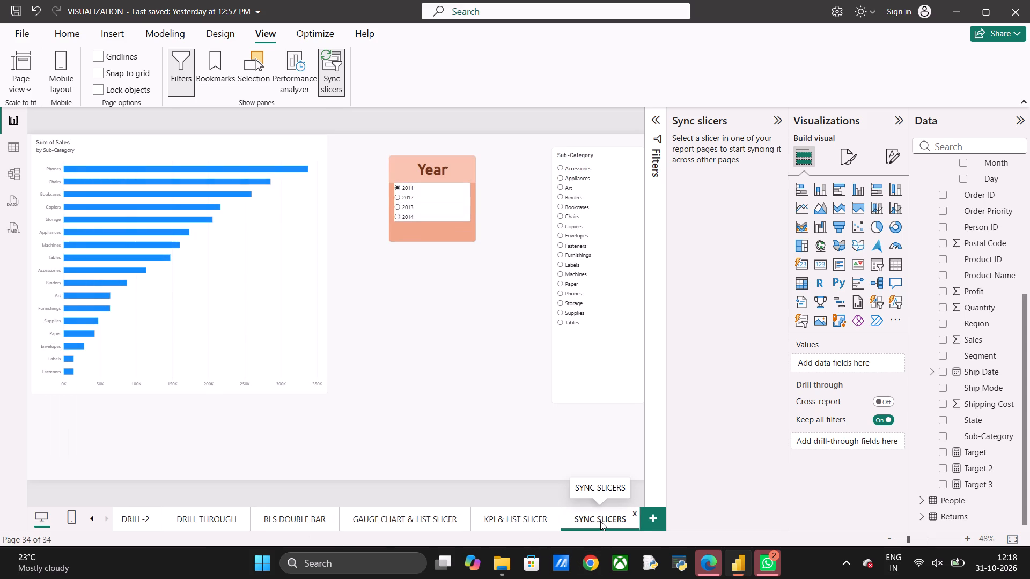
scroll(600, 521, left, 1)
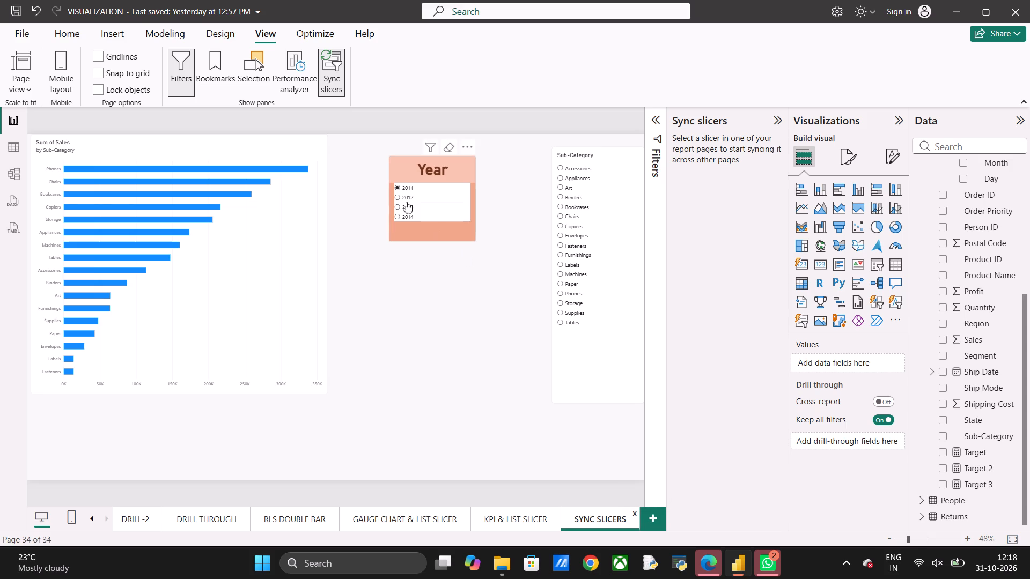
Clear the 2011 selection in the Year slicer.
click(398, 184)
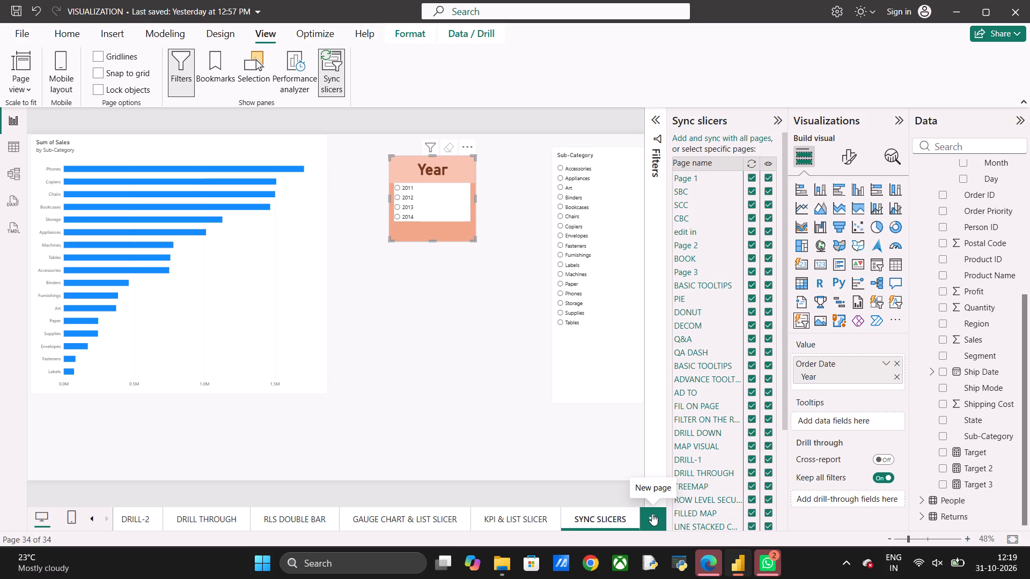
Add a new report page and insert a page navigator on it.
click(652, 514)
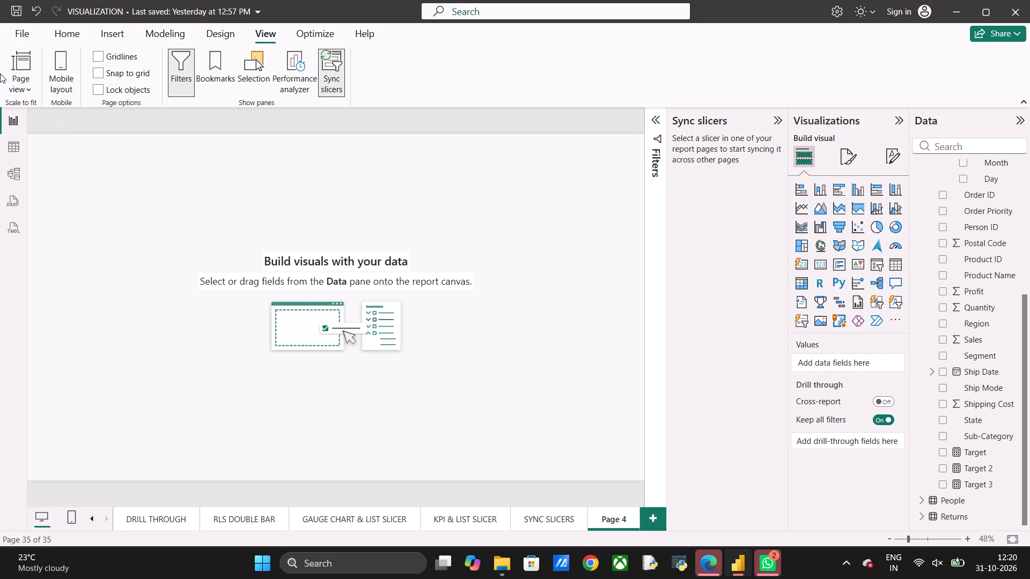
click(104, 34)
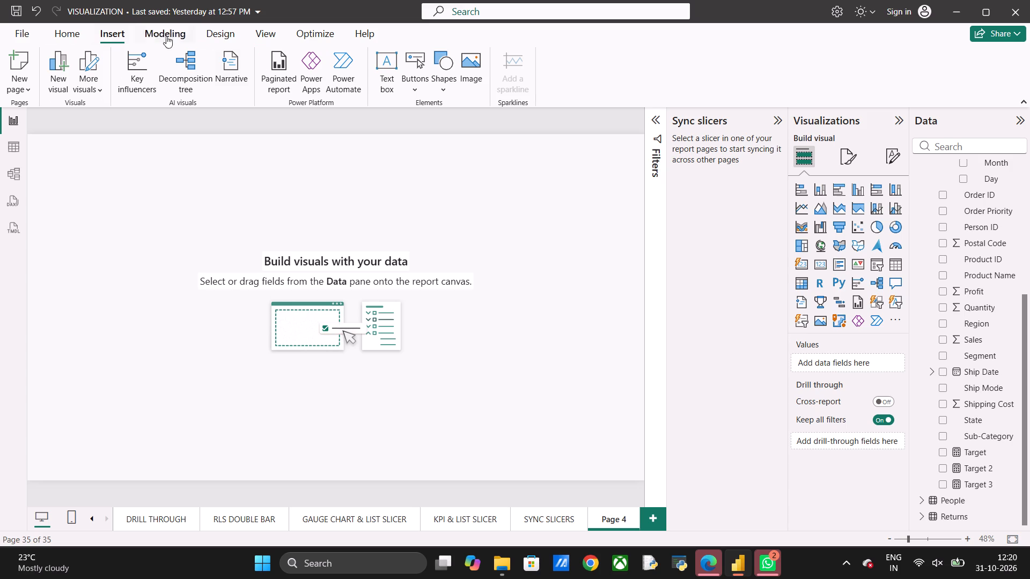
click(414, 85)
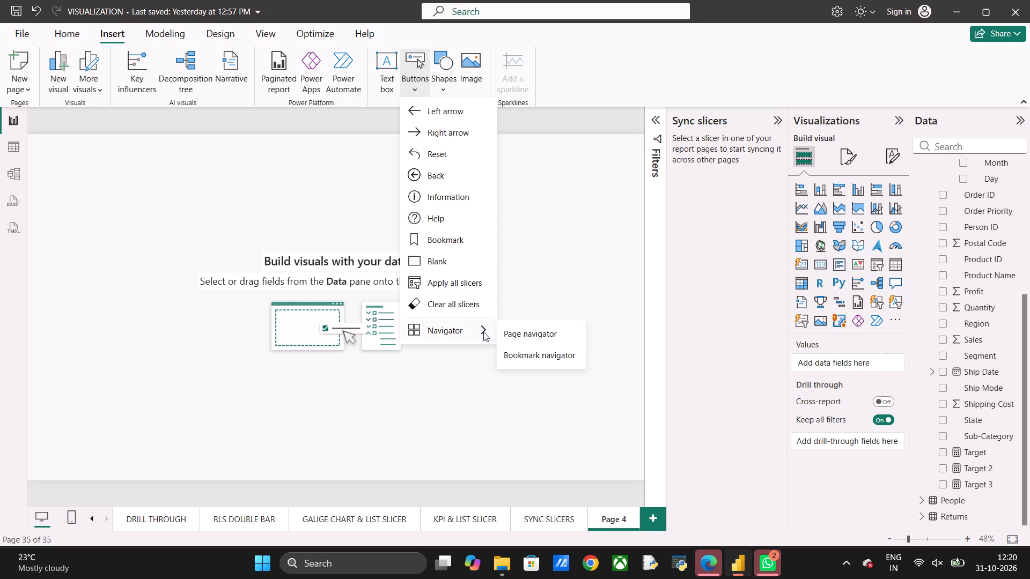
click(516, 333)
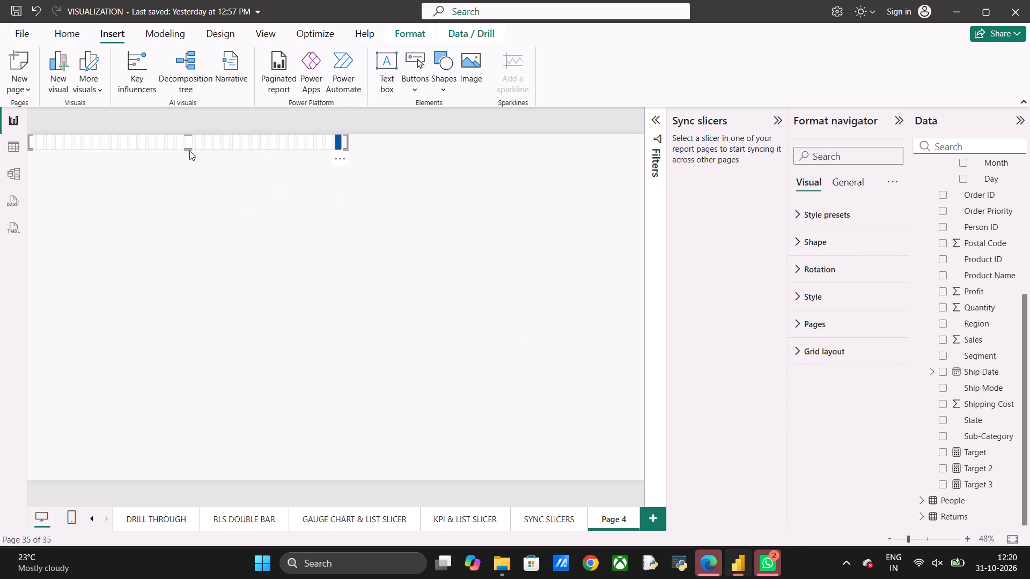
Enlarge the page navigator so it spans most of the page width and its page names are readable.
drag(189, 147, 244, 220)
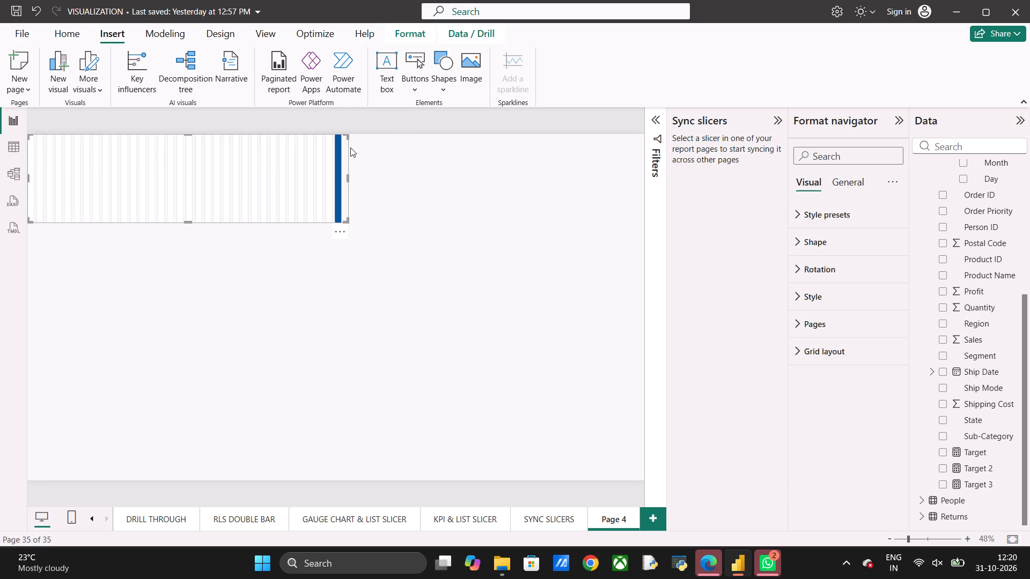
click(415, 90)
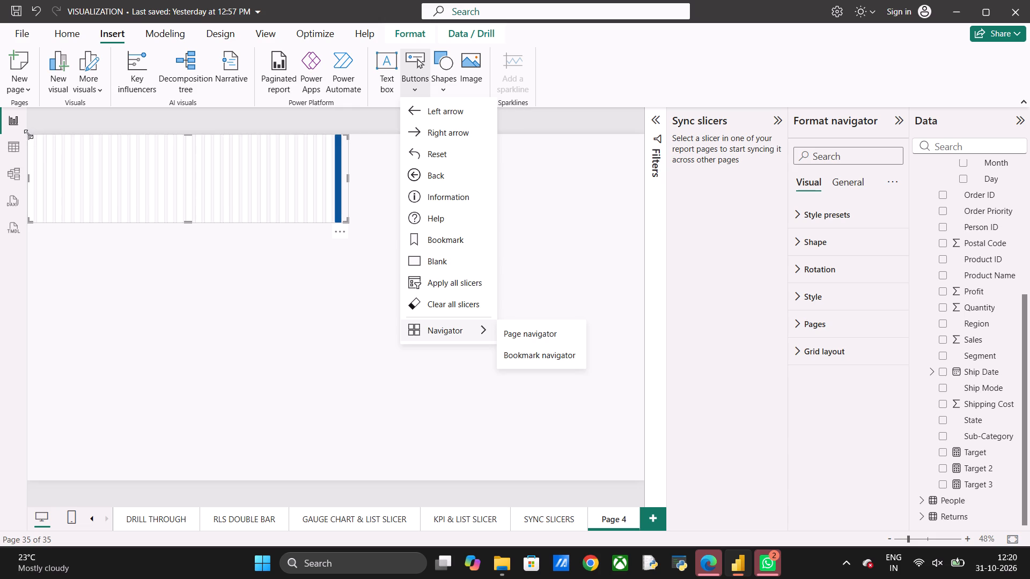
drag(28, 134, 85, 173)
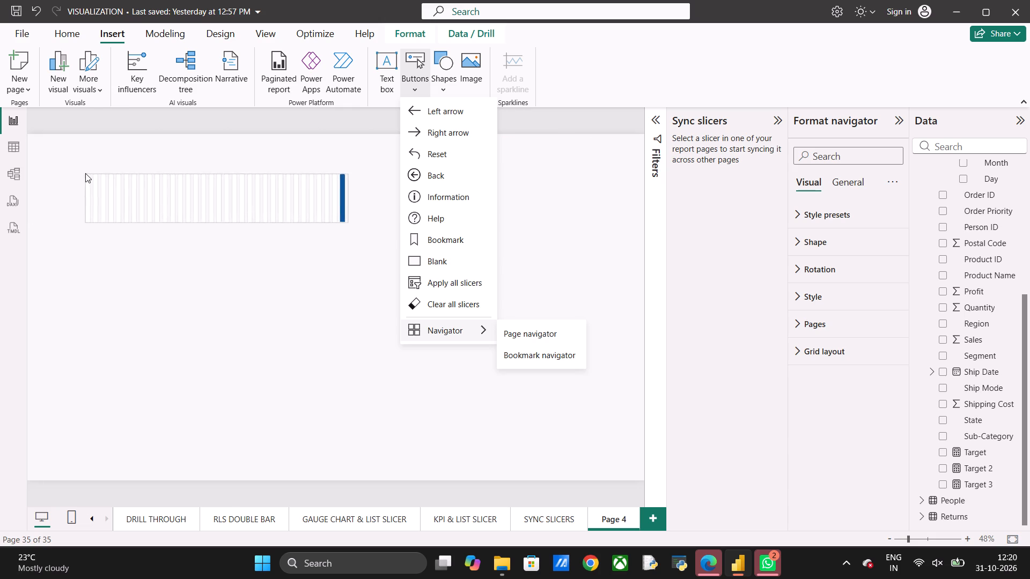
drag(85, 173, 67, 168)
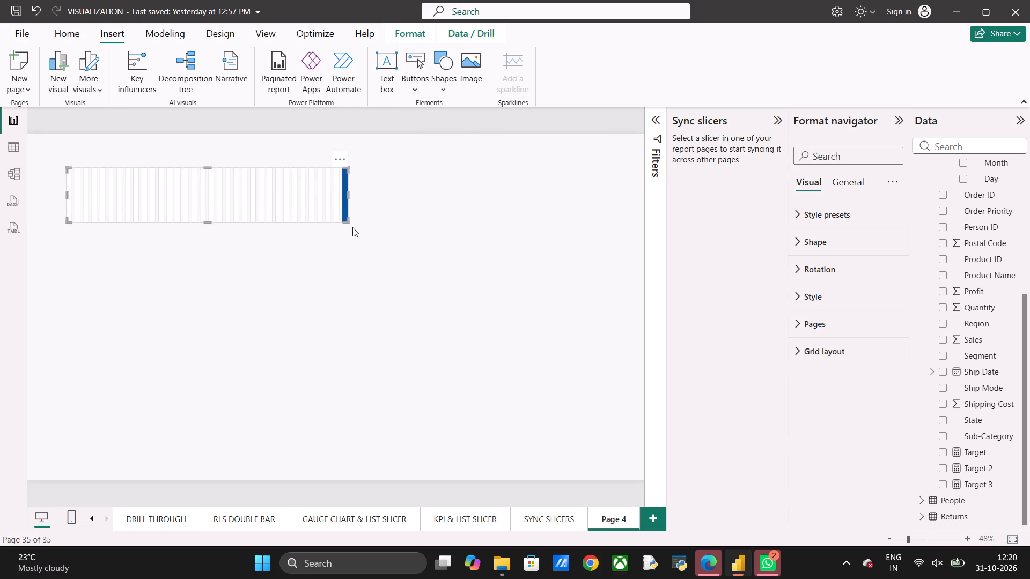
drag(348, 222, 629, 254)
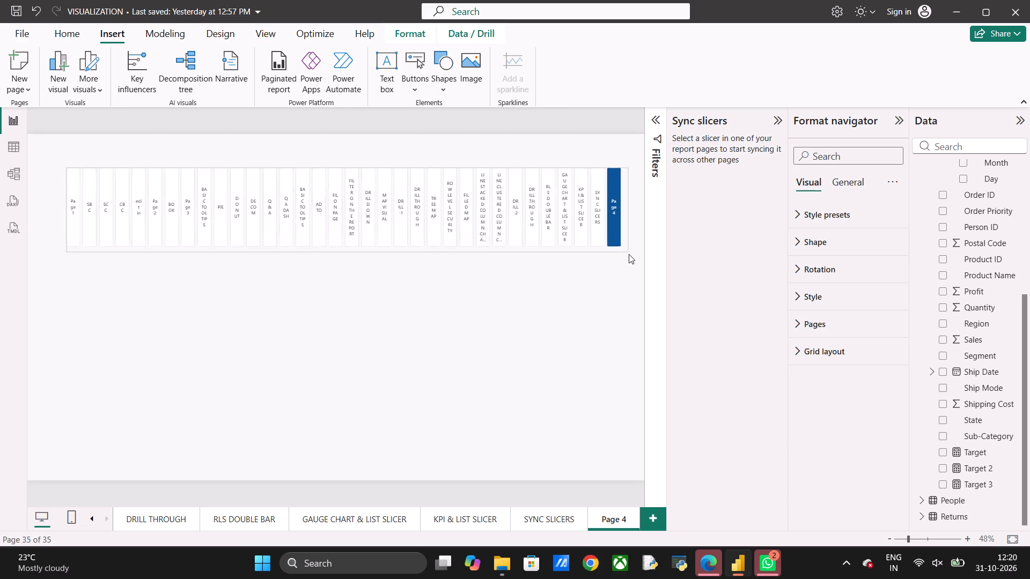
drag(629, 254, 613, 454)
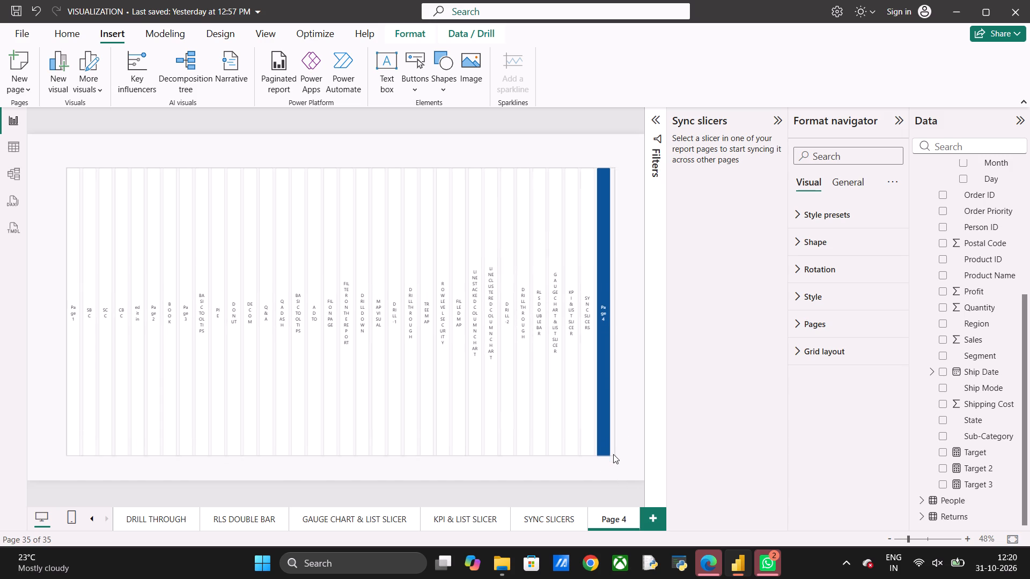
drag(613, 454, 604, 376)
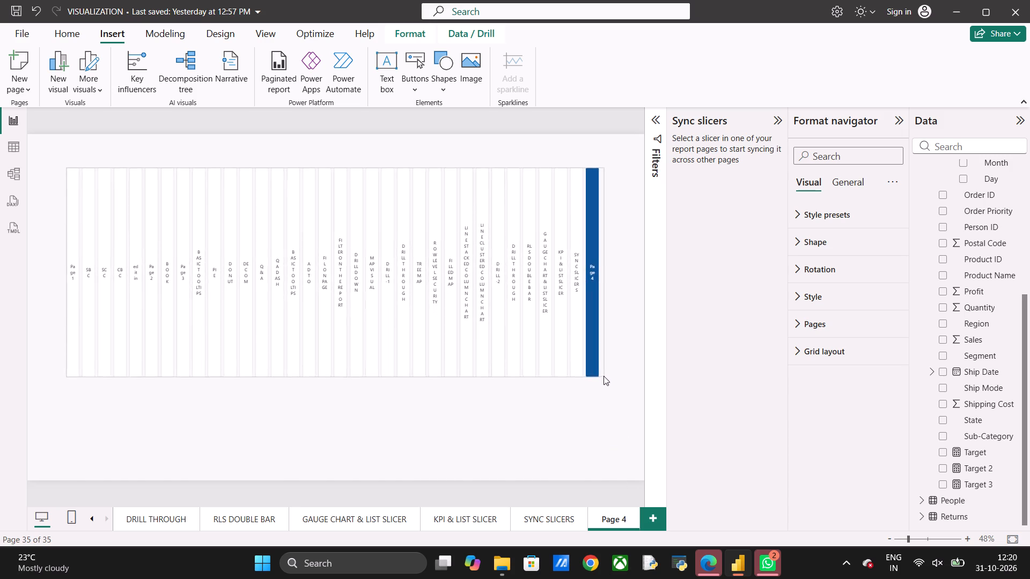
drag(604, 376, 626, 380)
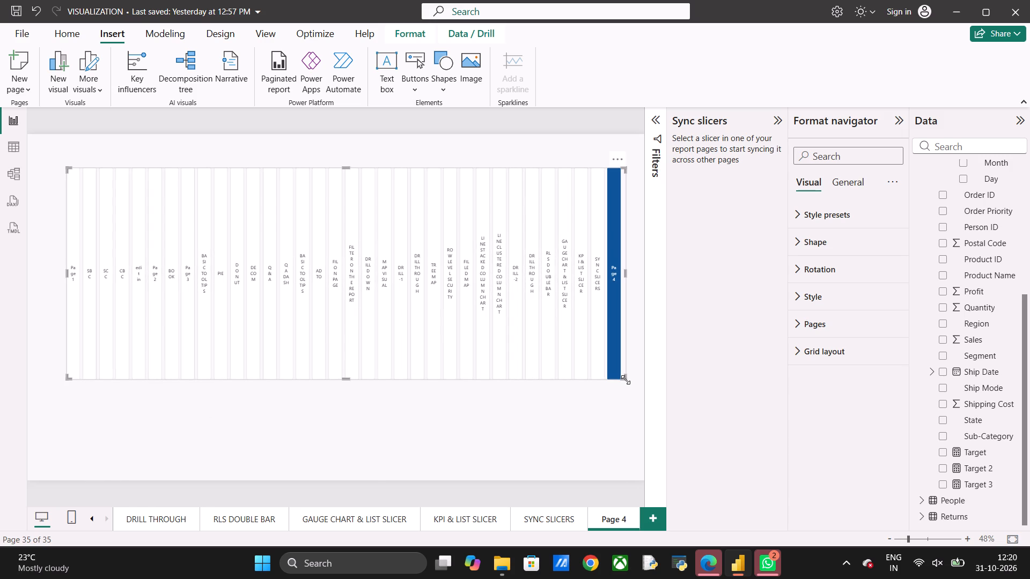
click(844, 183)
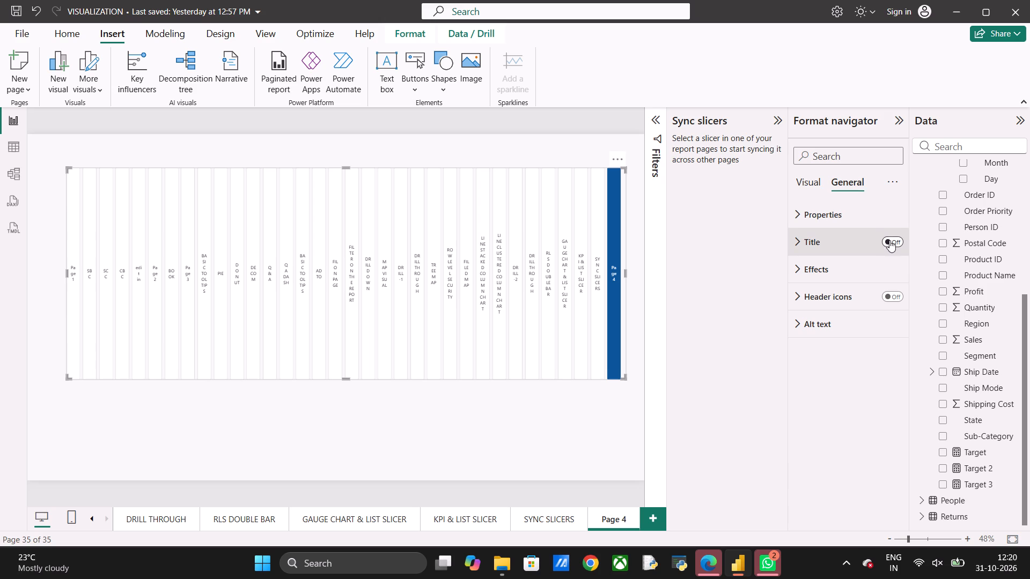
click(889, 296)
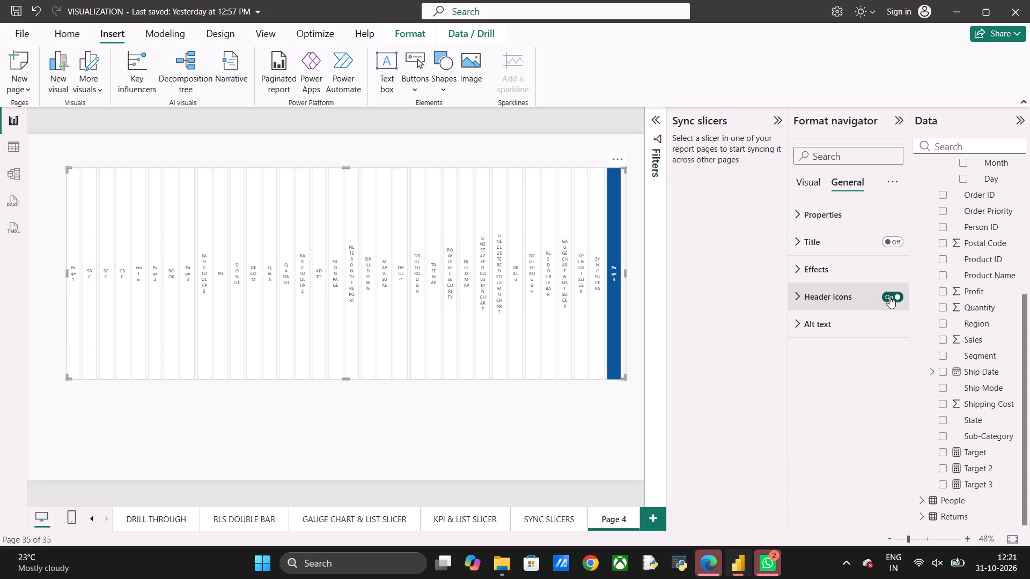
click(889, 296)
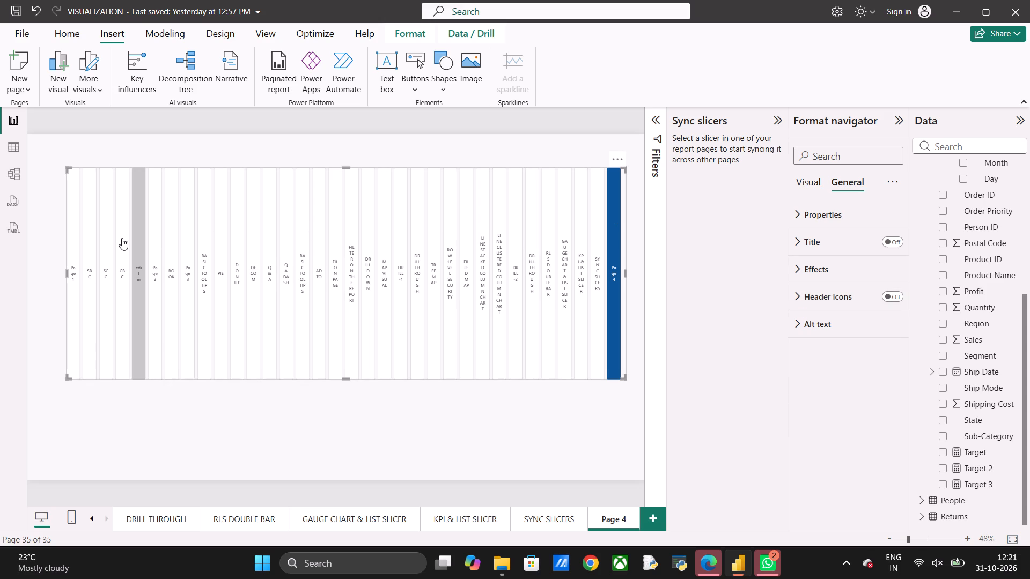
Collapse the Sync slicers pane and stretch the page navigator to cover nearly the whole page.
click(778, 120)
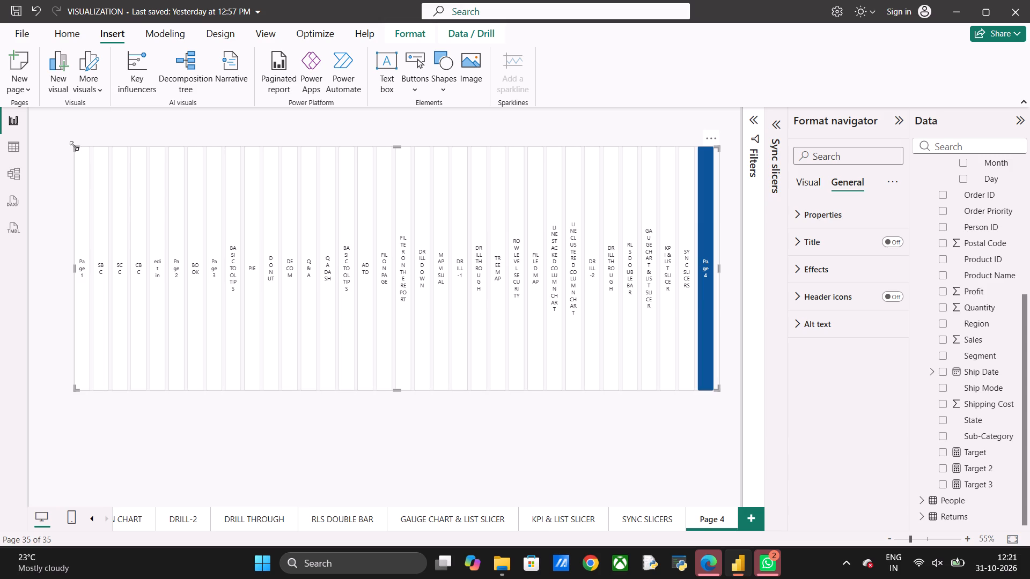
drag(74, 146, 51, 123)
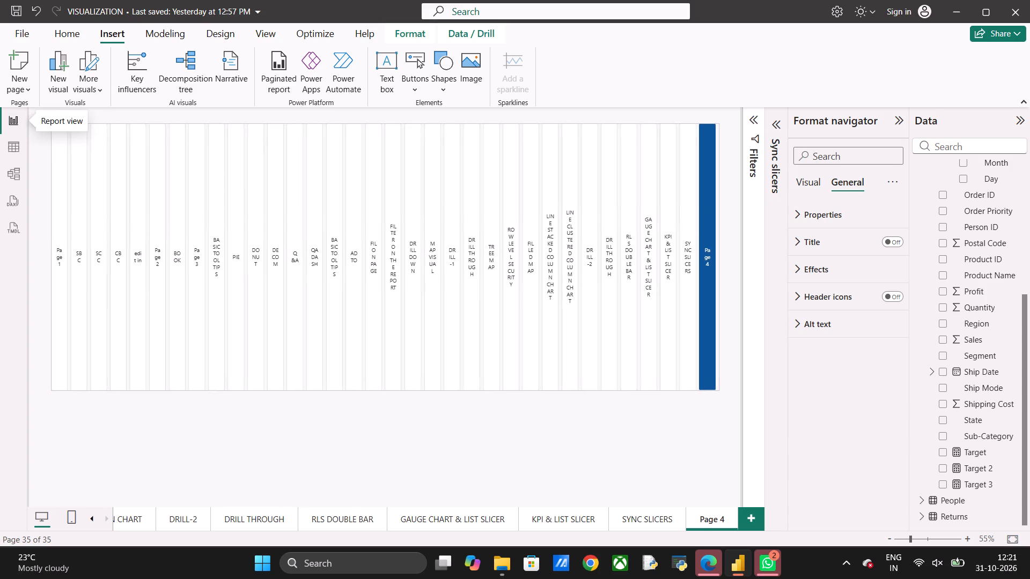
drag(51, 123, 50, 117)
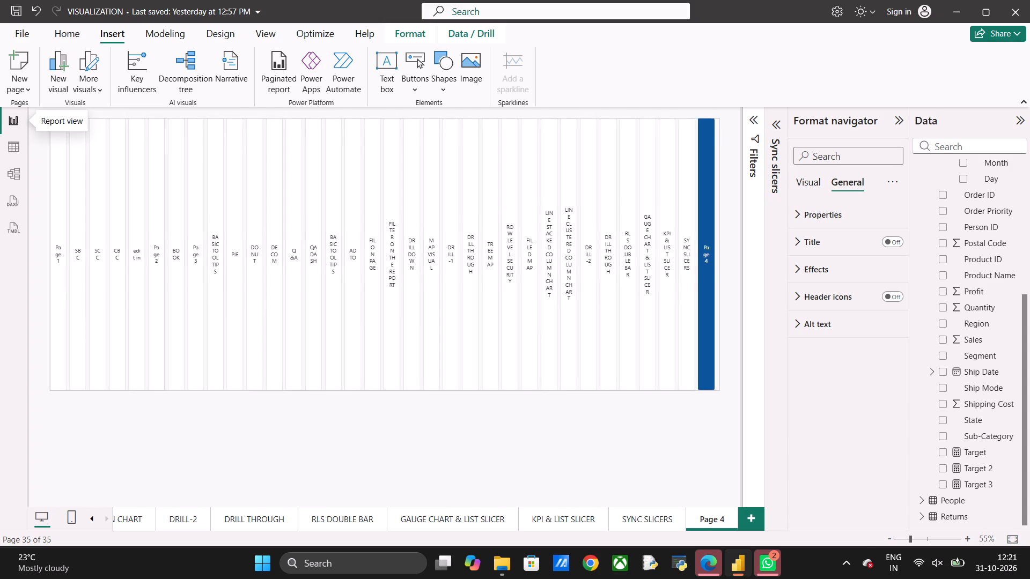
drag(50, 117, 69, 119)
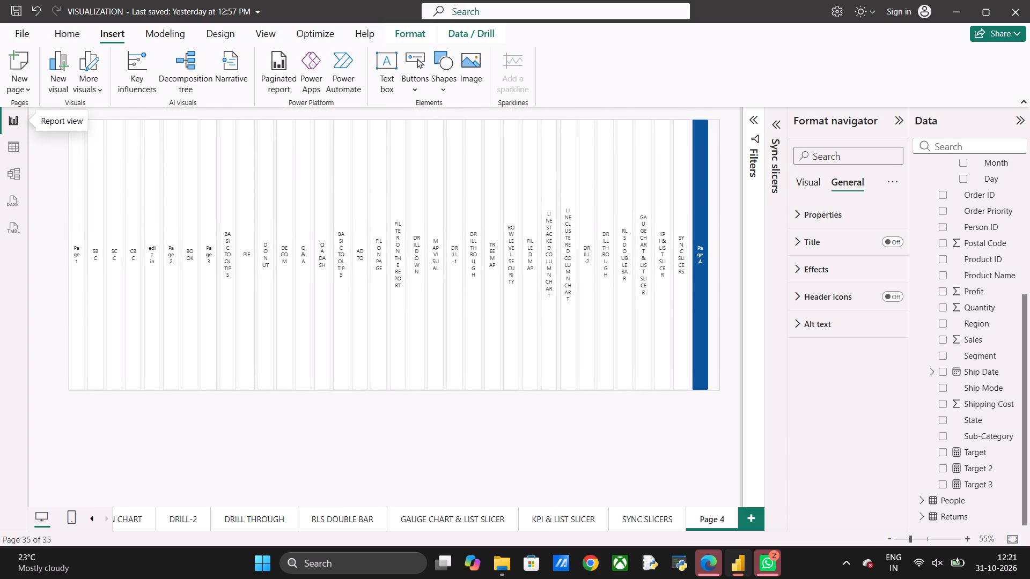
drag(69, 119, 41, 118)
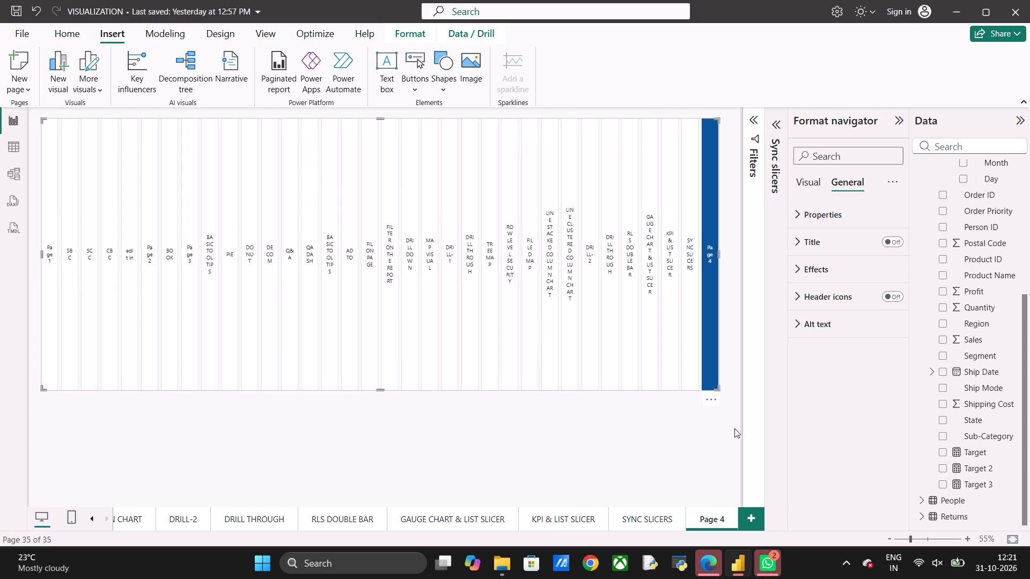
drag(716, 388, 727, 480)
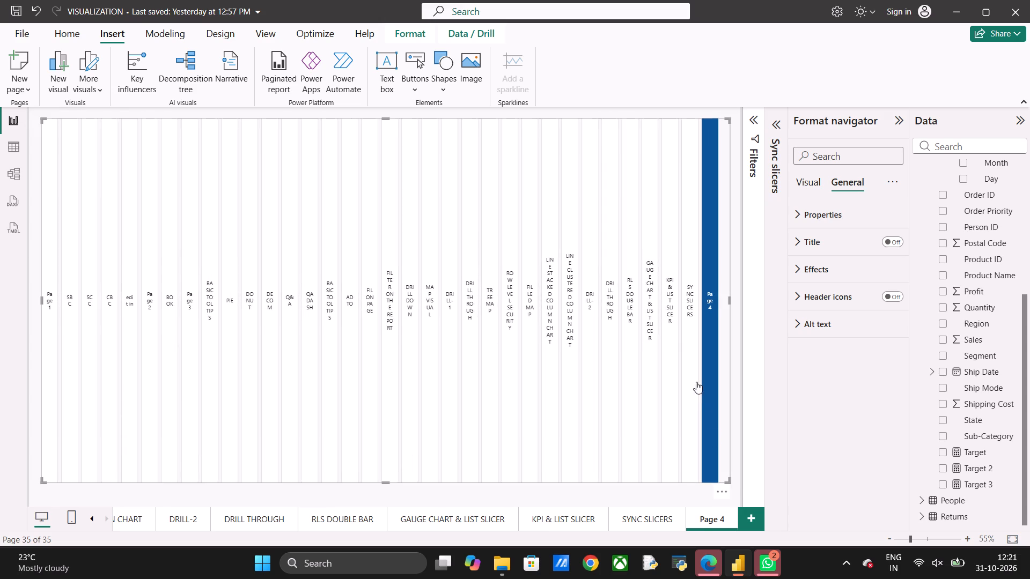
Test the page navigator by jumping to the SYNC SLICERS page, and return to Page 4.
ctrl+click(689, 301)
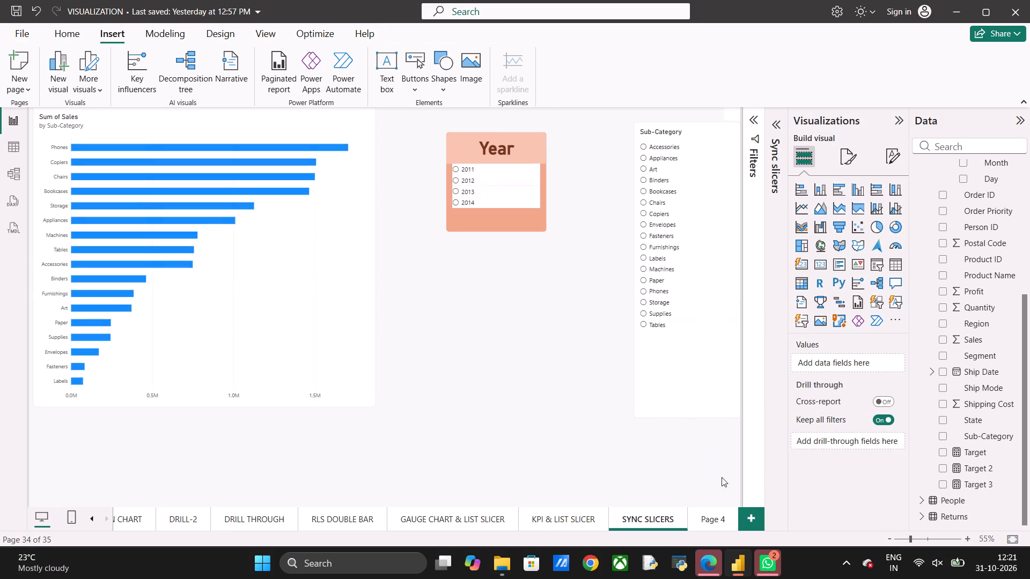
ctrl+click(708, 518)
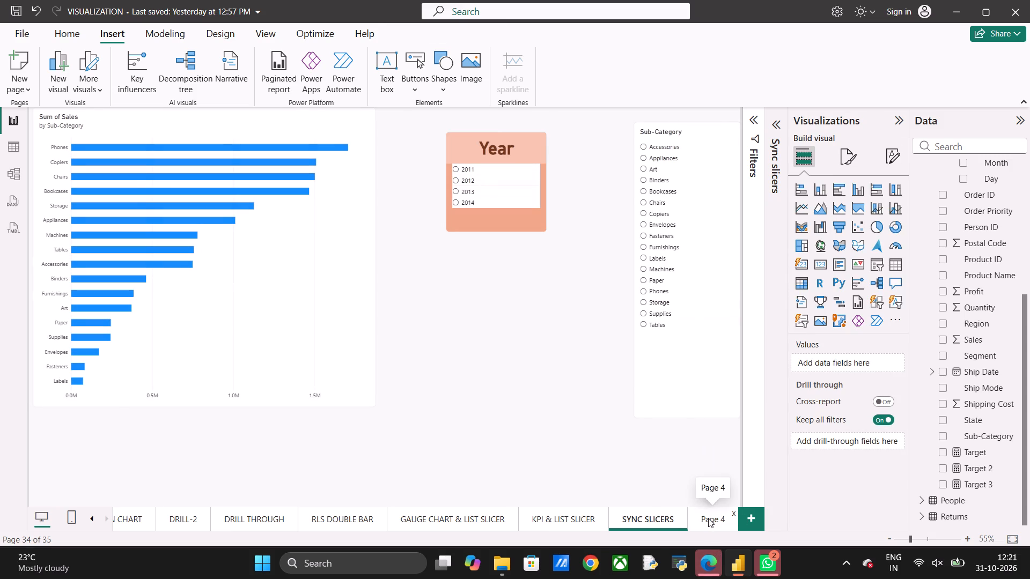
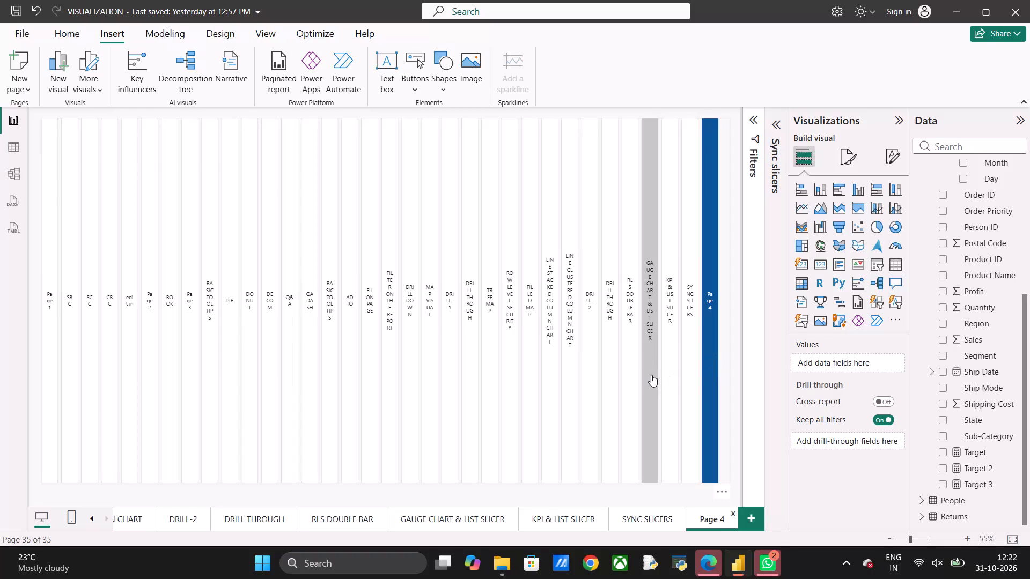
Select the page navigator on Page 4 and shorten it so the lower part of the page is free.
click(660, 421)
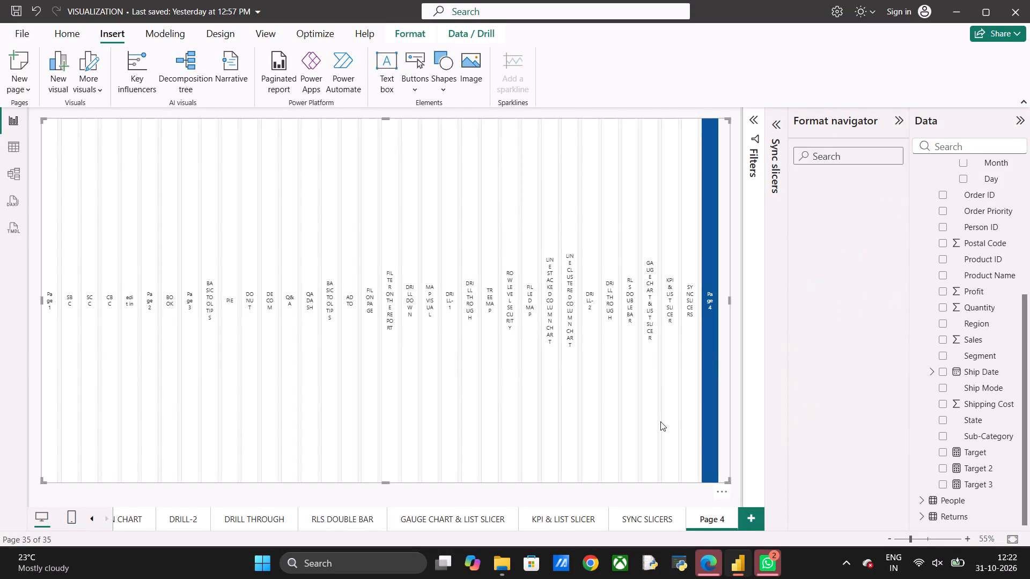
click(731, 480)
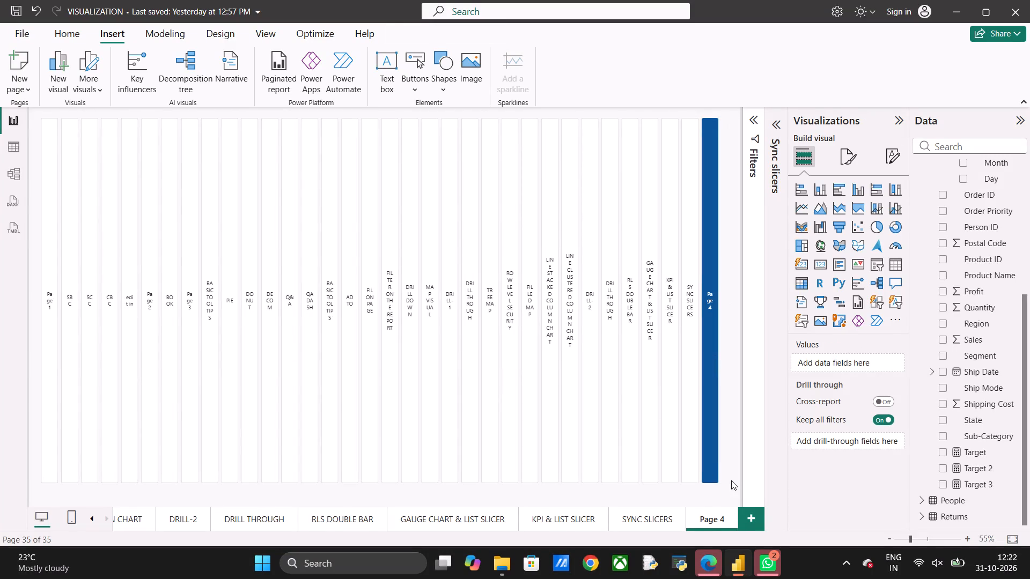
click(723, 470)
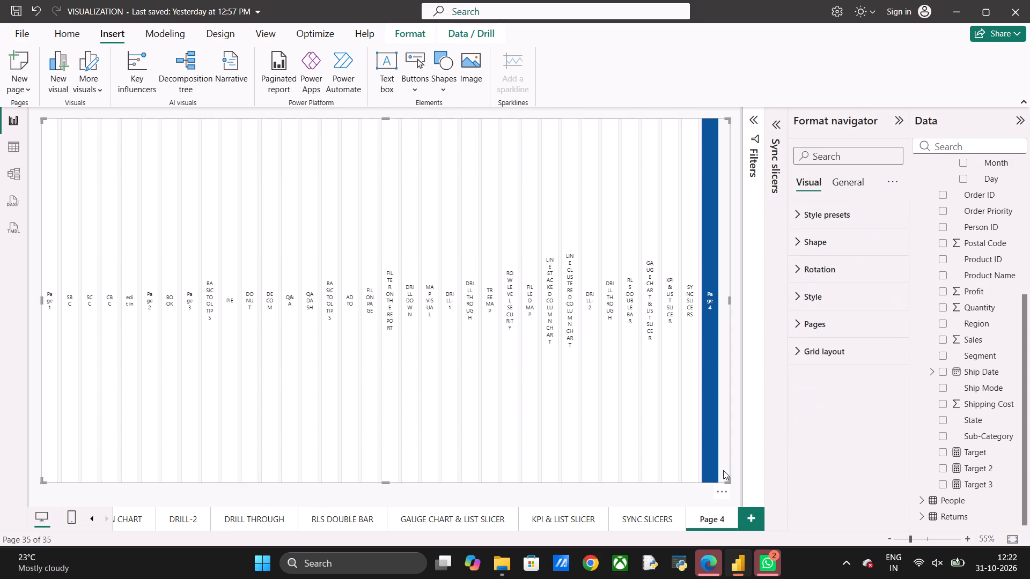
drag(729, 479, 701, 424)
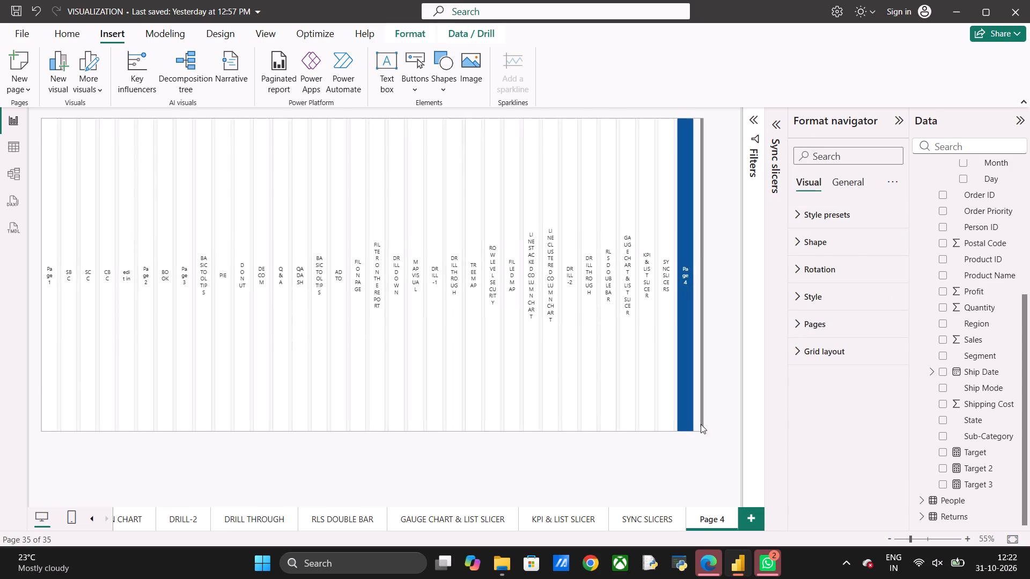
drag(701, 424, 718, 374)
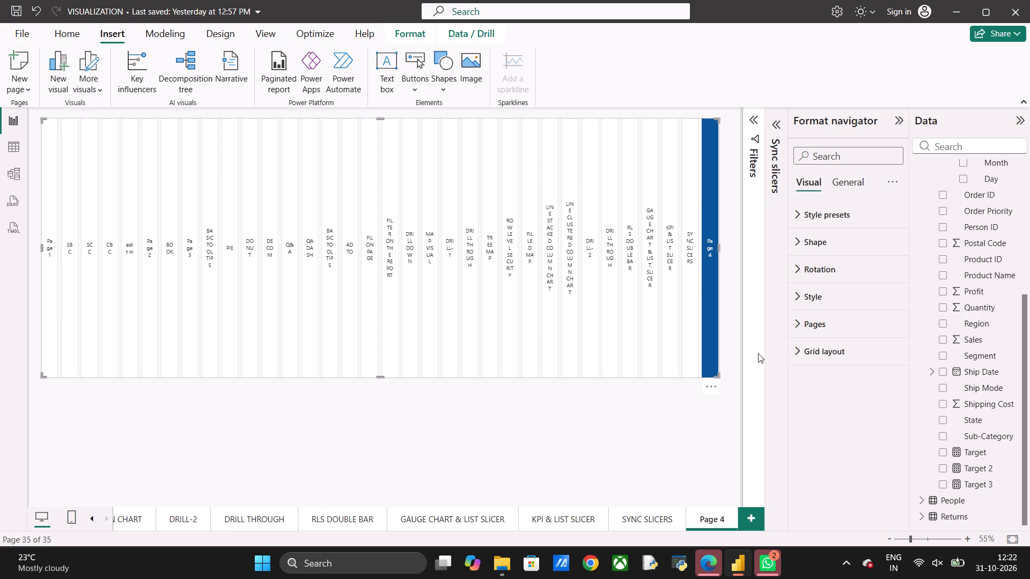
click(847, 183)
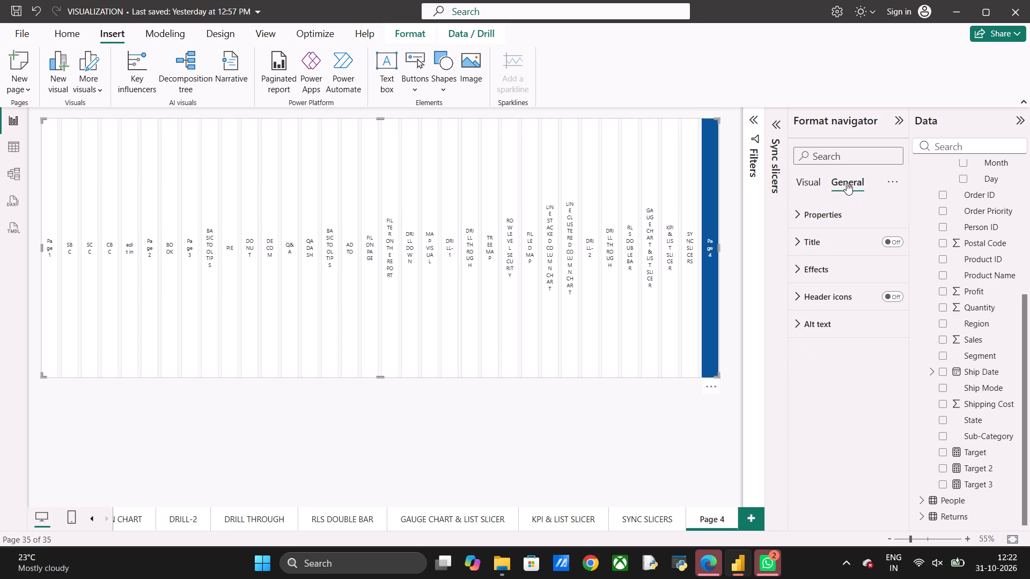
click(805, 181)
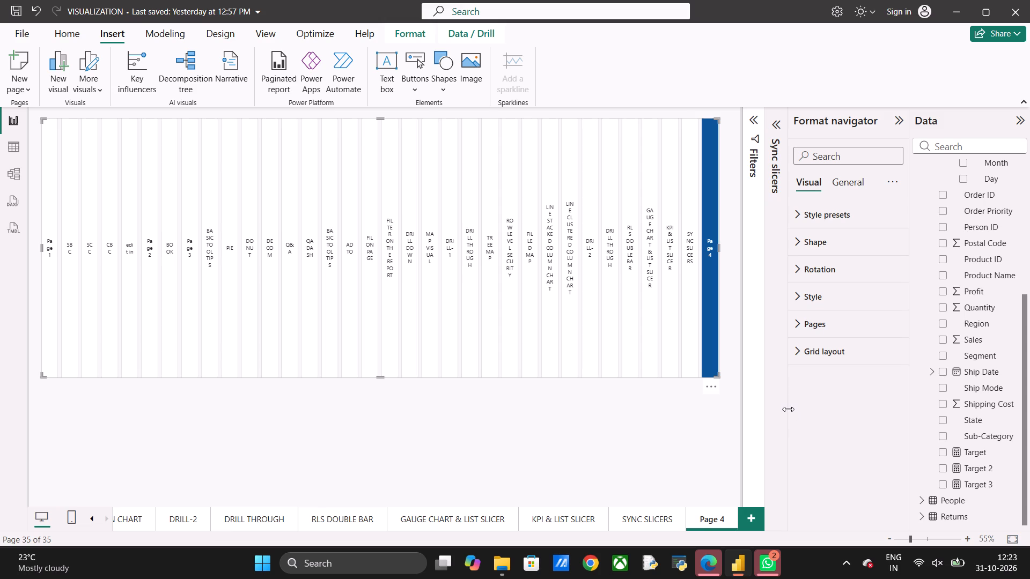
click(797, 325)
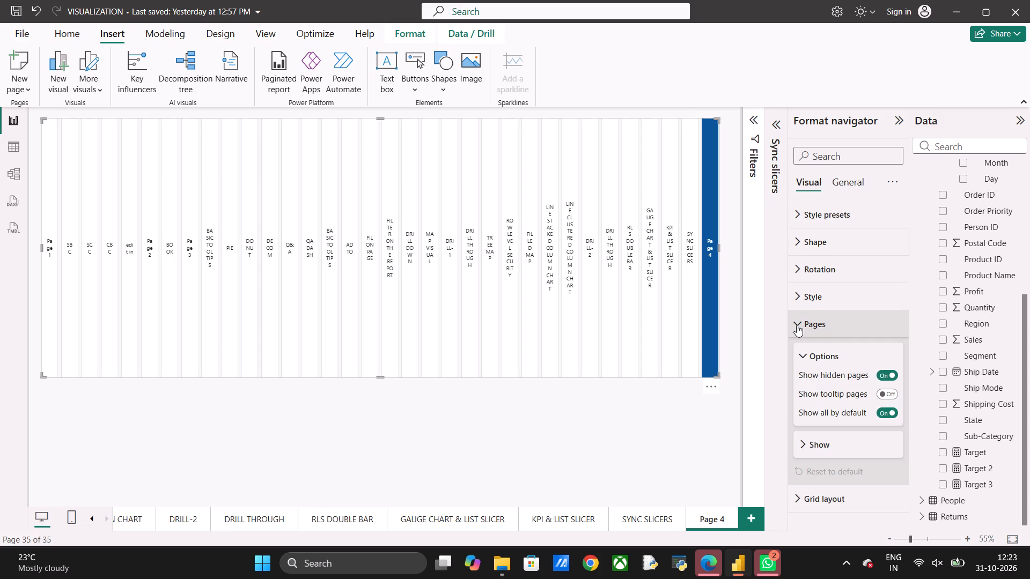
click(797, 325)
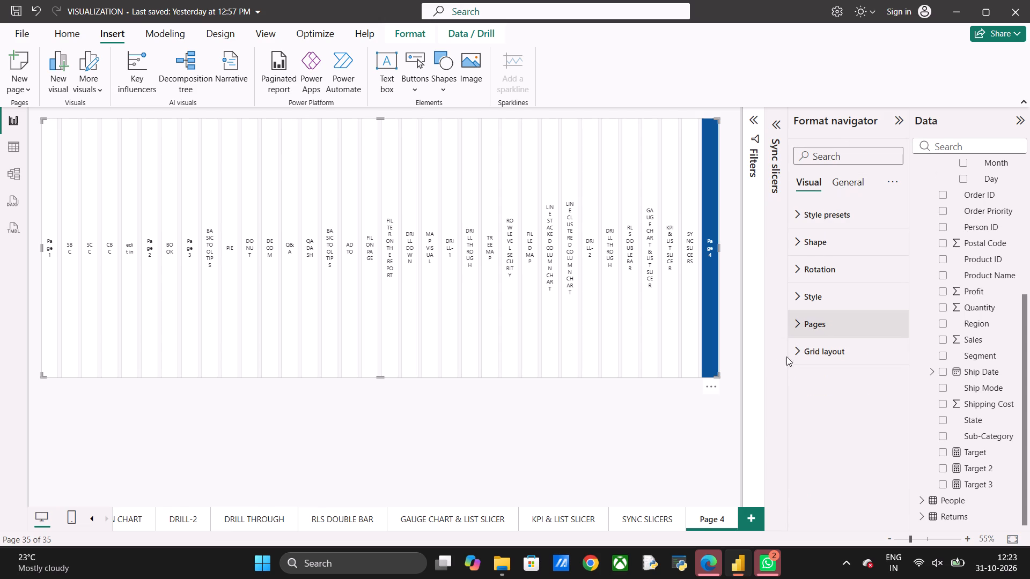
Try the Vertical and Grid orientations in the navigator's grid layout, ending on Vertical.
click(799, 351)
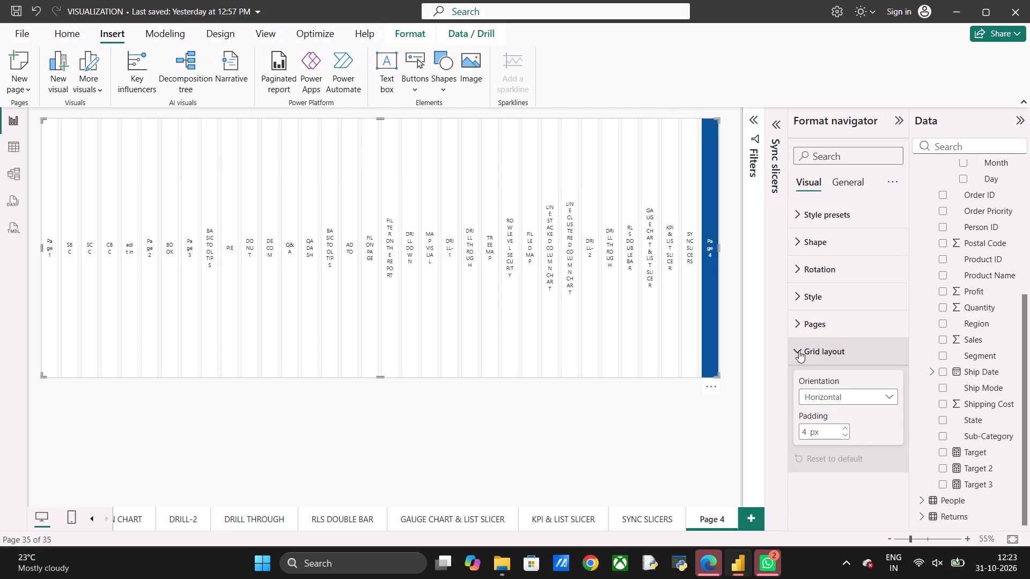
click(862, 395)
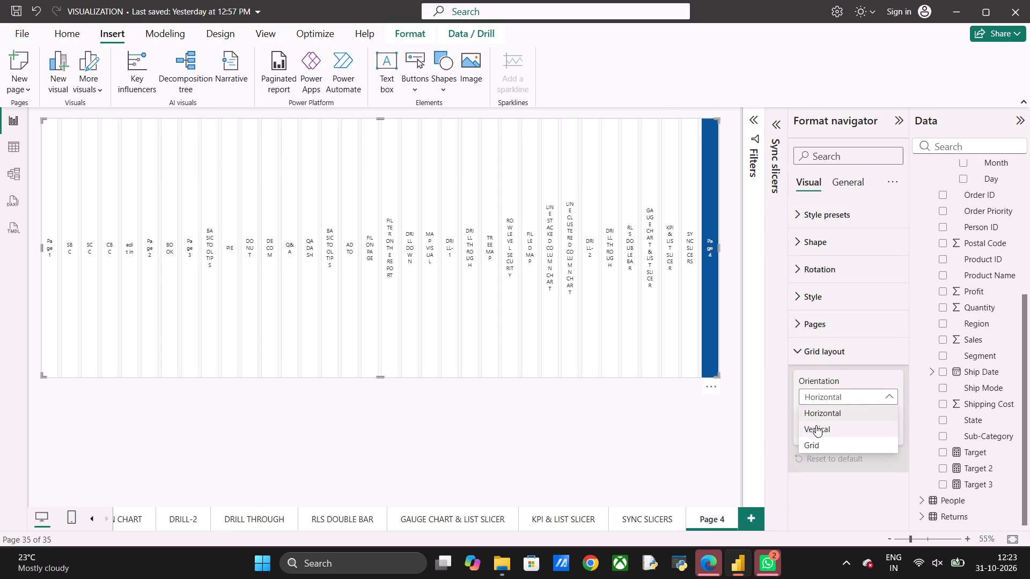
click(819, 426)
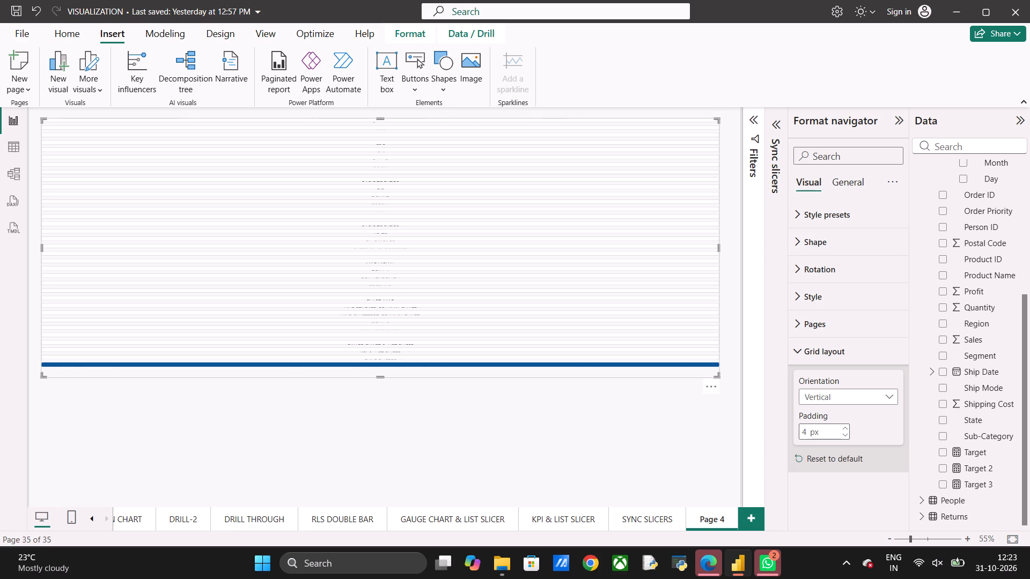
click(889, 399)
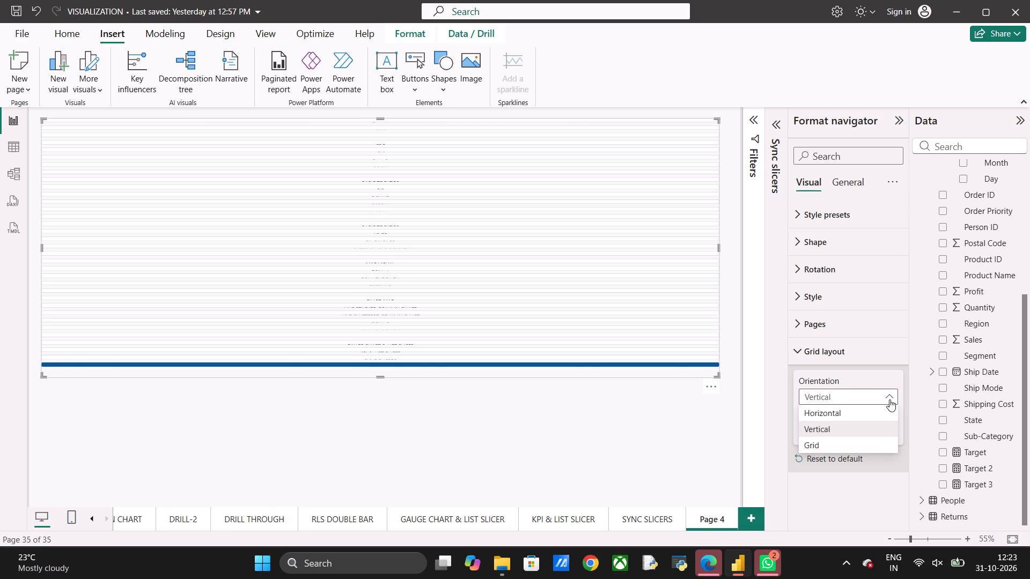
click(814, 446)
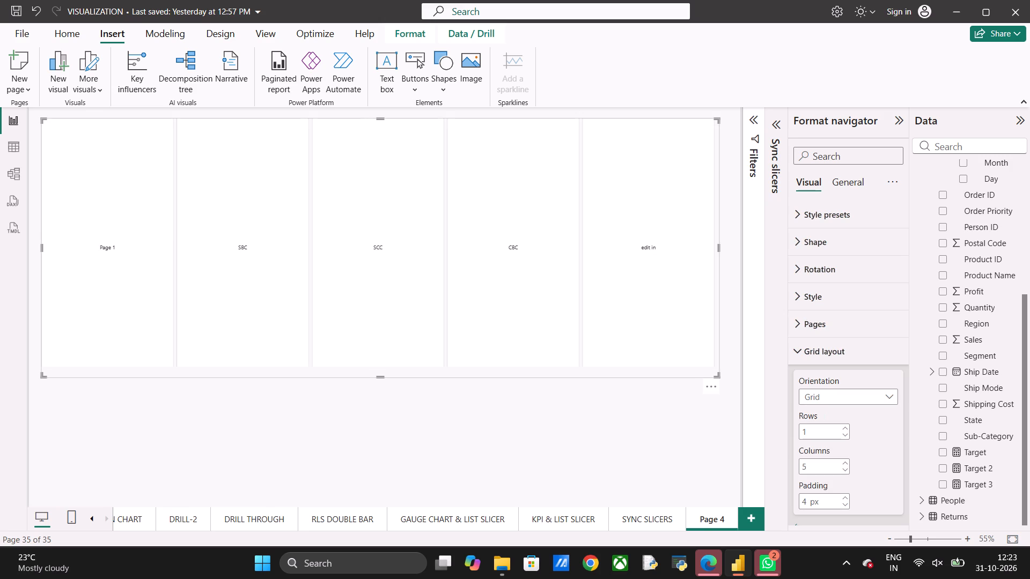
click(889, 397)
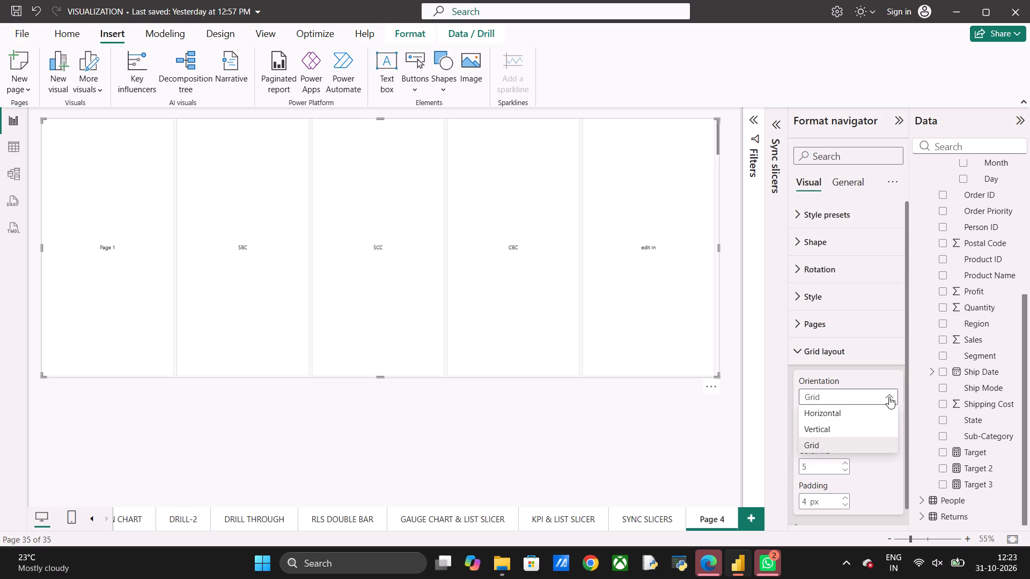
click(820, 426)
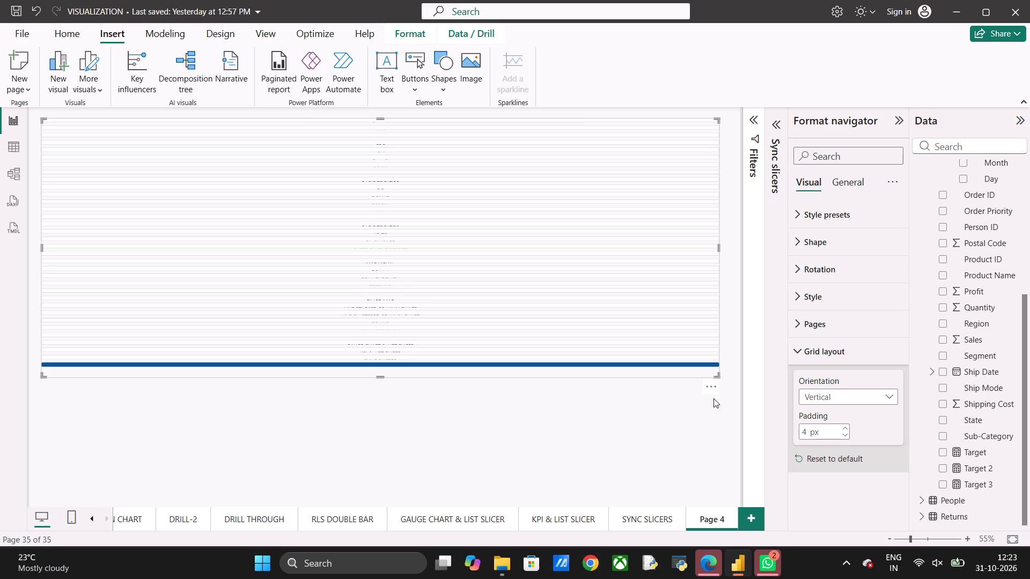
Resize the vertical page navigator until it nearly fills the page and its stacked page names can be read.
drag(717, 376, 716, 424)
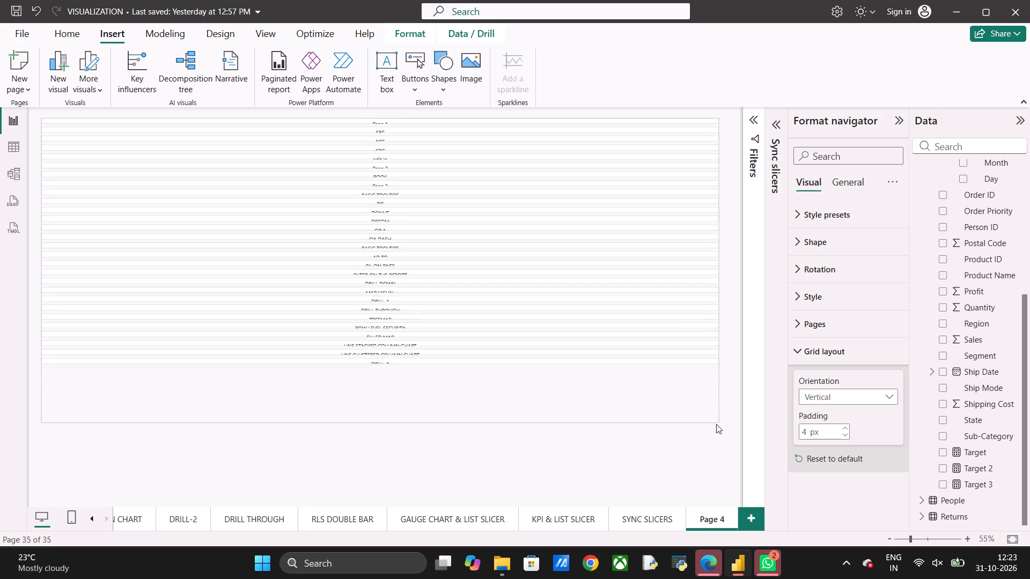
drag(716, 424, 719, 395)
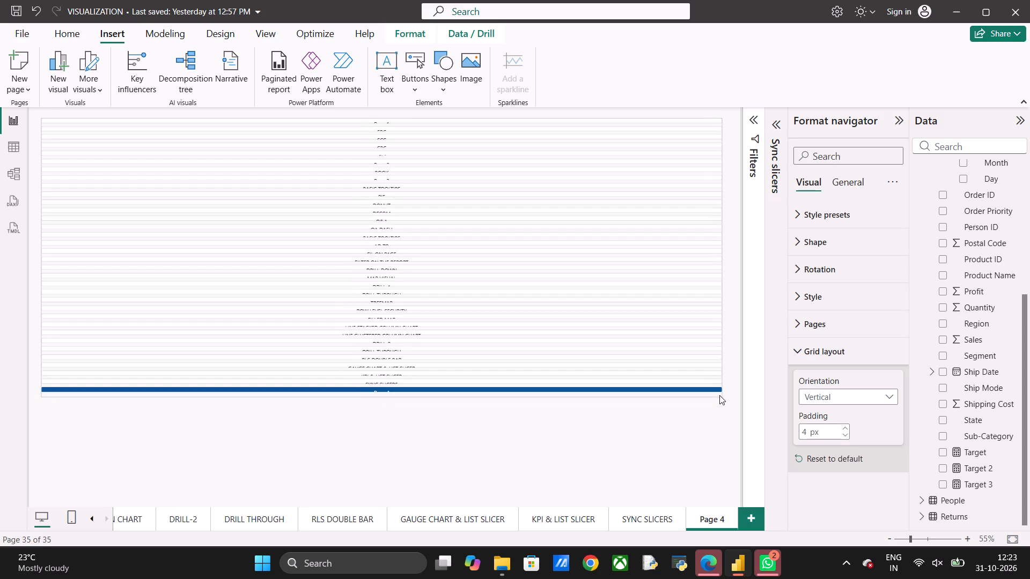
drag(719, 395, 710, 578)
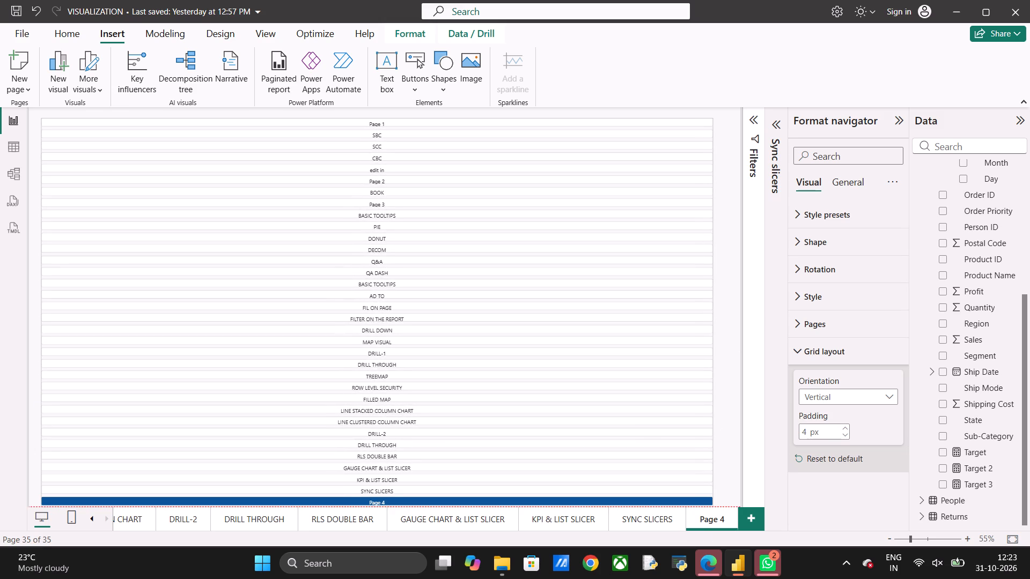
drag(710, 578, 702, 407)
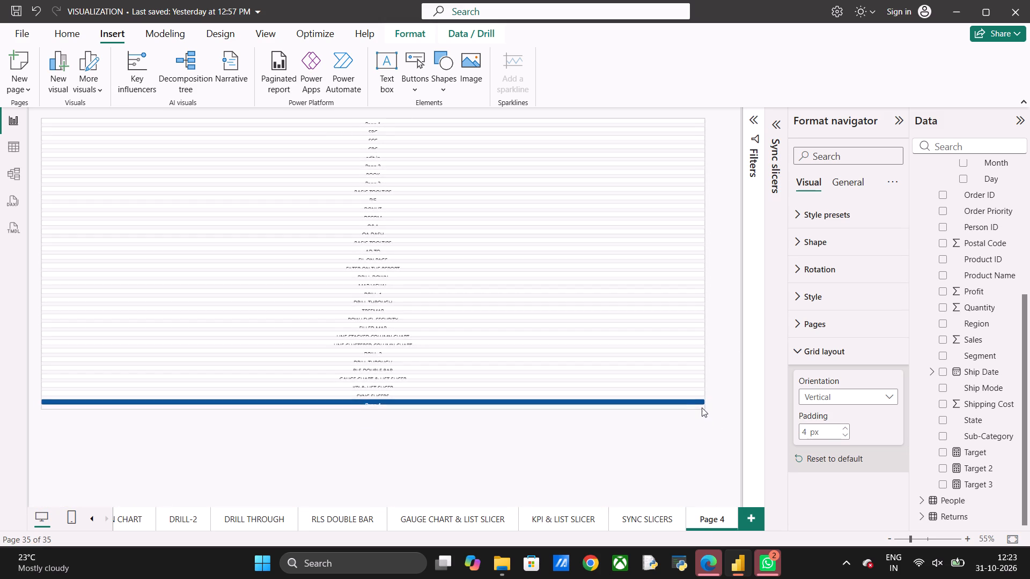
drag(702, 407, 705, 473)
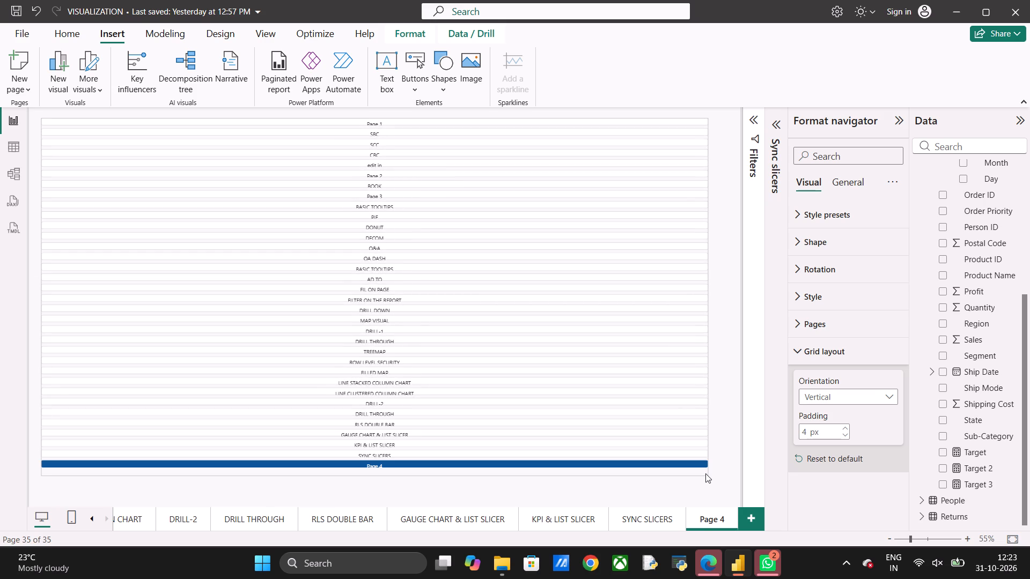
drag(705, 473, 710, 424)
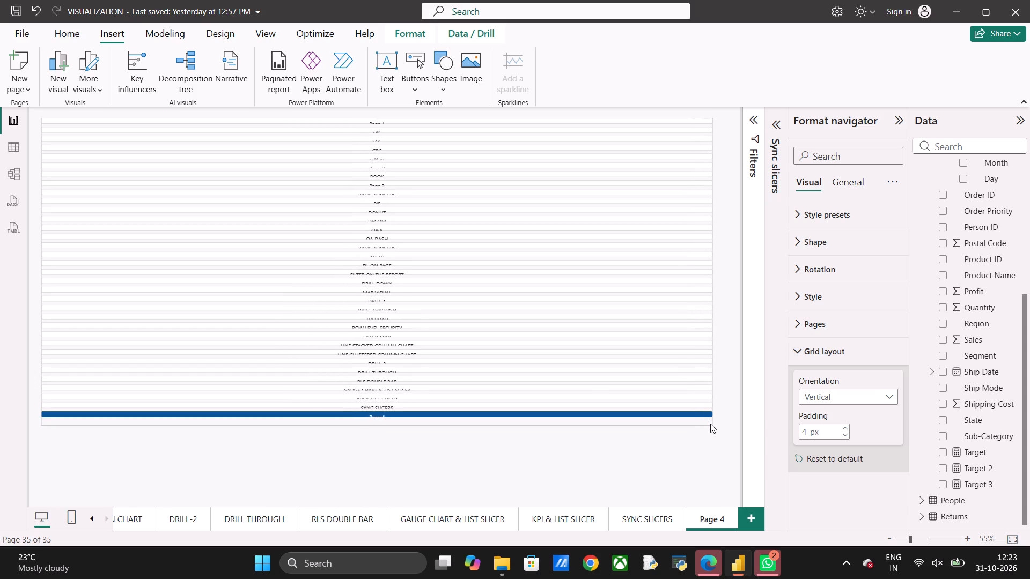
drag(710, 424, 711, 481)
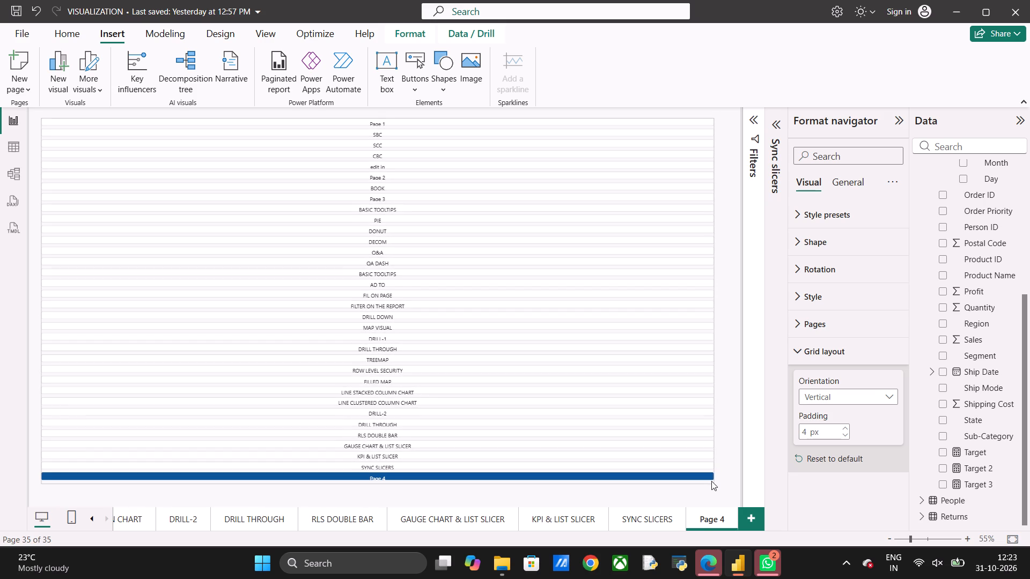
drag(711, 481, 723, 472)
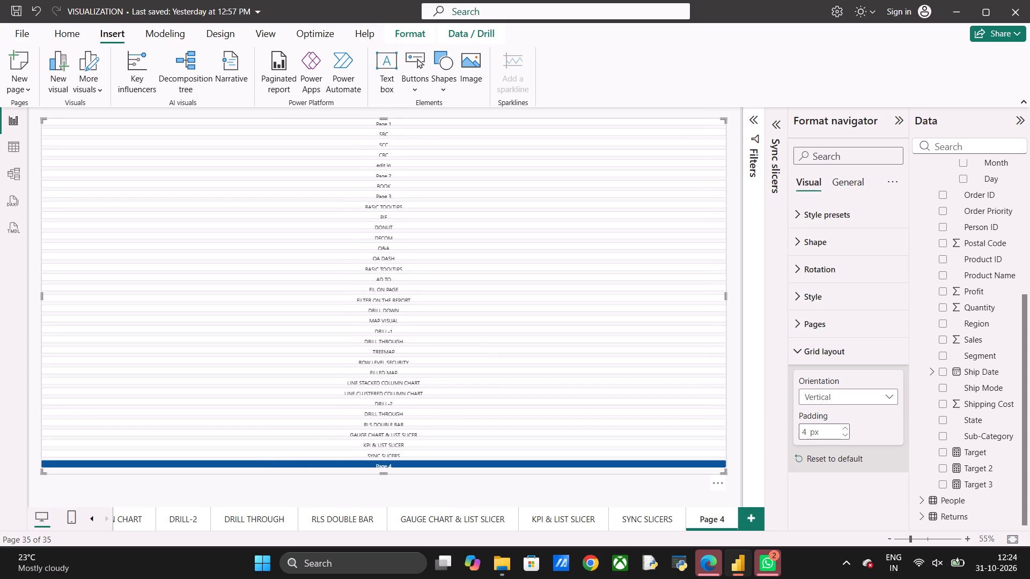
Try the Horizontal orientation for the page navigator again, and settle on Grid.
click(847, 399)
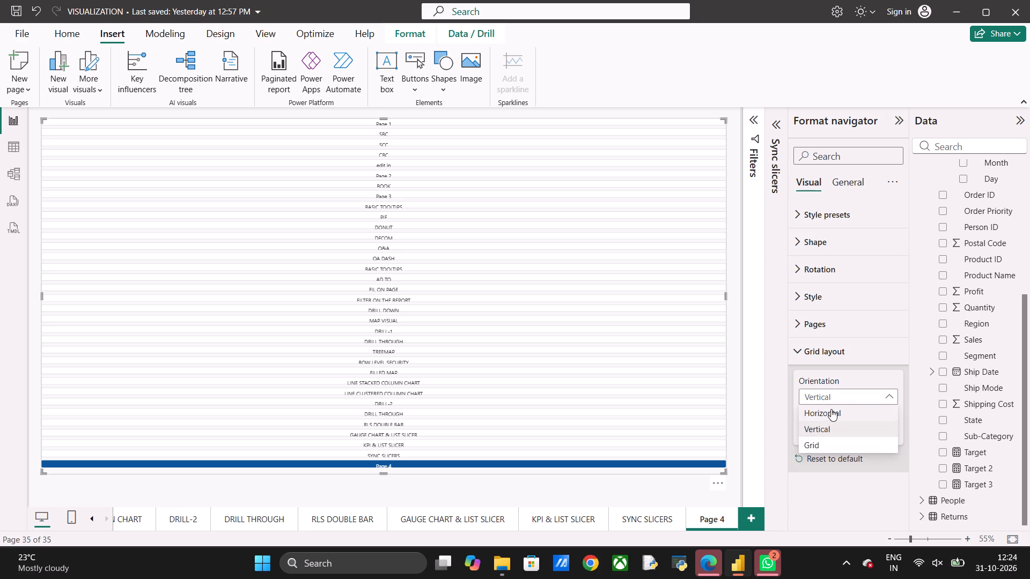
click(830, 410)
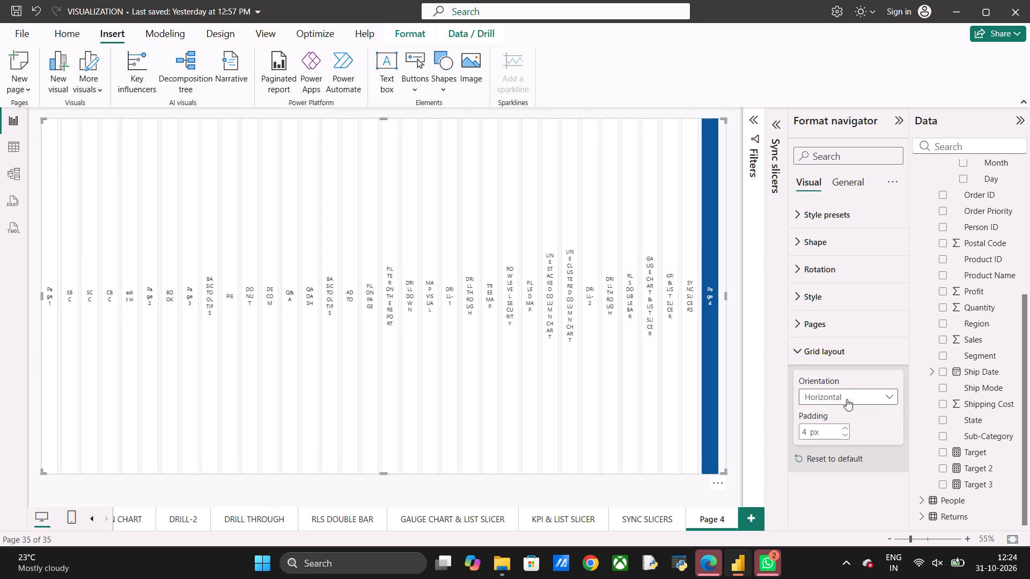
click(847, 399)
click(816, 442)
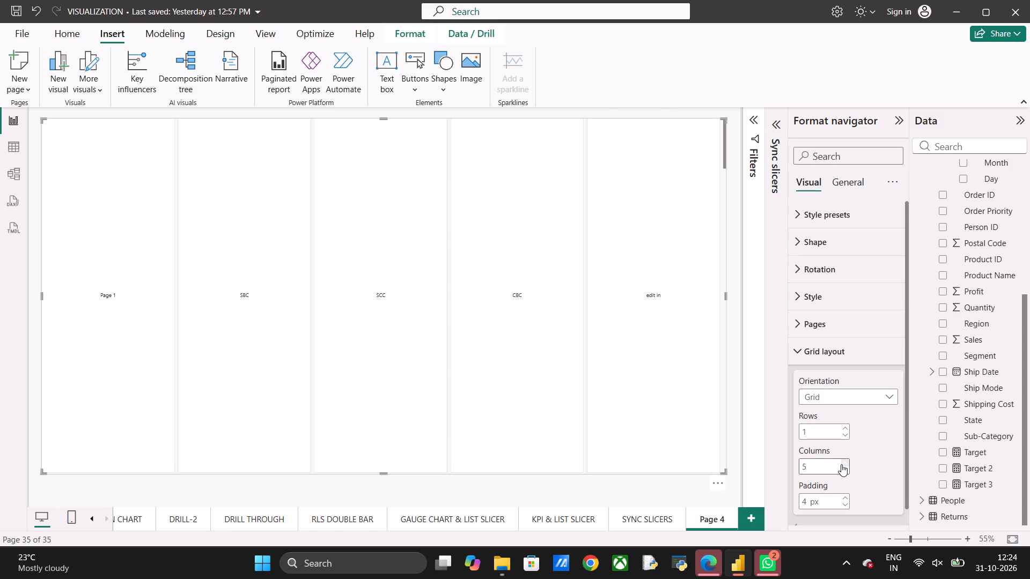
Set the navigator grid's padding to 1 px and its number of columns to 10.
click(809, 502)
key(1)
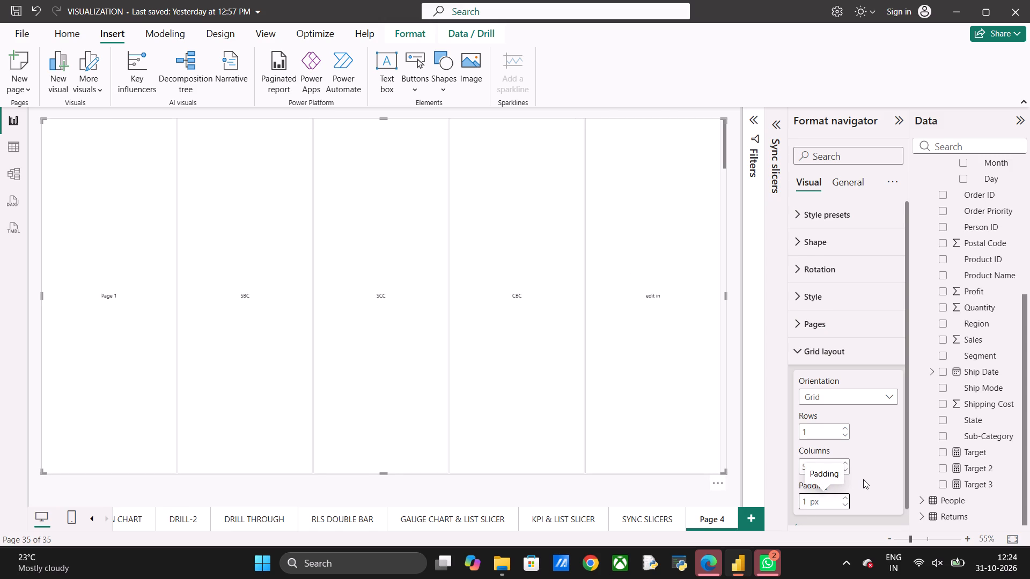
scroll(863, 479, down, 1)
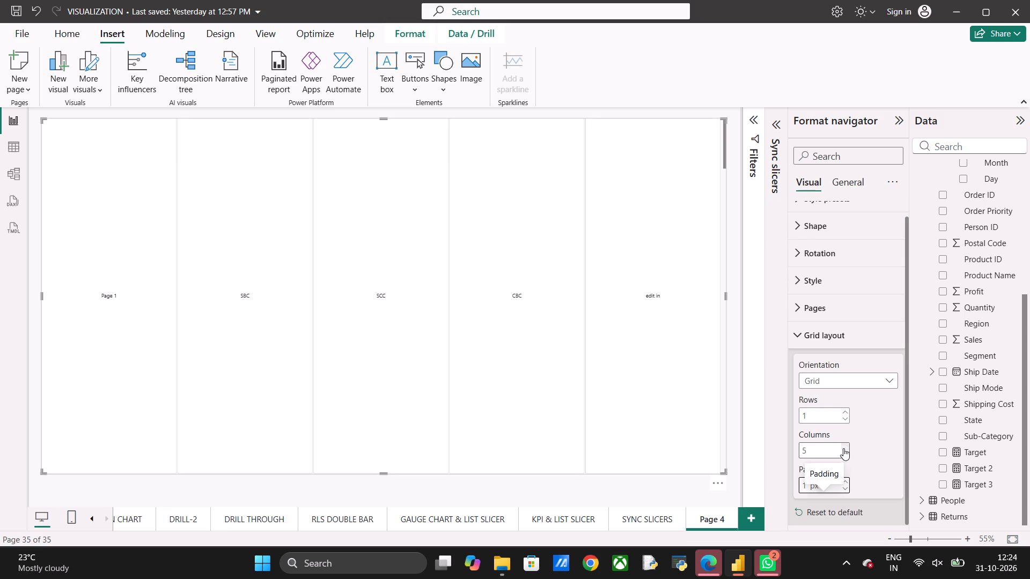
click(819, 450)
text(35)
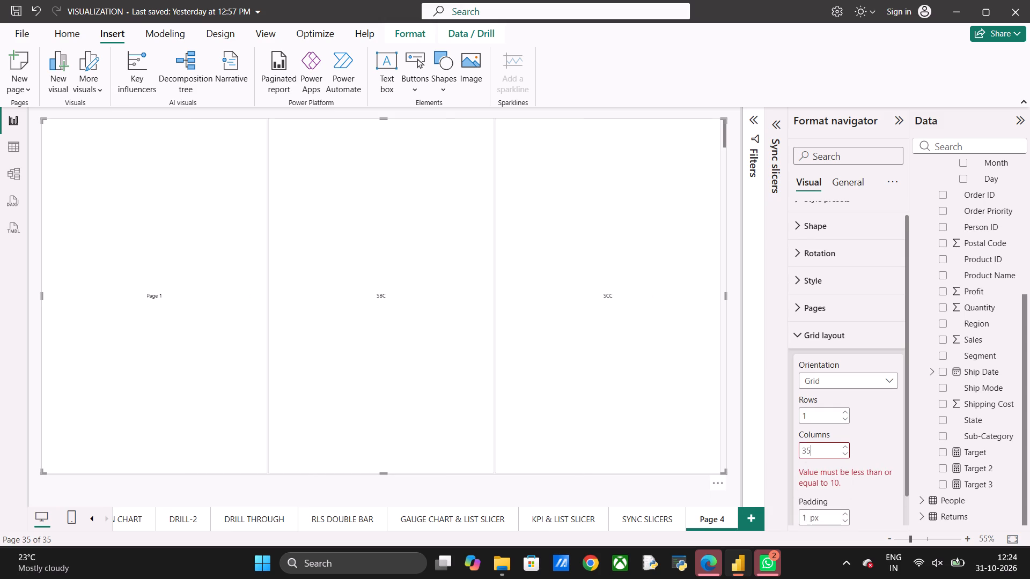
key(BackSpace)
key(BackSpace)
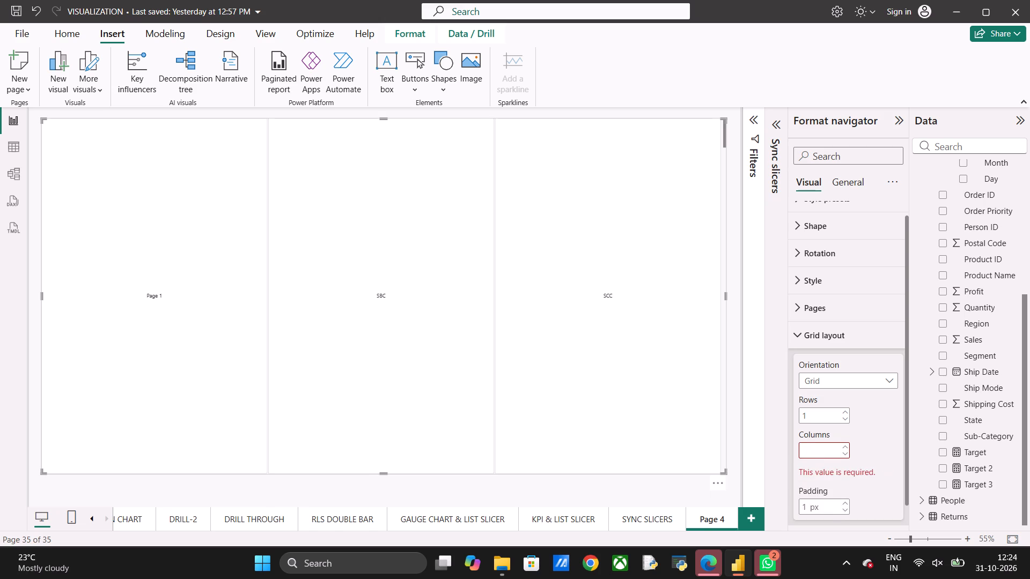
text(10)
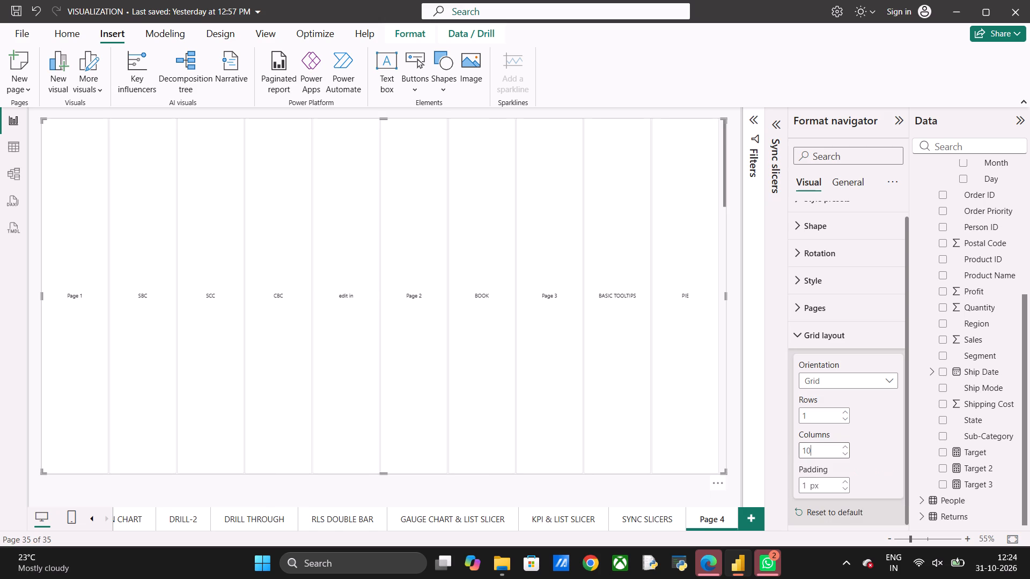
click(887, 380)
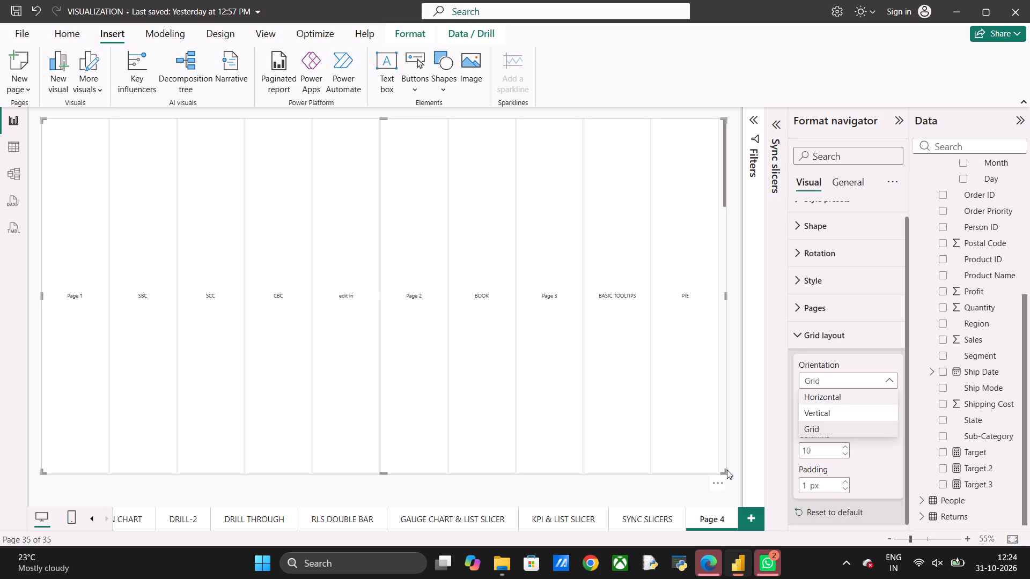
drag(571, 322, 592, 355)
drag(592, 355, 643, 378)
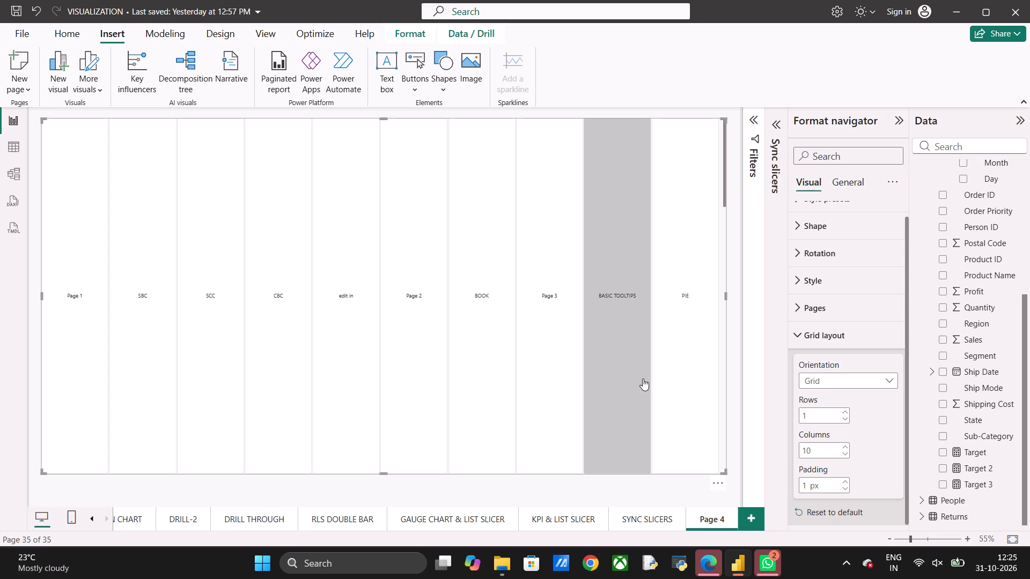
Try 10 rows for the page navigator's grid, and settle on 5 rows.
click(820, 418)
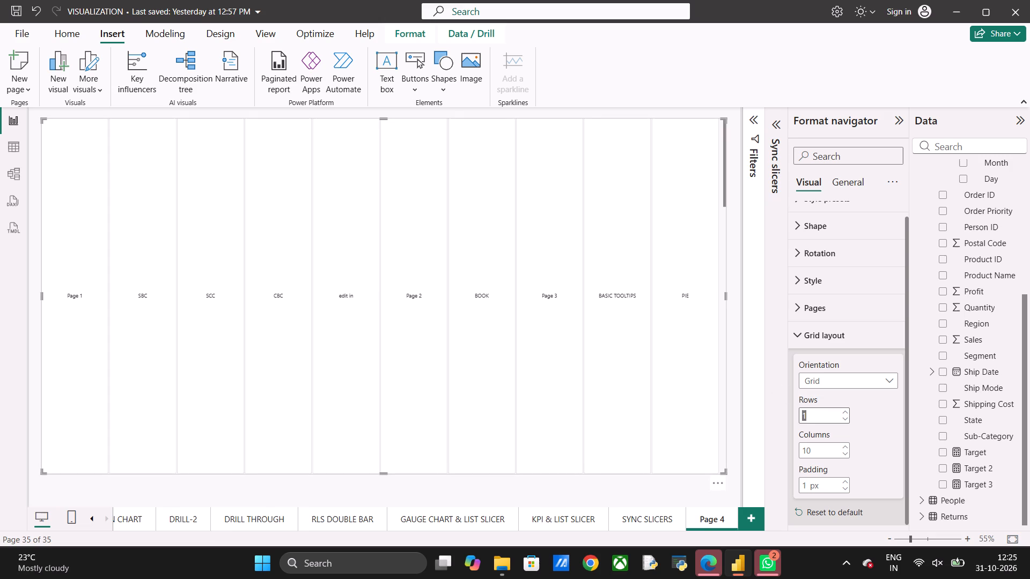
key(1)
key(0)
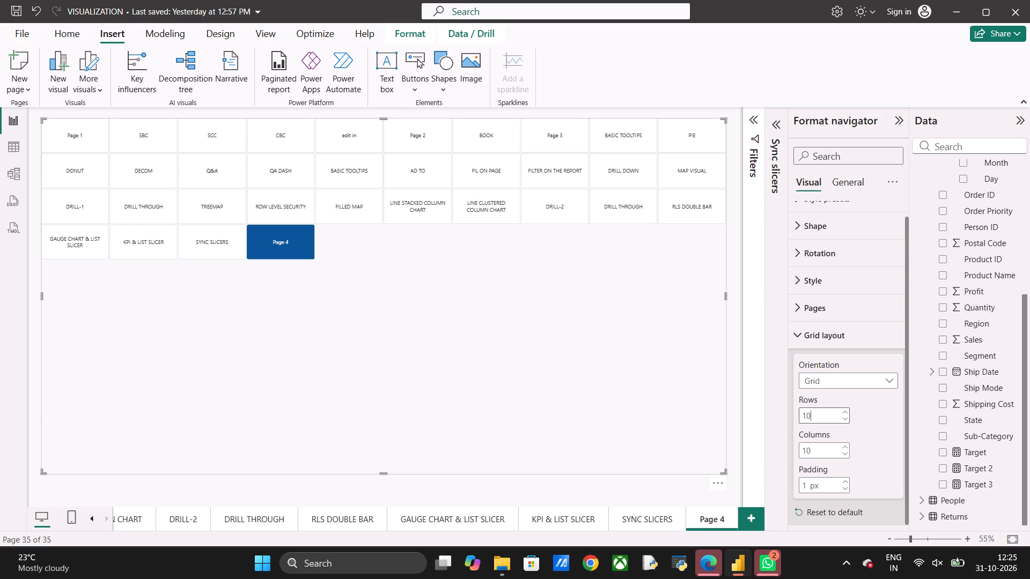
key(BackSpace)
key(BackSpace)
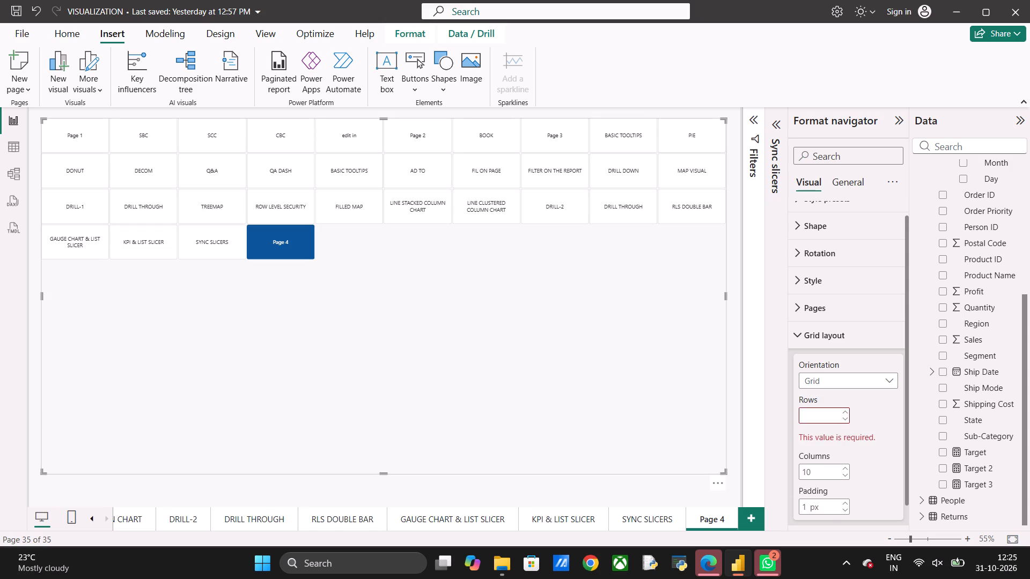
key(5)
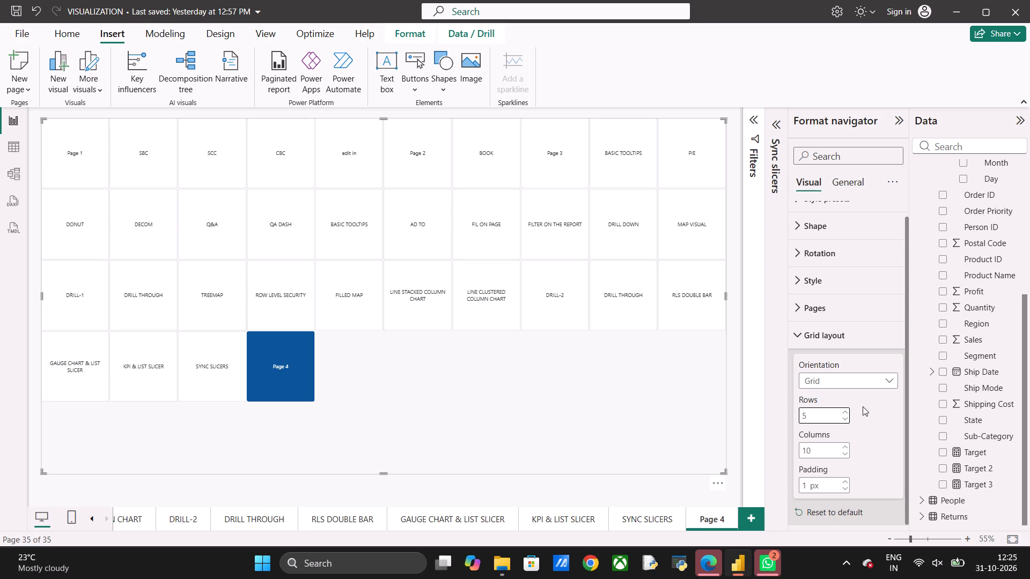
Try 5 and 6 columns for the navigator grid, and settle on 7 columns.
click(821, 446)
key(5)
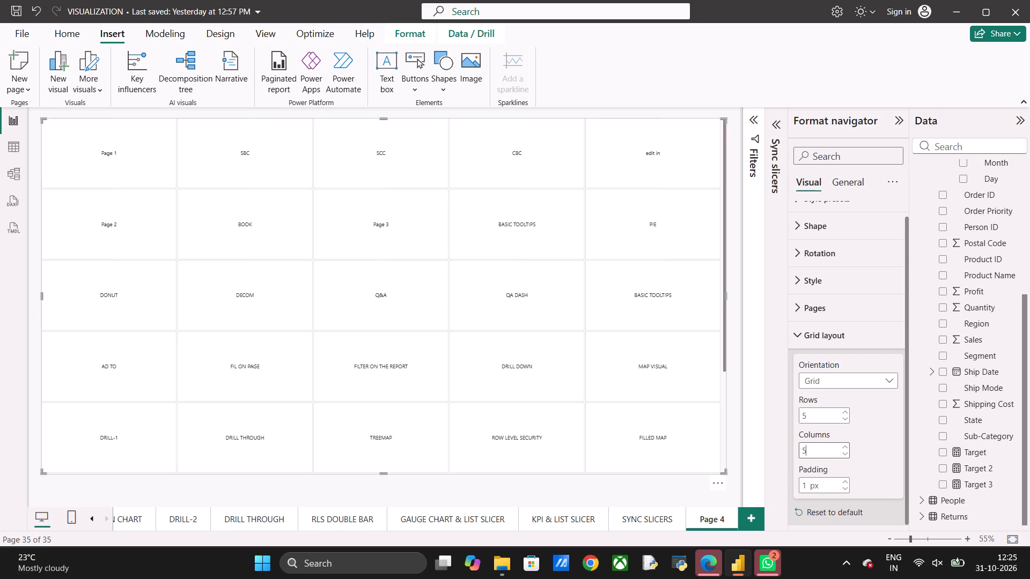
key(BackSpace)
key(6)
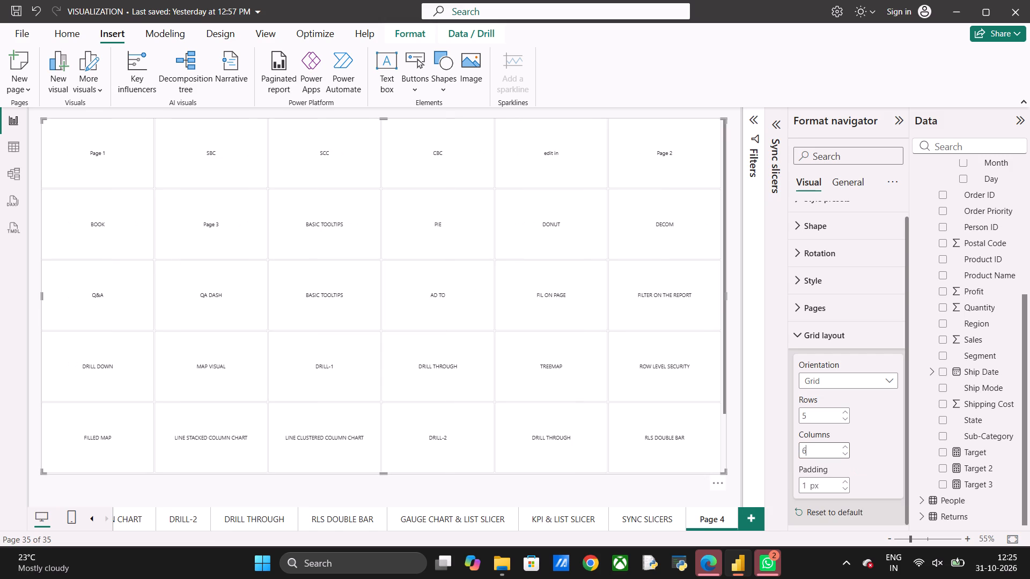
key(BackSpace)
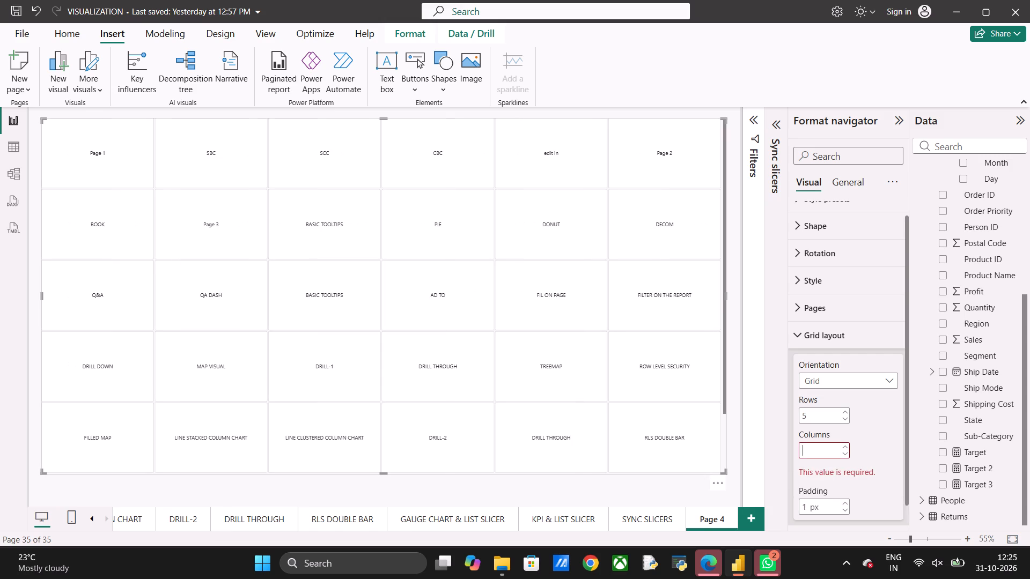
key(7)
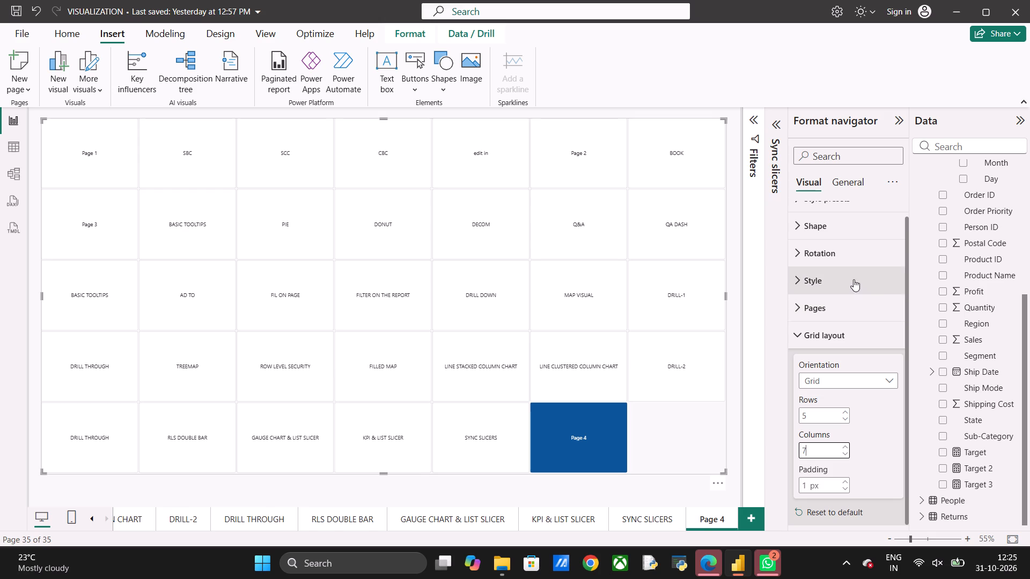
click(794, 334)
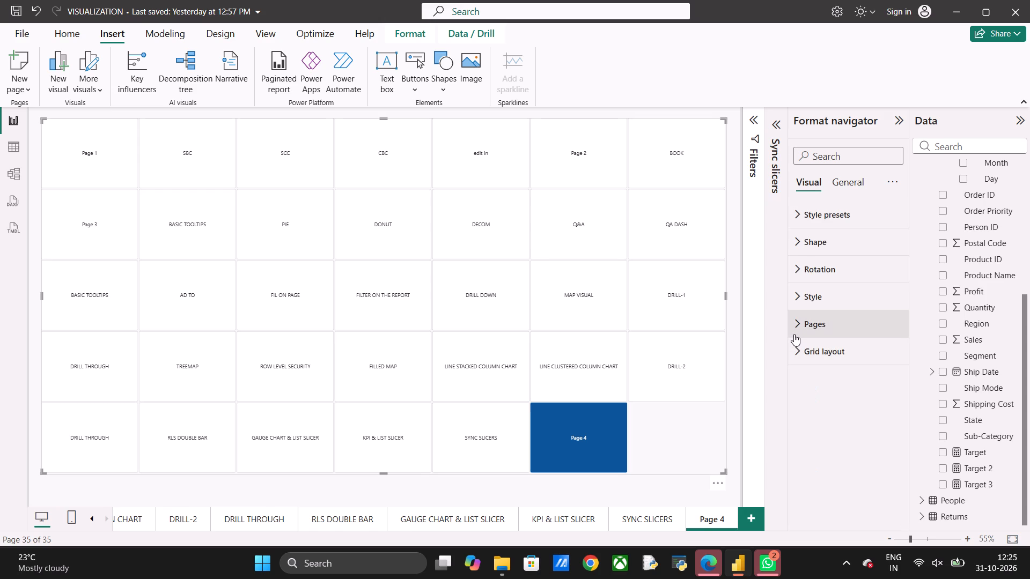
Browse the available shapes for the page navigator's buttons and change them to Hexagon.
click(797, 242)
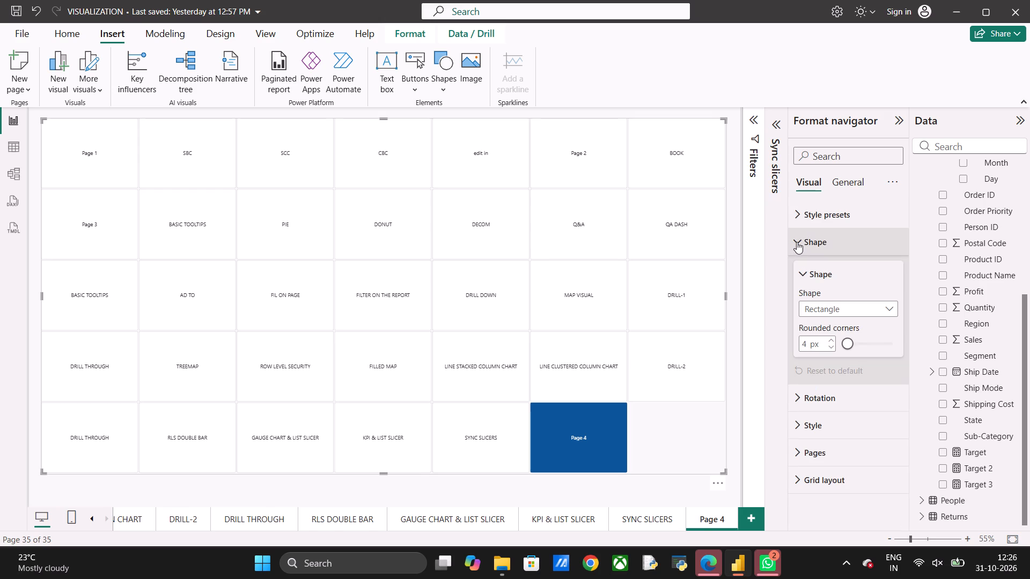
click(883, 306)
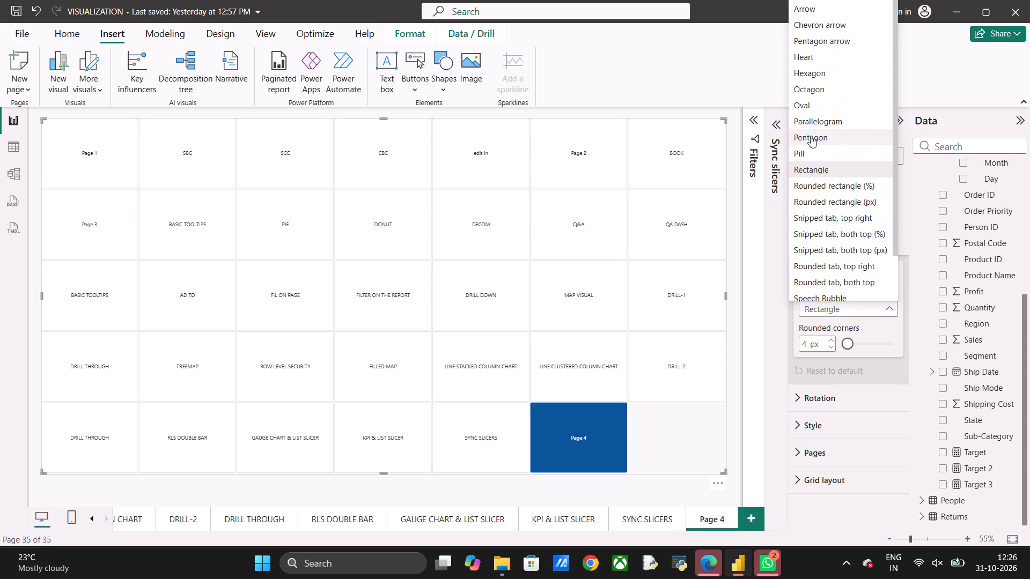
scroll(811, 136, down, 2)
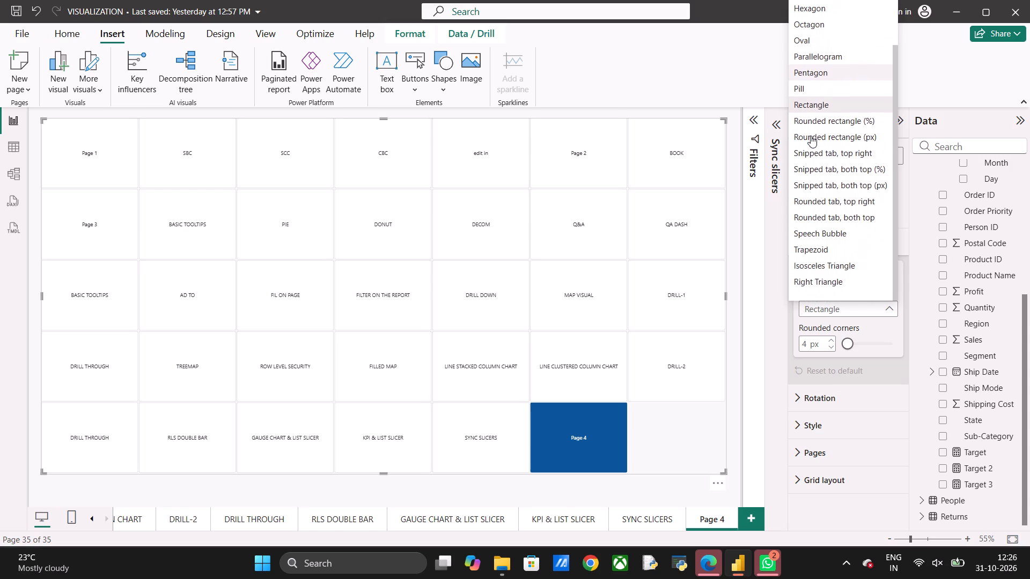
scroll(811, 136, down, 1)
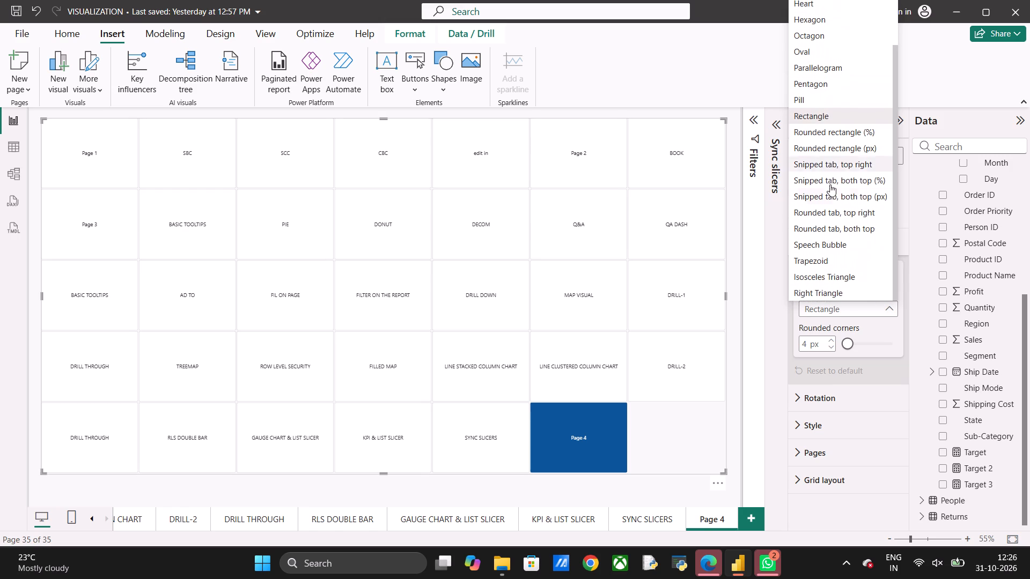
click(889, 307)
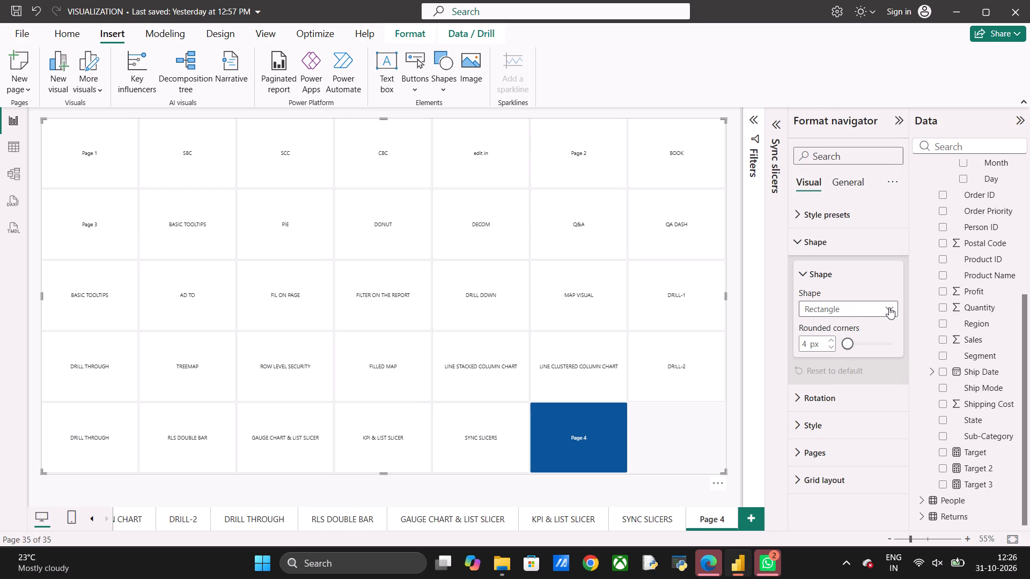
double_click(847, 309)
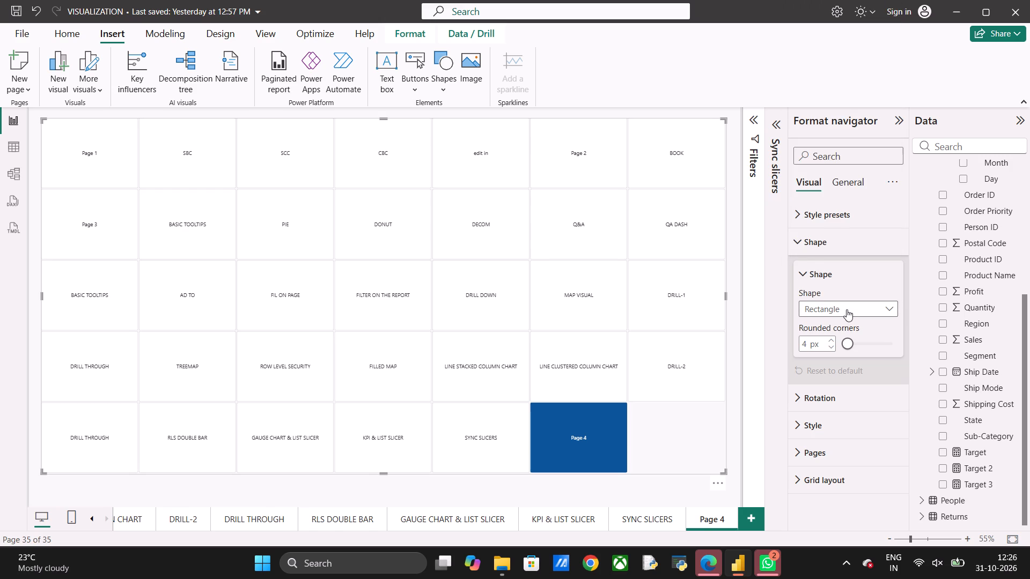
click(847, 309)
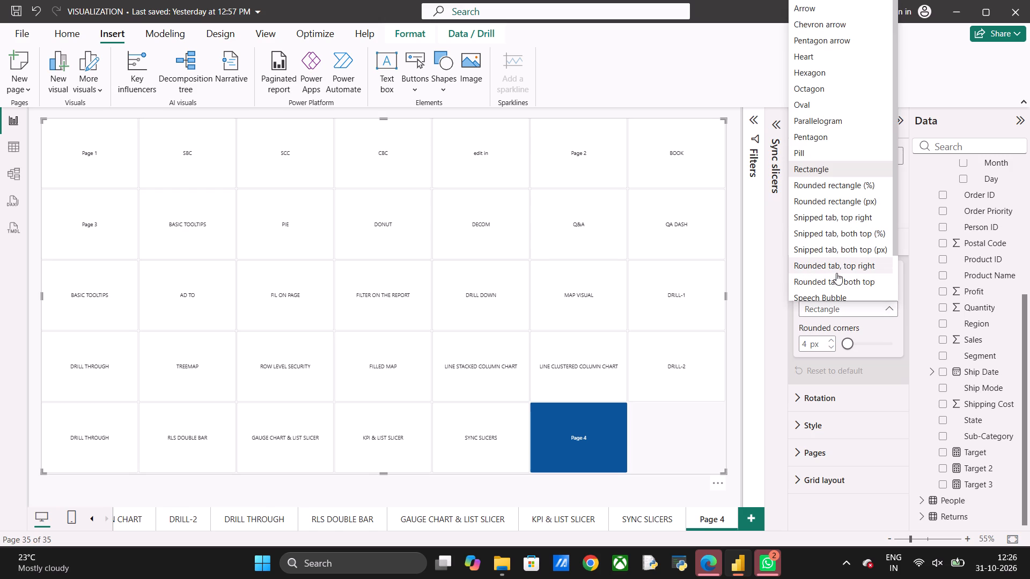
click(805, 70)
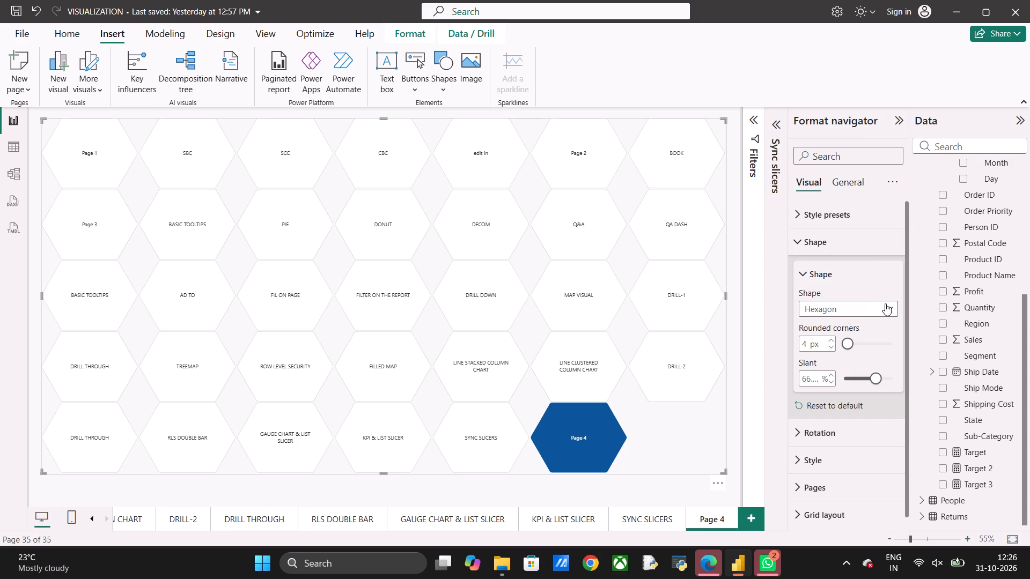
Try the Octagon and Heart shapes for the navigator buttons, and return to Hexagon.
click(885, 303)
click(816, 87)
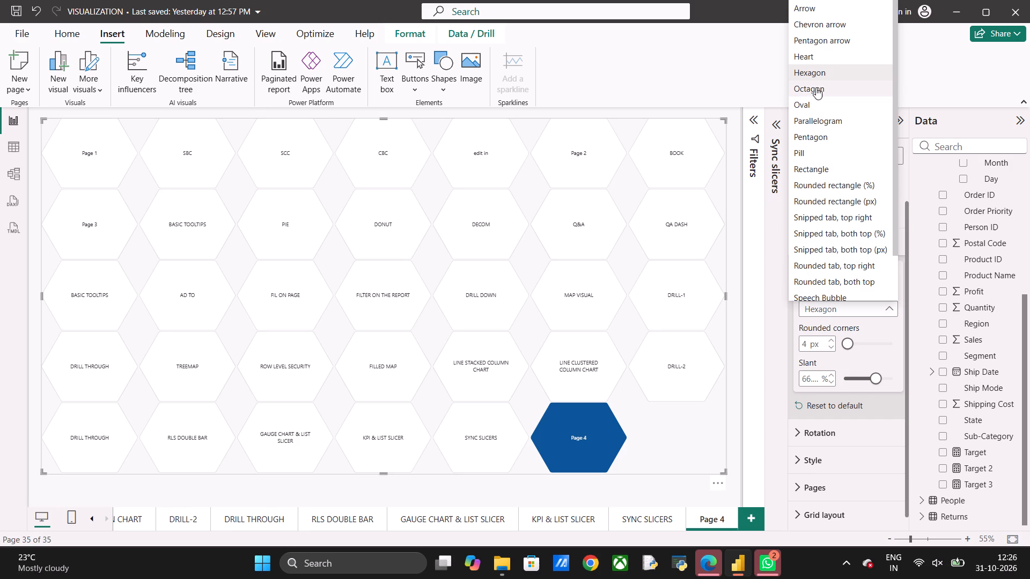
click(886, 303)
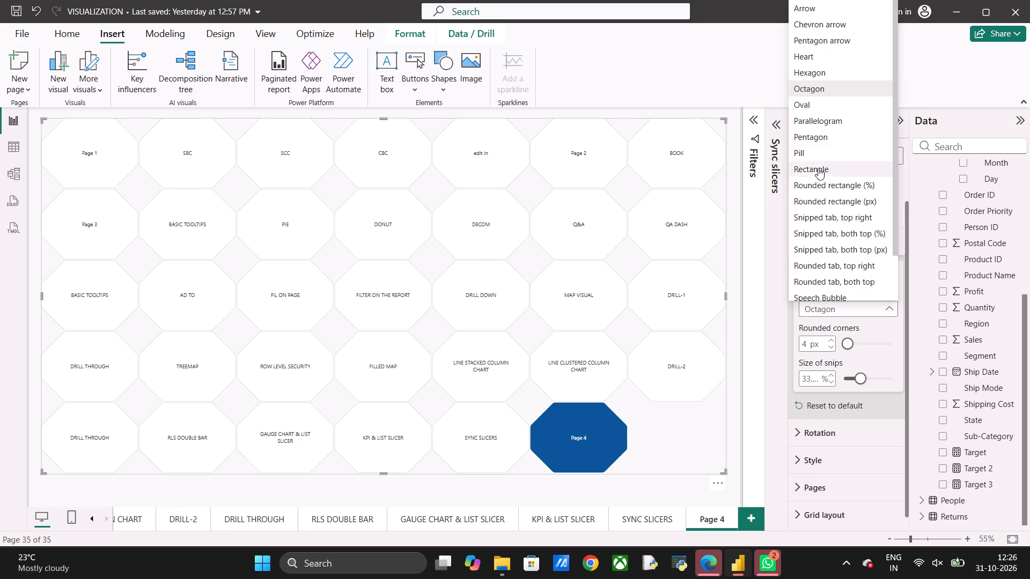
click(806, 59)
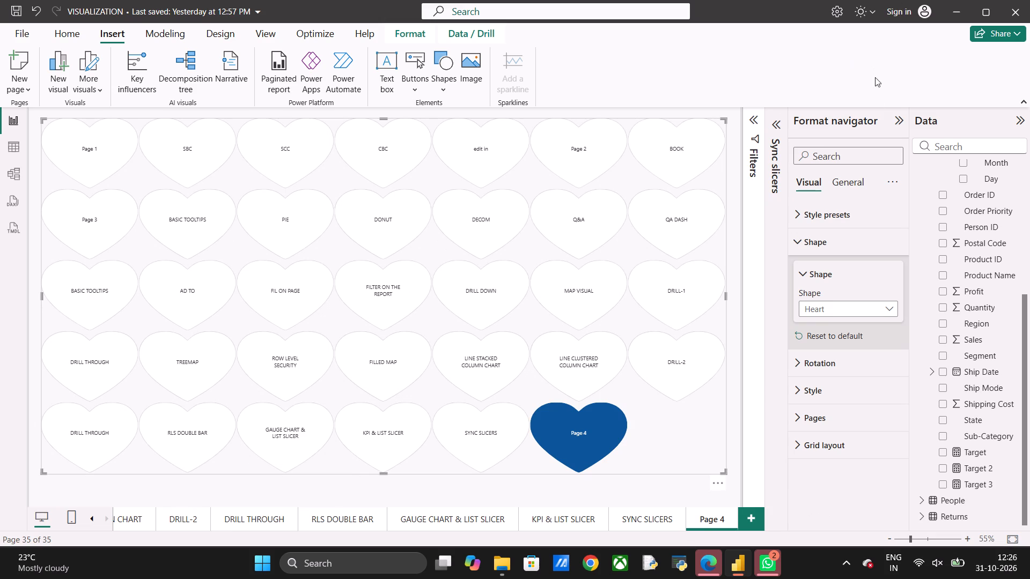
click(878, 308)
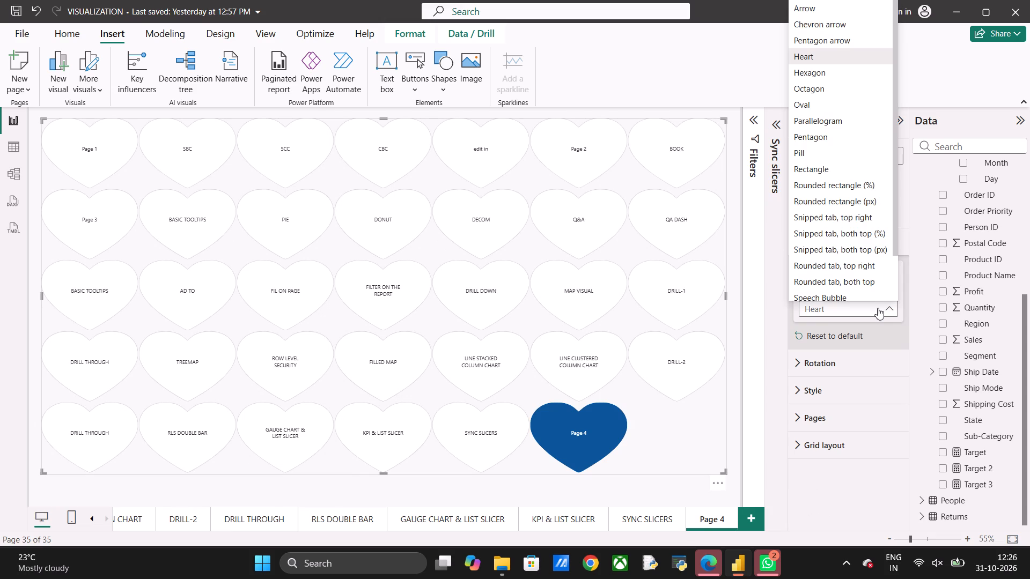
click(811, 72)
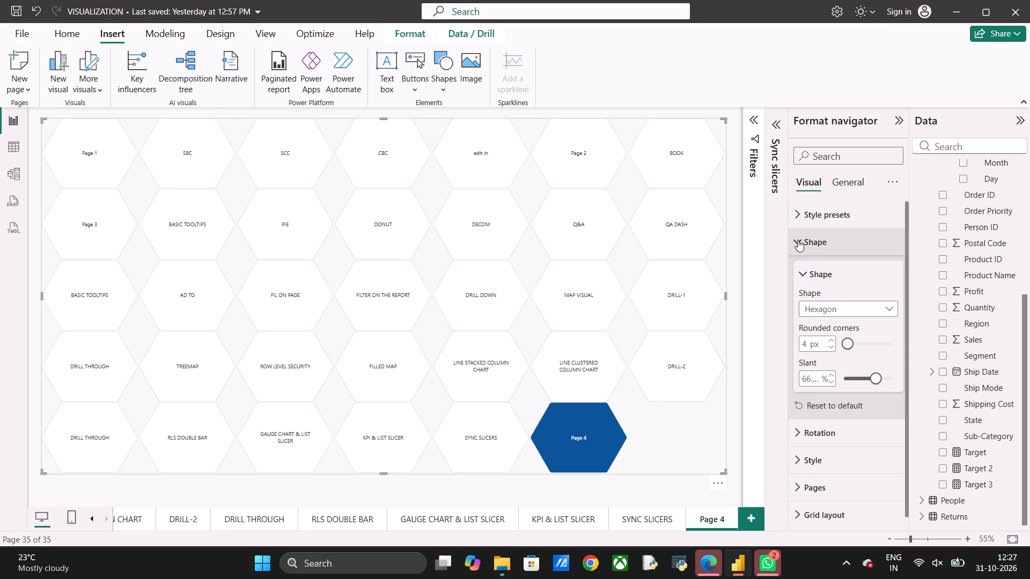
Adjust the hexagon buttons, ending with rounded corners at 0 px and slant at 69 %.
drag(849, 342, 848, 348)
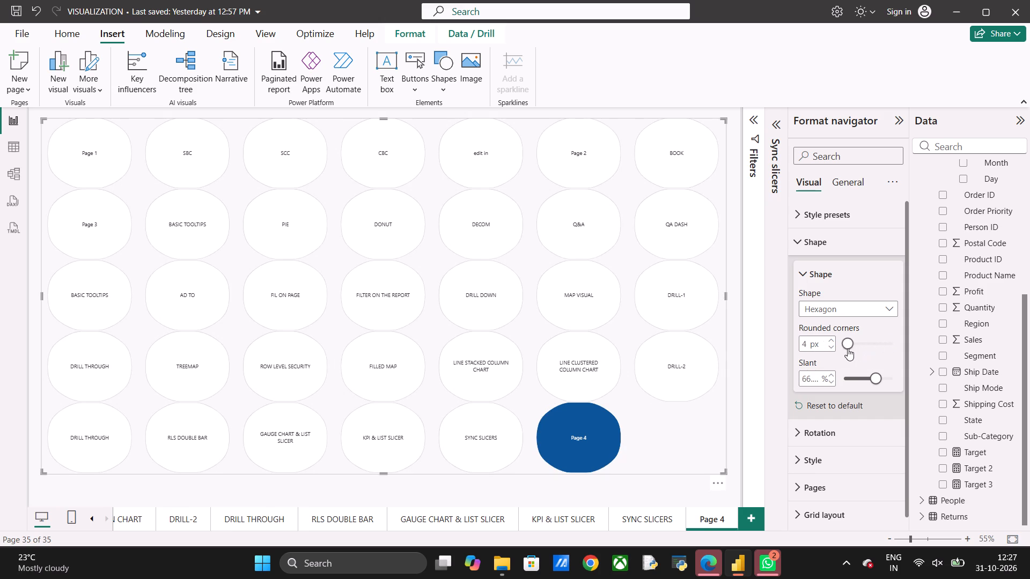
drag(848, 348, 852, 348)
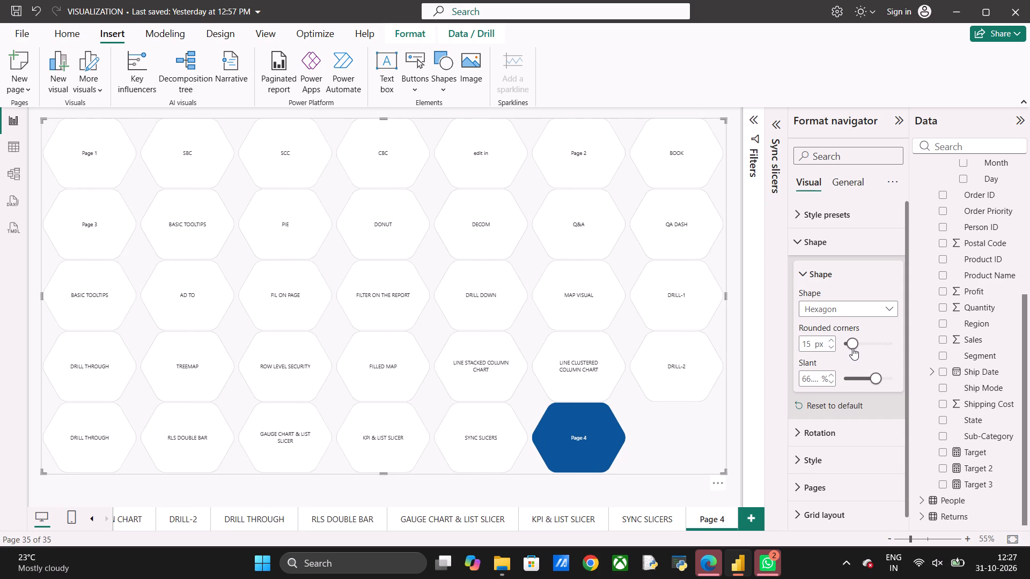
drag(852, 348, 840, 348)
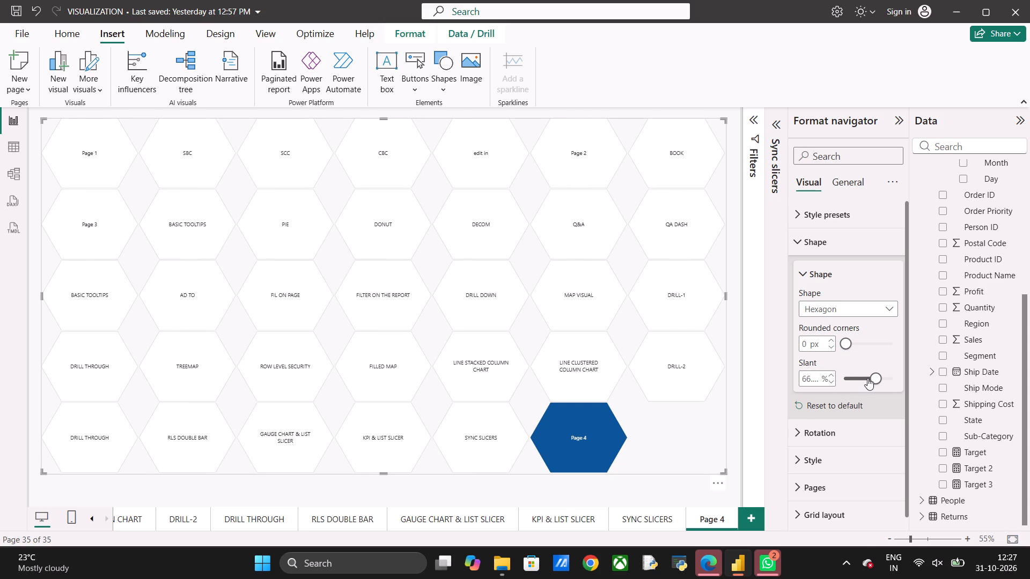
drag(876, 378, 815, 392)
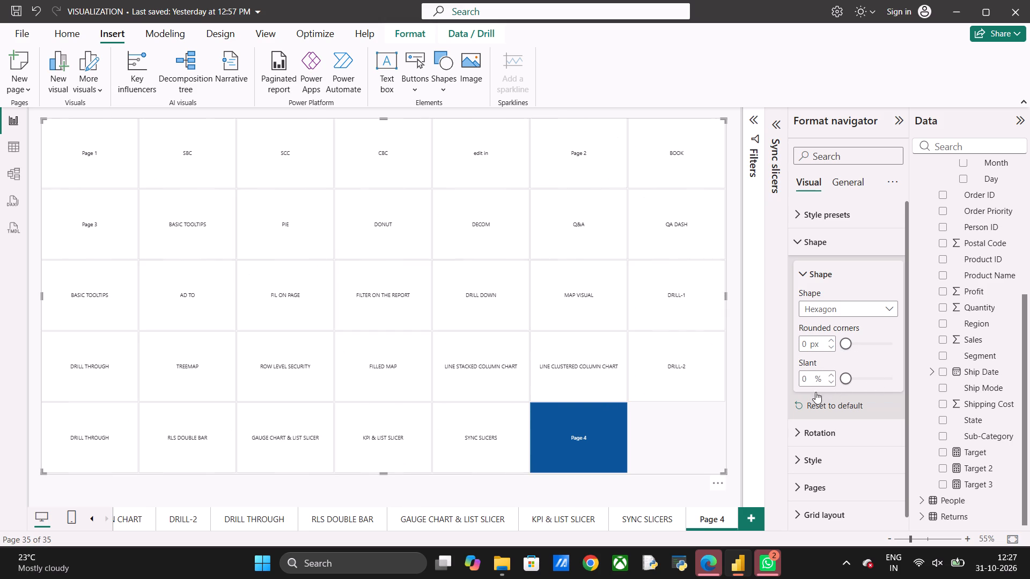
drag(815, 392, 876, 395)
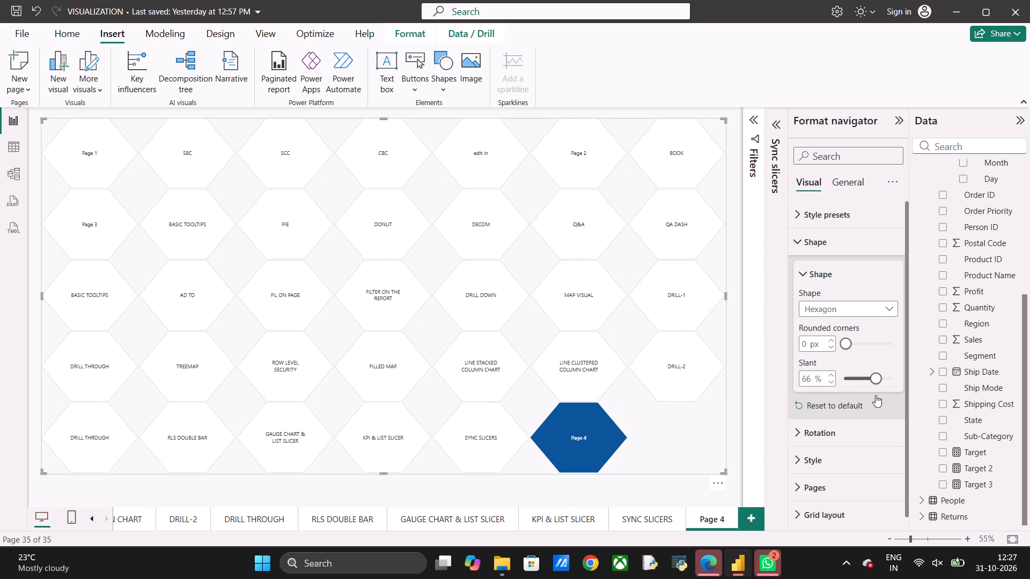
drag(876, 395, 874, 395)
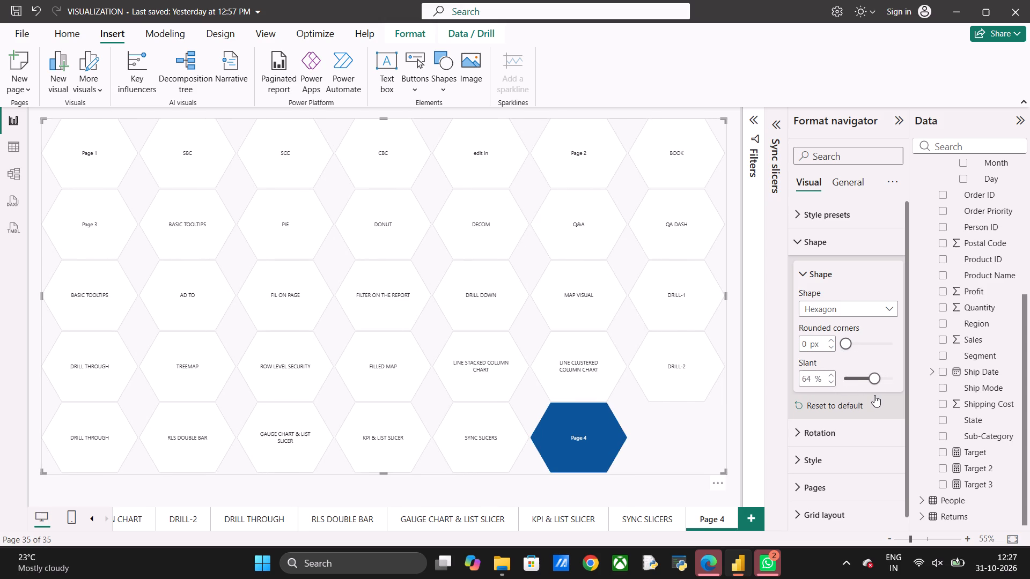
drag(874, 395, 877, 395)
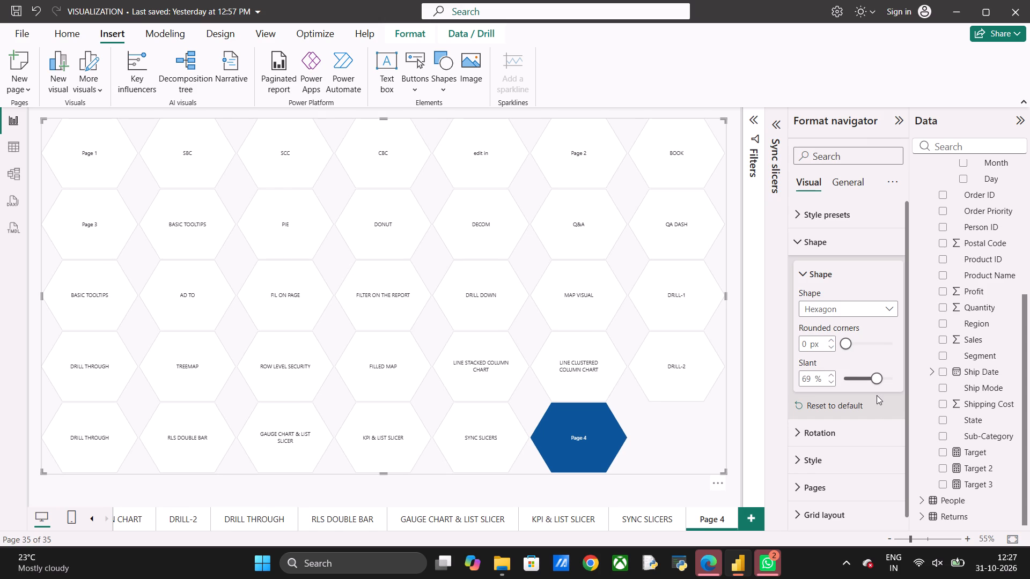
click(796, 239)
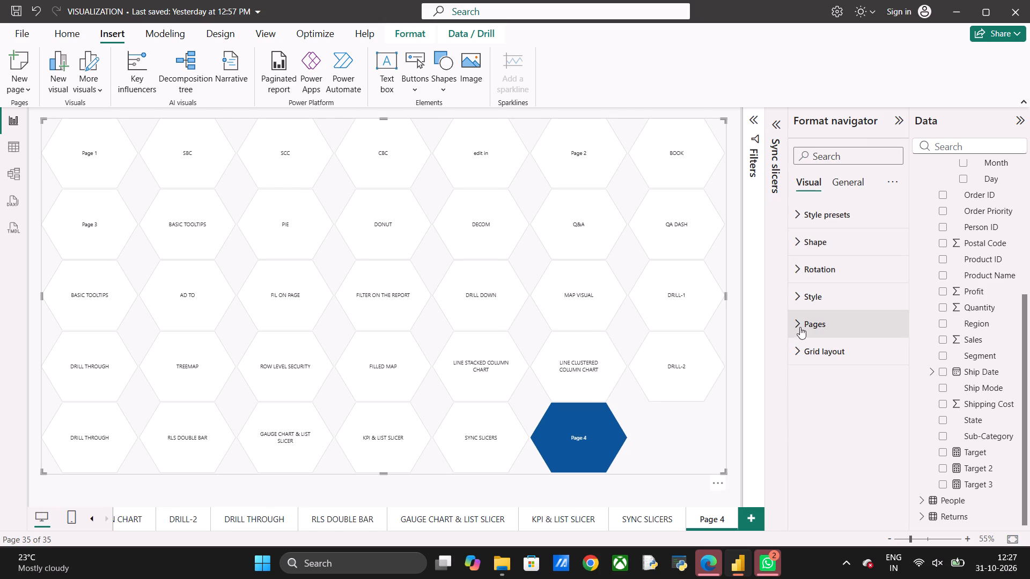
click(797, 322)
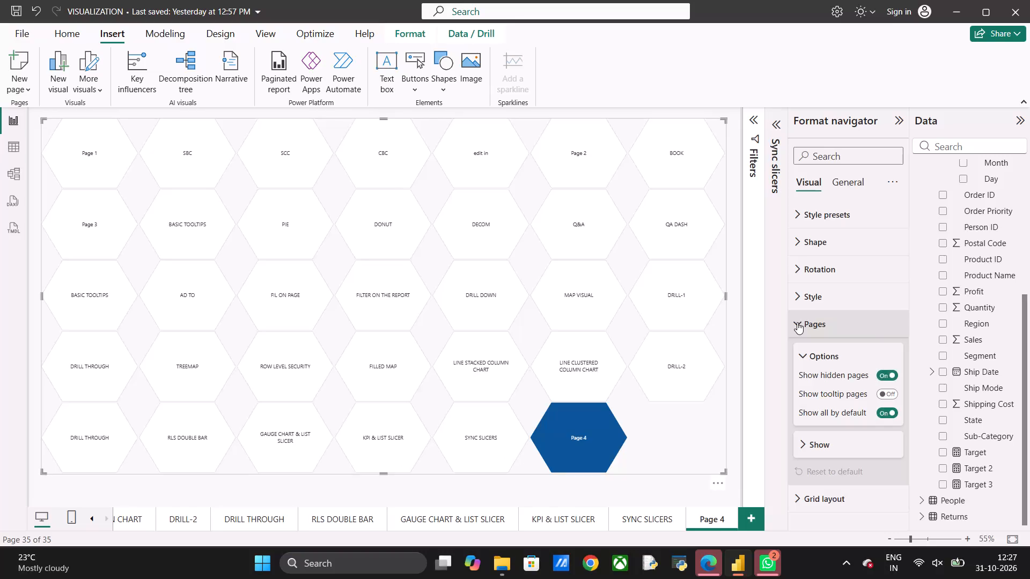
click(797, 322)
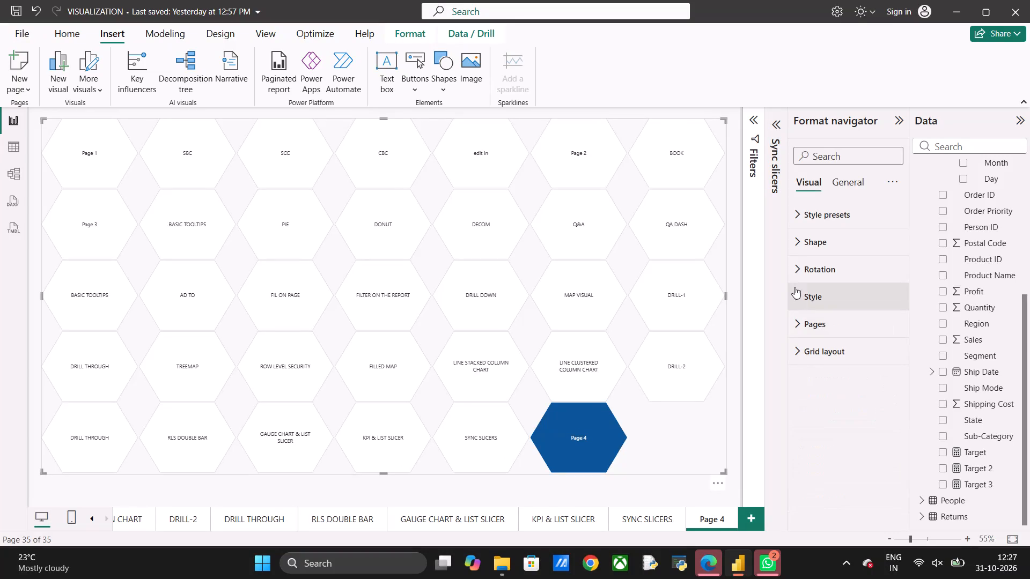
Turn on the page navigator's background and set its color to light blue #a0d1ff (Theme color 1, 60% lighter).
click(798, 214)
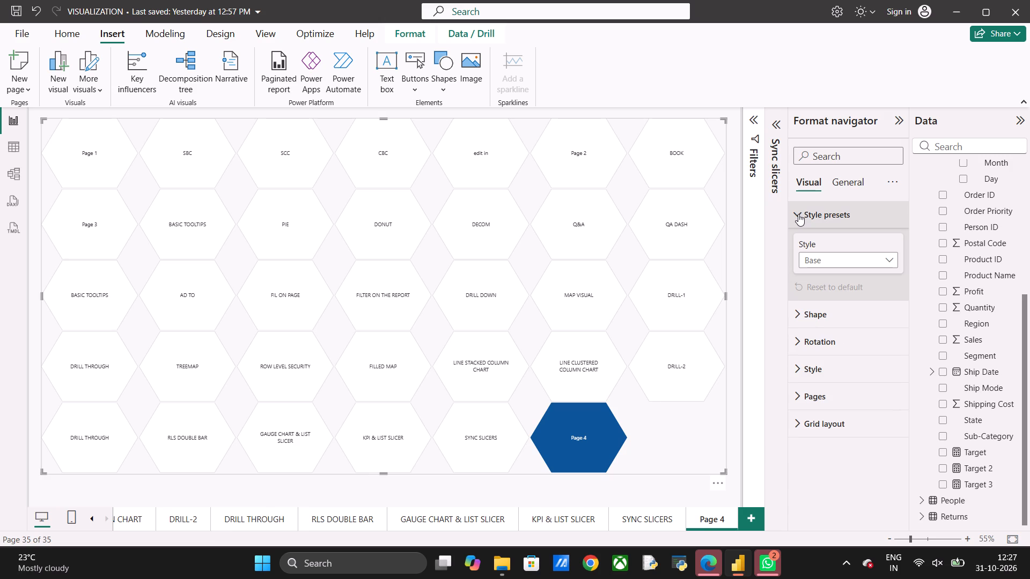
click(798, 214)
click(854, 182)
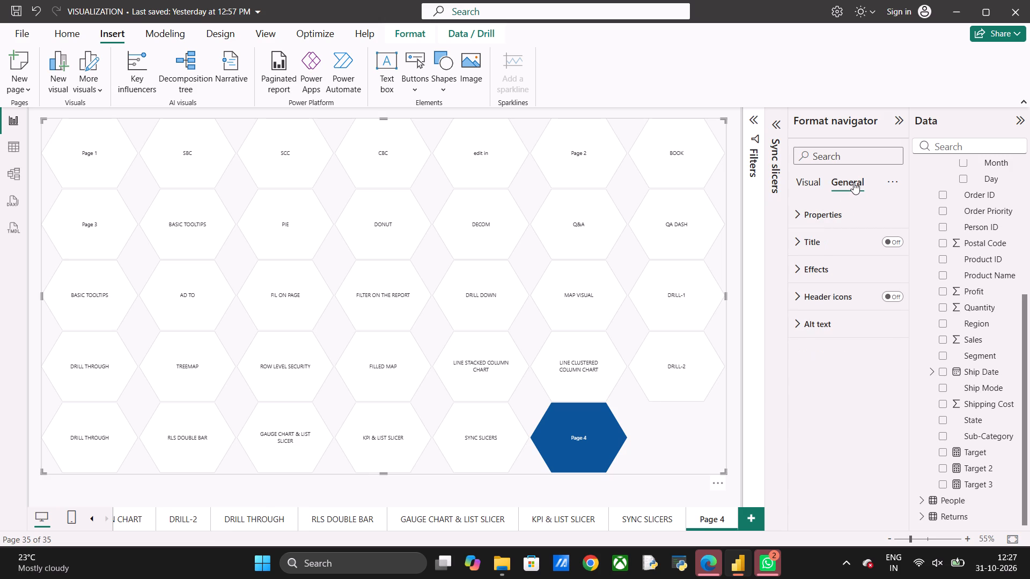
click(799, 267)
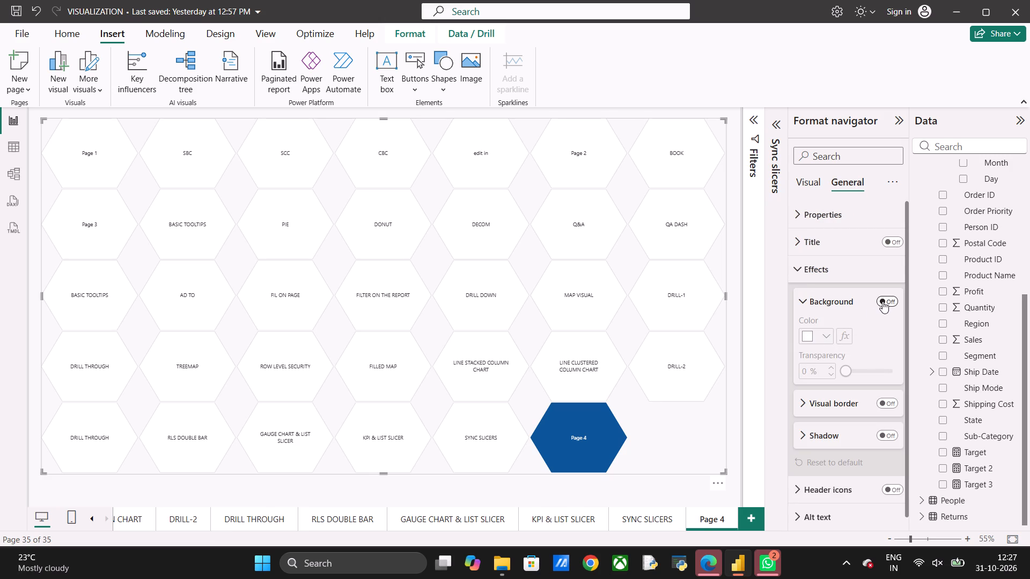
click(884, 300)
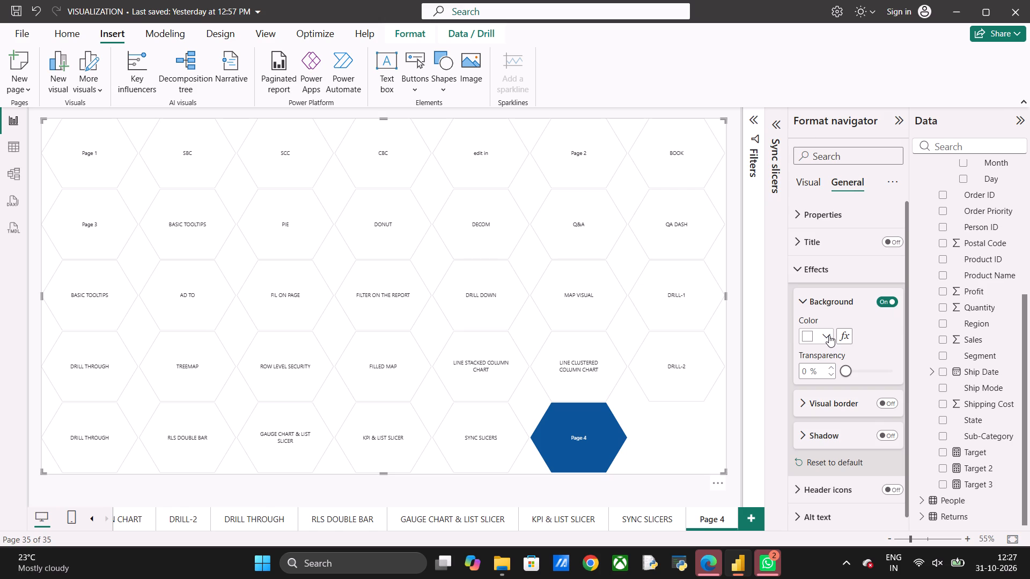
click(829, 335)
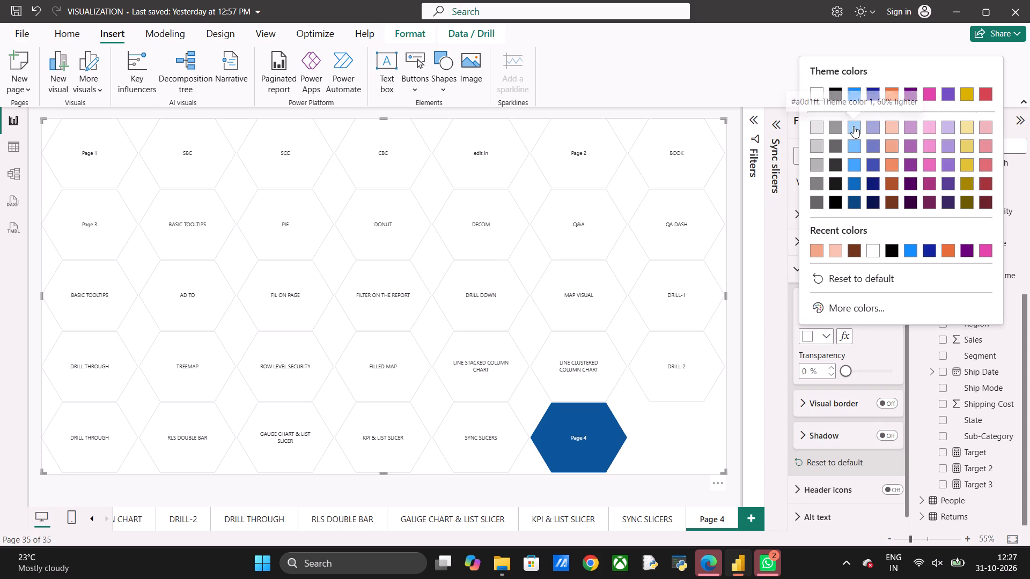
click(854, 126)
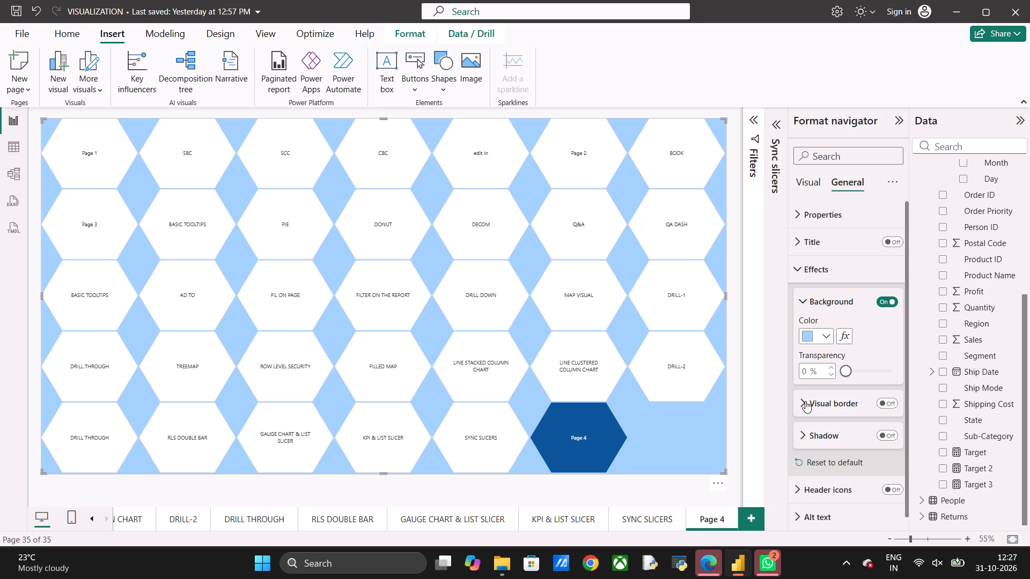
Turn on the page navigator's visual border and set its color to black.
click(805, 401)
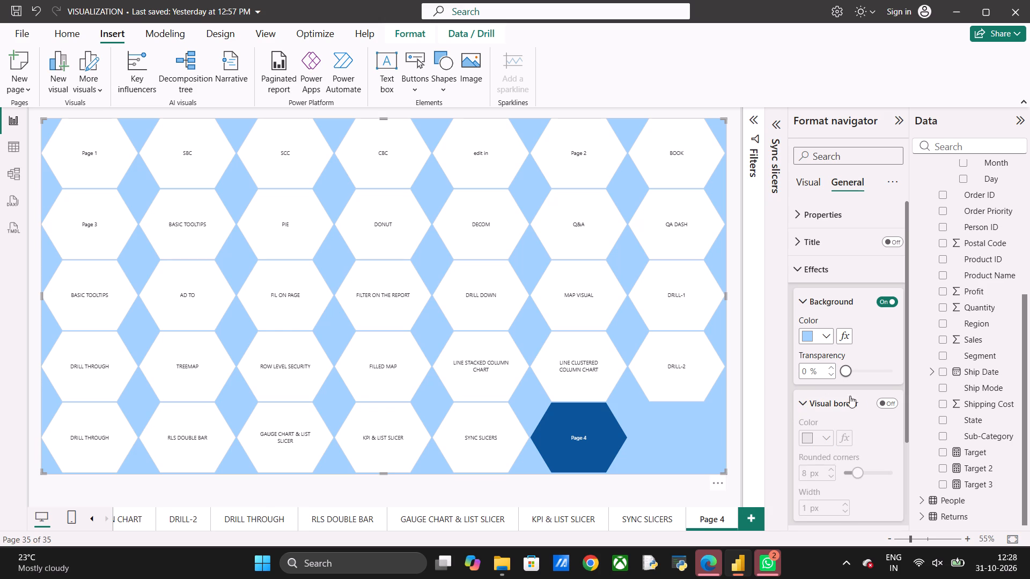
click(887, 402)
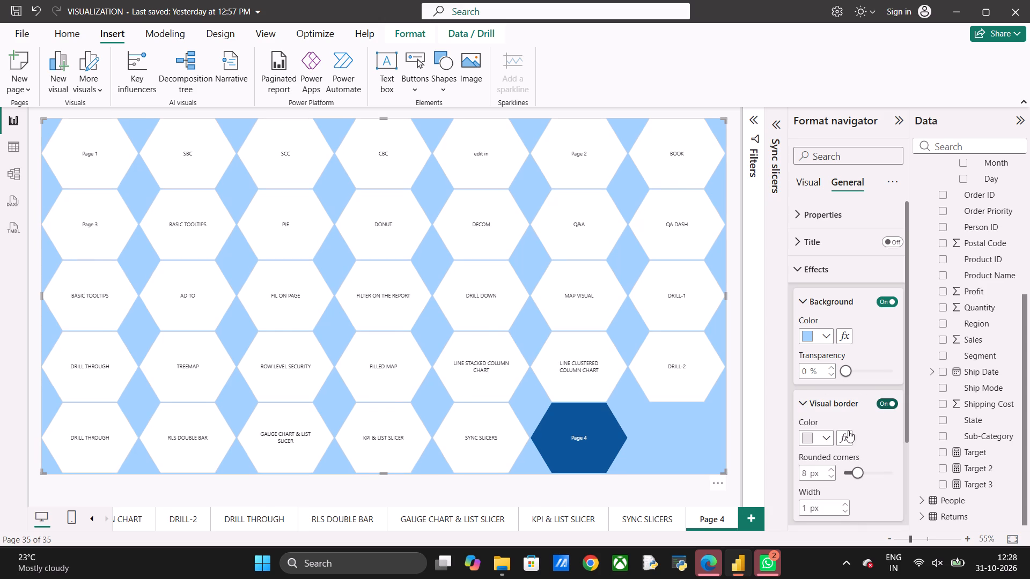
click(828, 436)
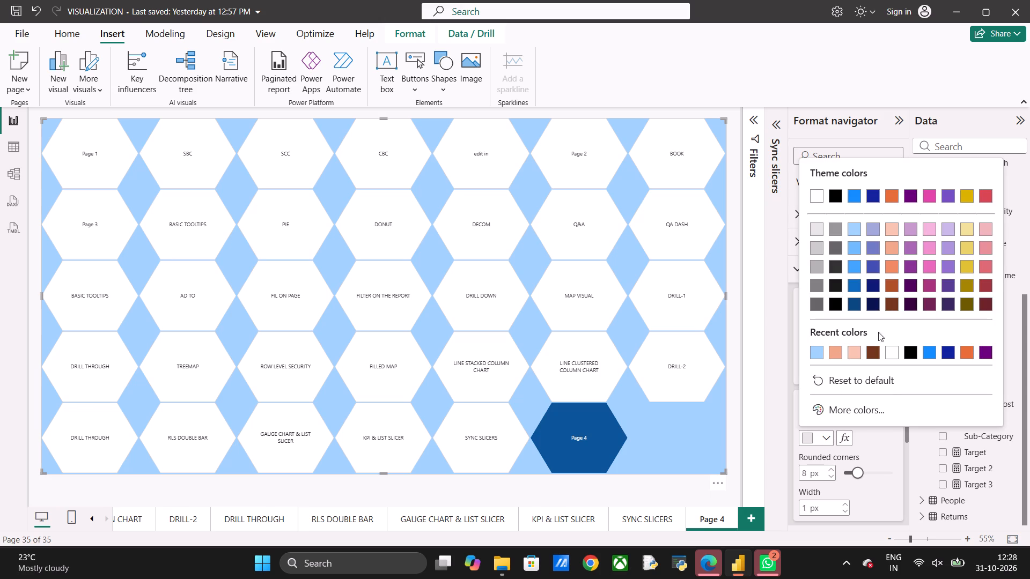
click(908, 351)
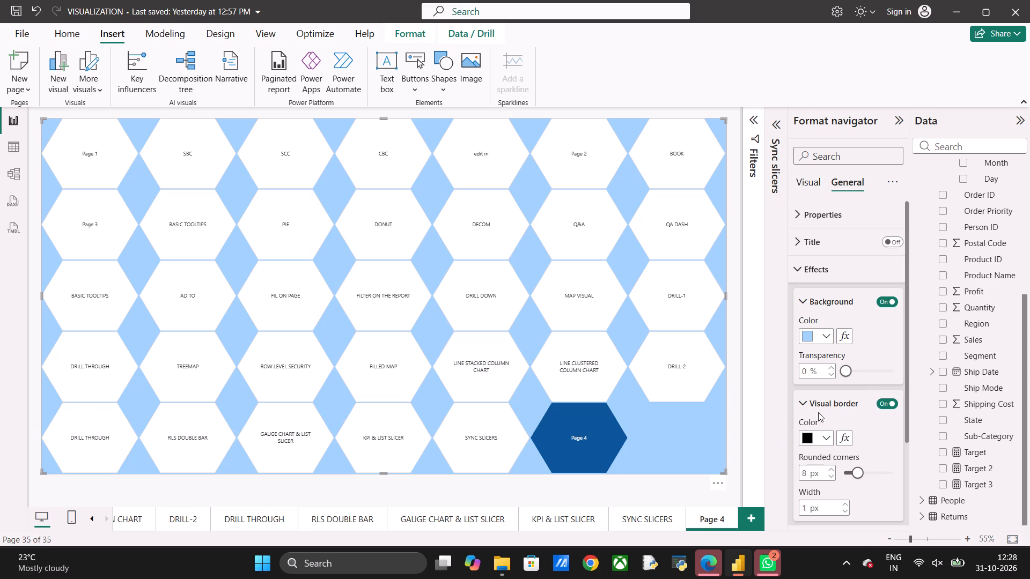
click(802, 403)
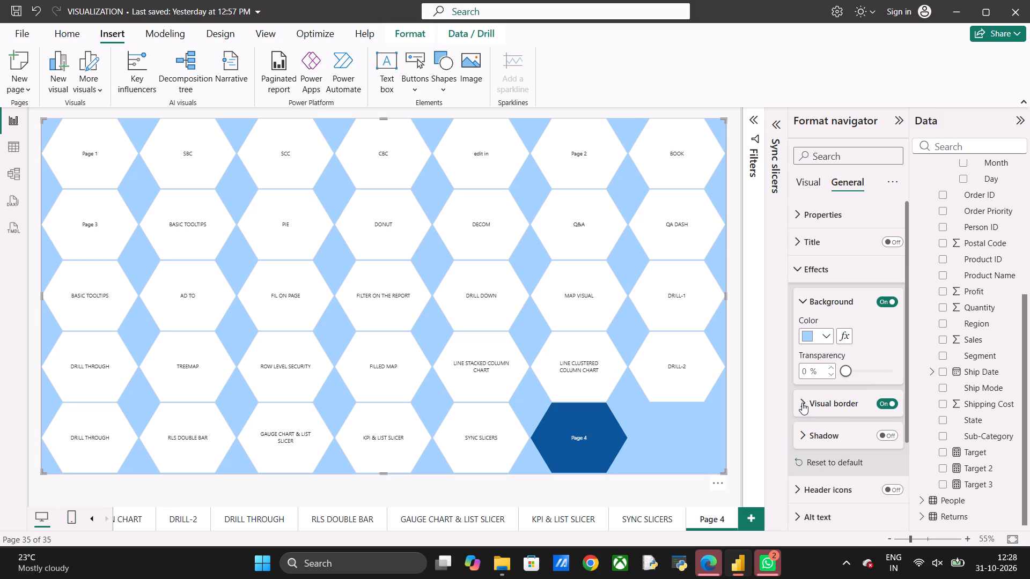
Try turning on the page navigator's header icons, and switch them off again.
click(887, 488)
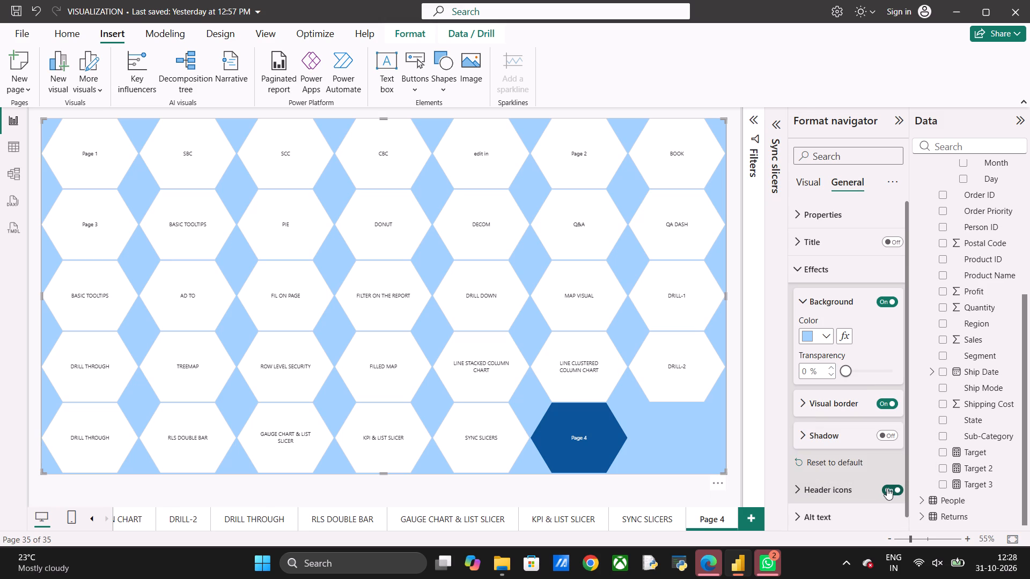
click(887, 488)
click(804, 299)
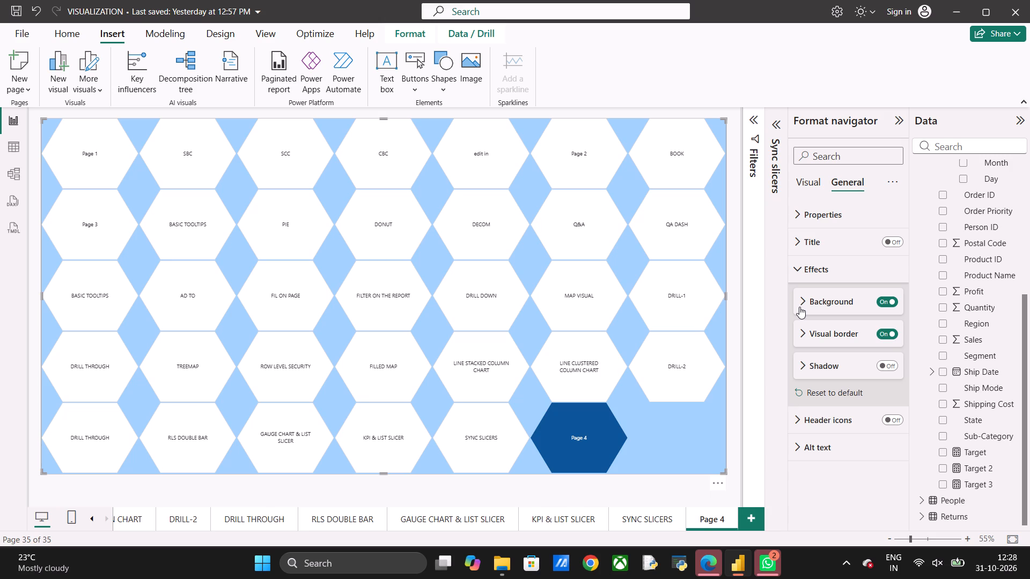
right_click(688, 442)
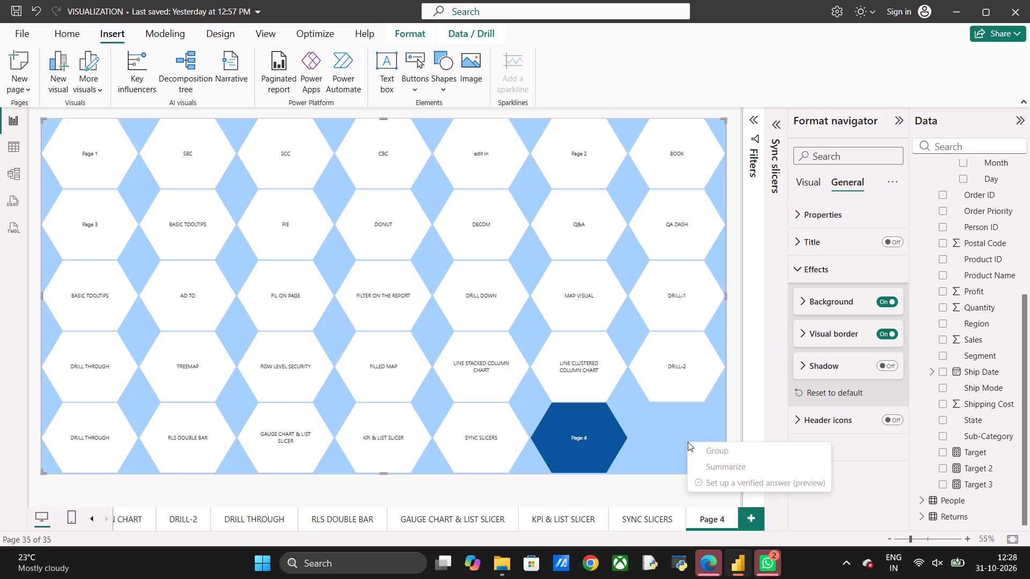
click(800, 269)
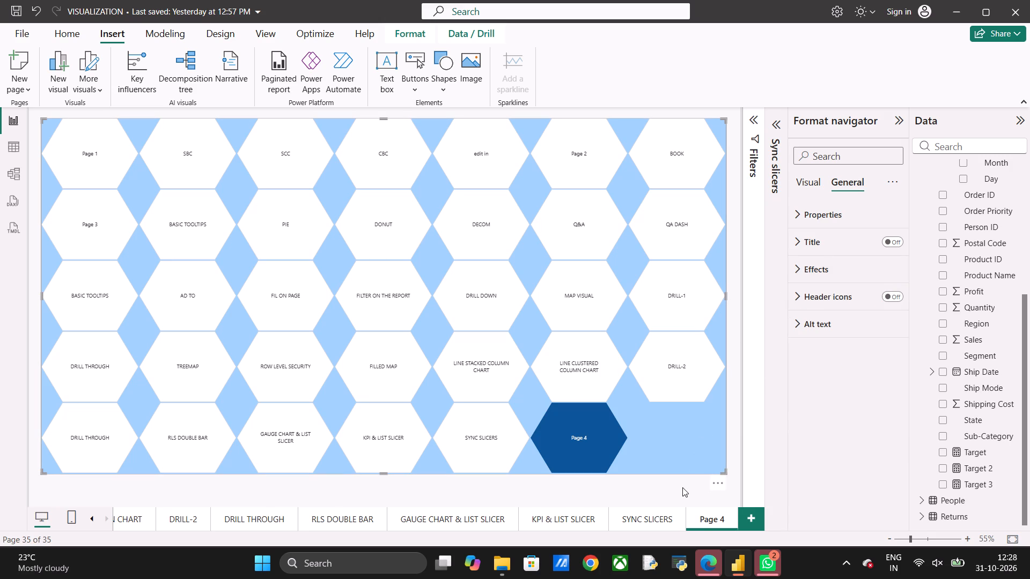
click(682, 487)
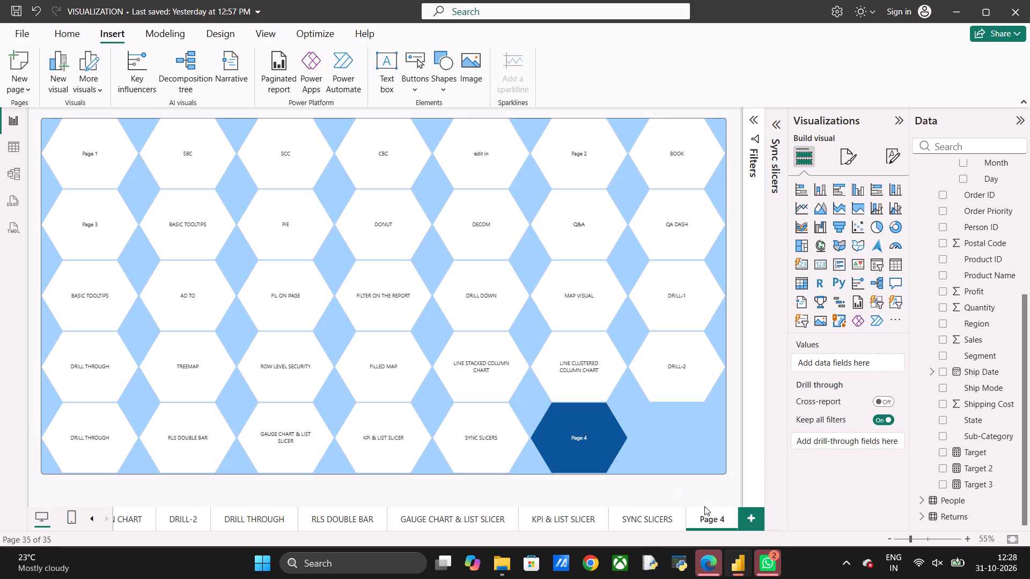
Move the Page 4 page to the front of the report's page order.
right_click(710, 520)
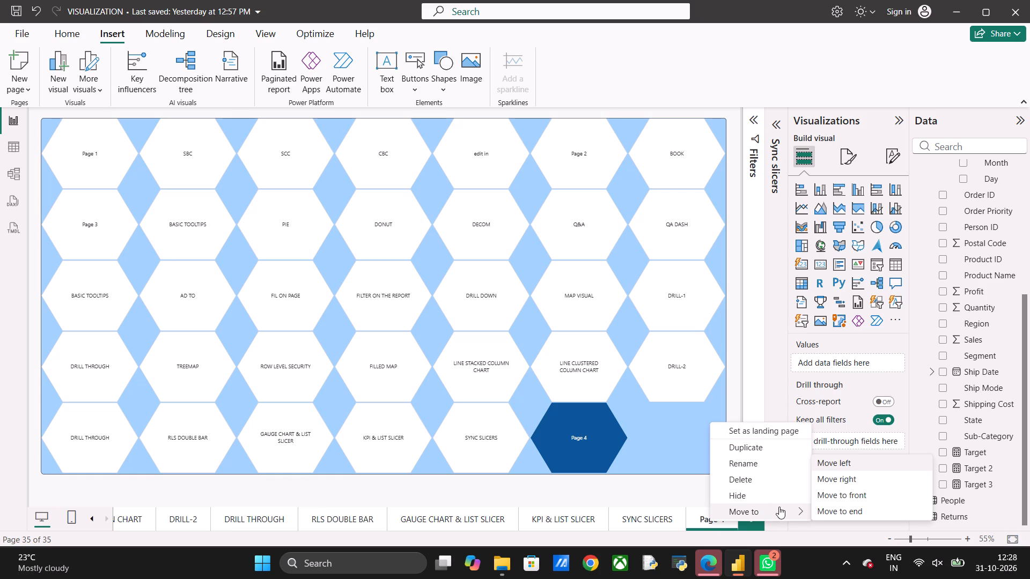
click(836, 494)
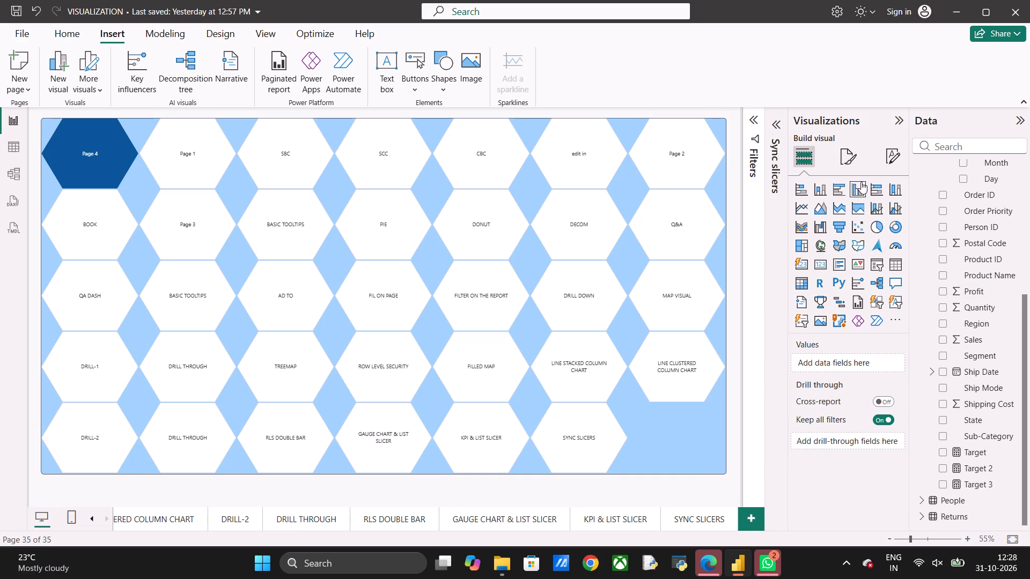
Rename Page 4 as PAGE NAVIGATOR.
click(700, 459)
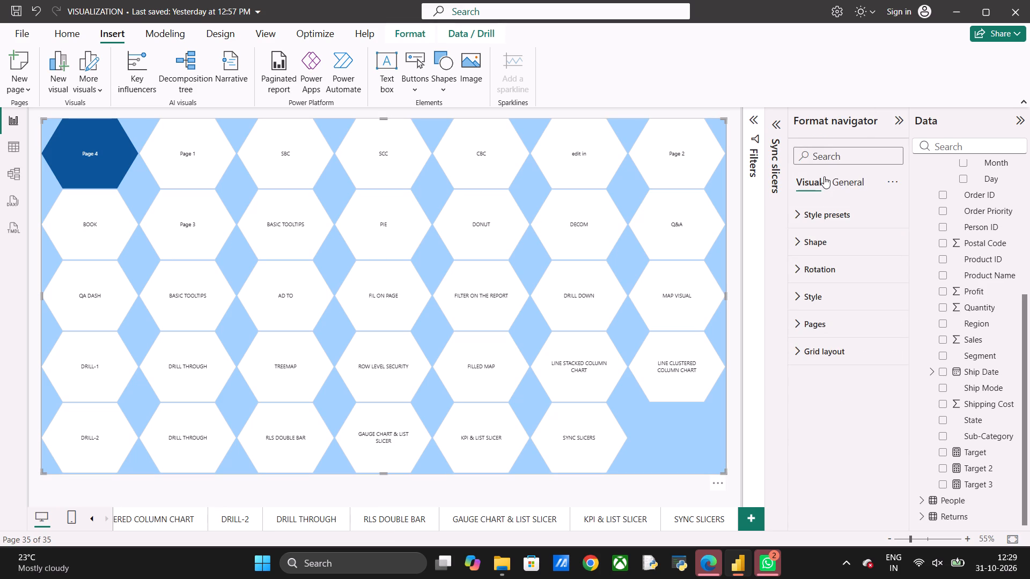
scroll(415, 518, right, 13)
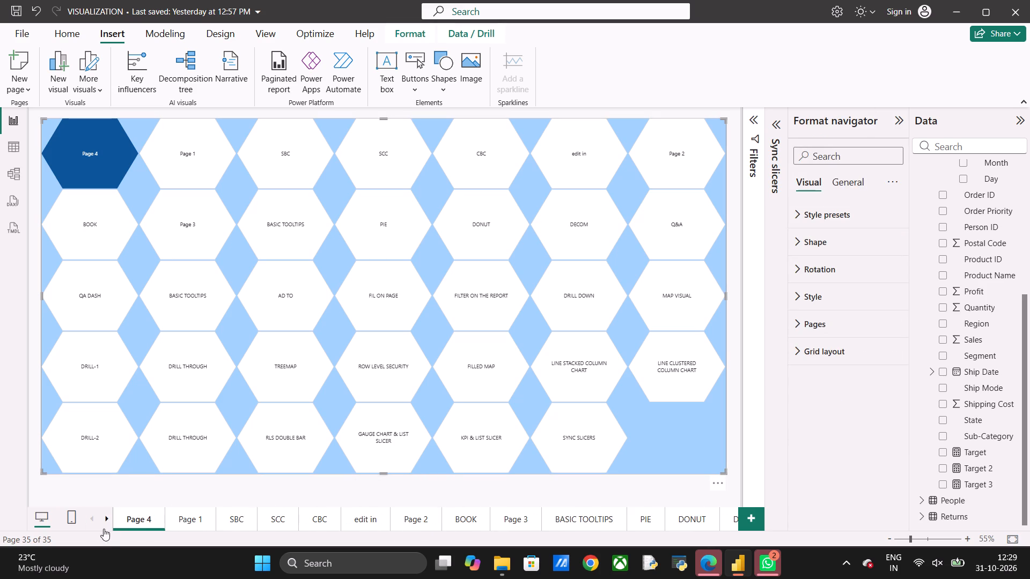
double_click(149, 514)
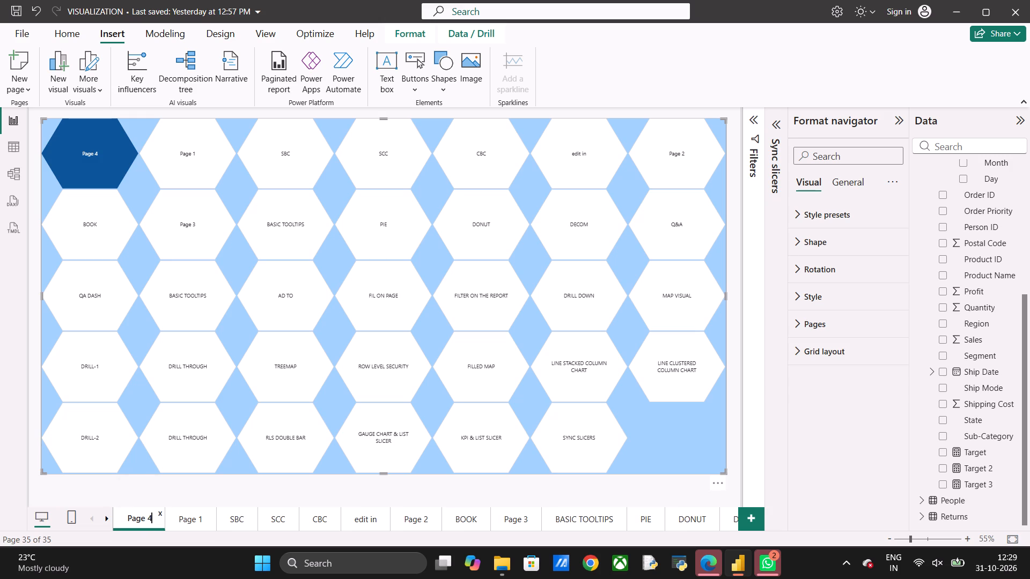
key(BackSpace)
key(BackSpace)
key(BackSpace)
key(BackSpace)
key(BackSpace)
key(BackSpace)
key(BackSpace)
key(BackSpace)
key(BackSpace)
key(BackSpace)
key(BackSpace)
key(BackSpace)
key(BackSpace)
text(PAGE)
key(space)
text(NAVI)
text(GATOR)
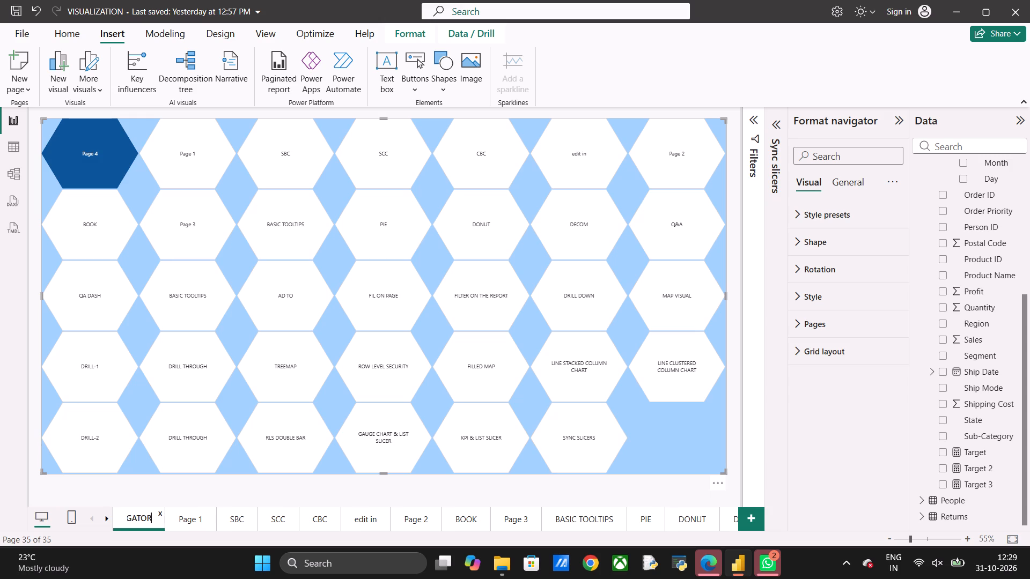
key(Return)
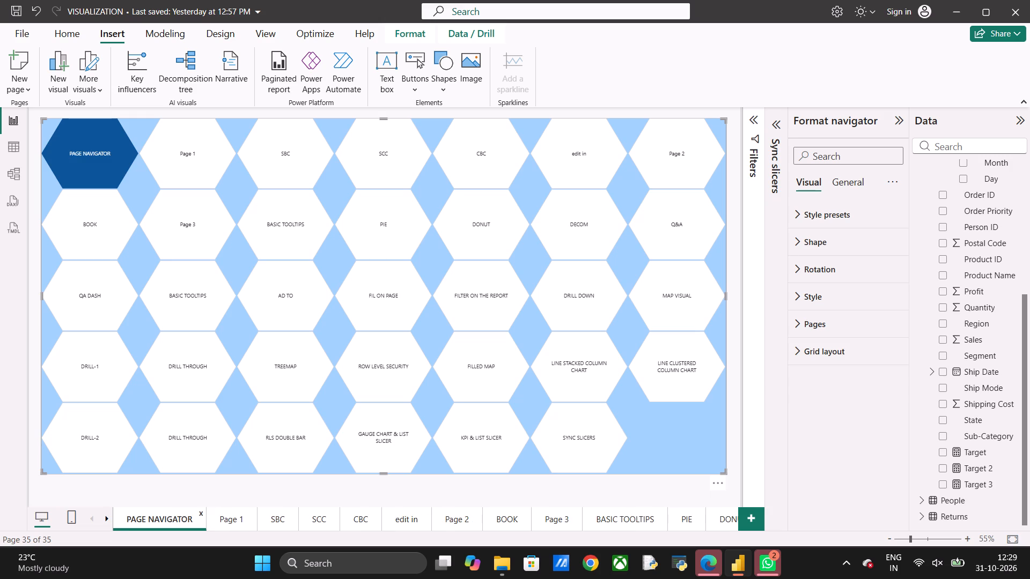
Add a new blank page at the end of the report.
click(848, 184)
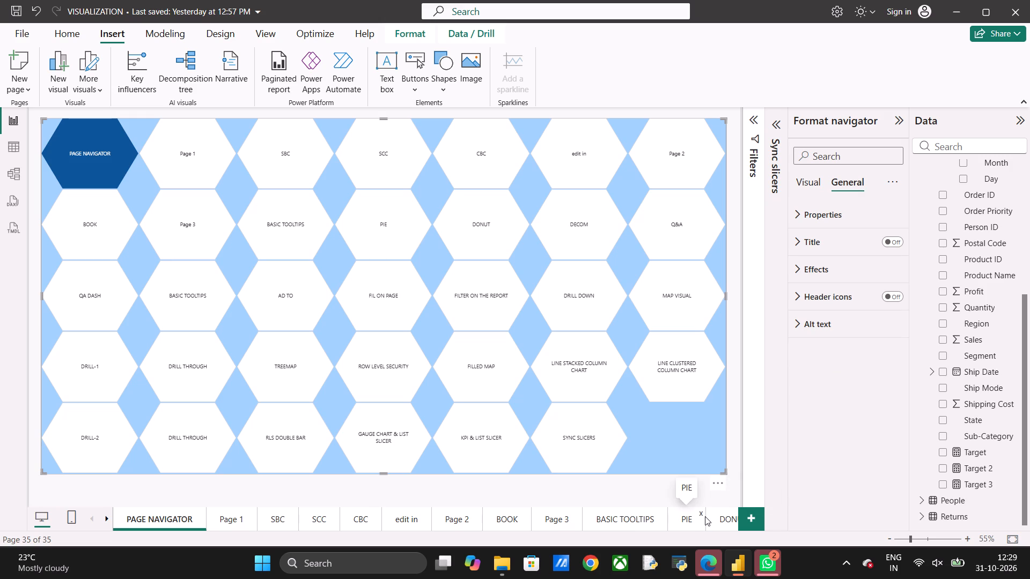
scroll(705, 516, left, 6)
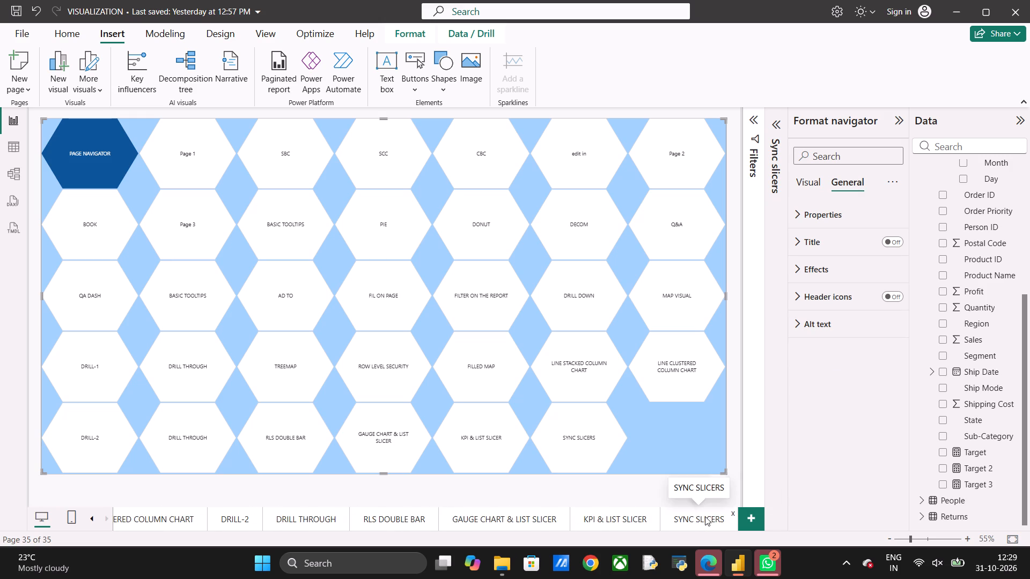
click(749, 518)
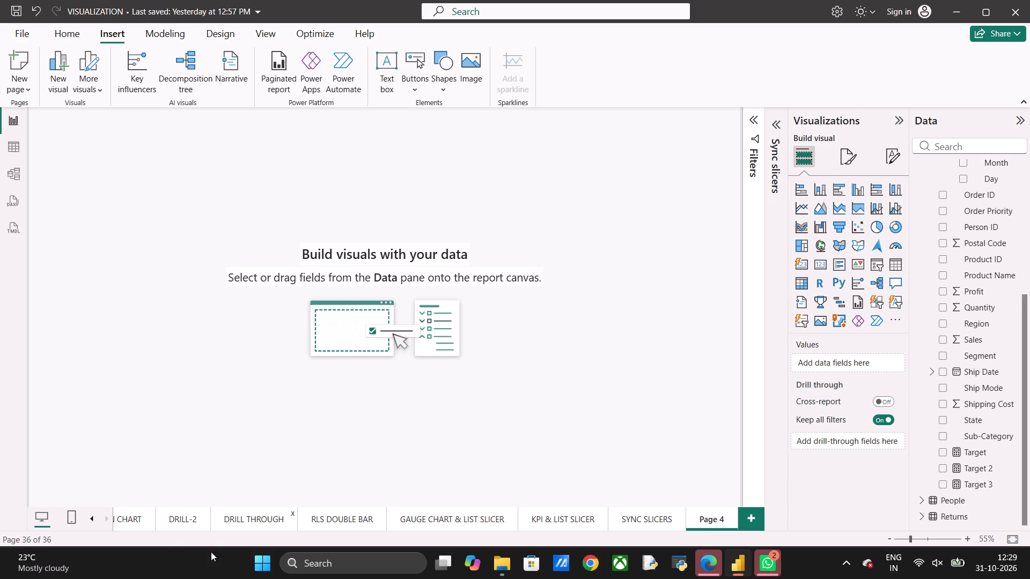
Return to the PAGE NAVIGATOR page and add a report bookmark for it.
scroll(157, 522, right, 10)
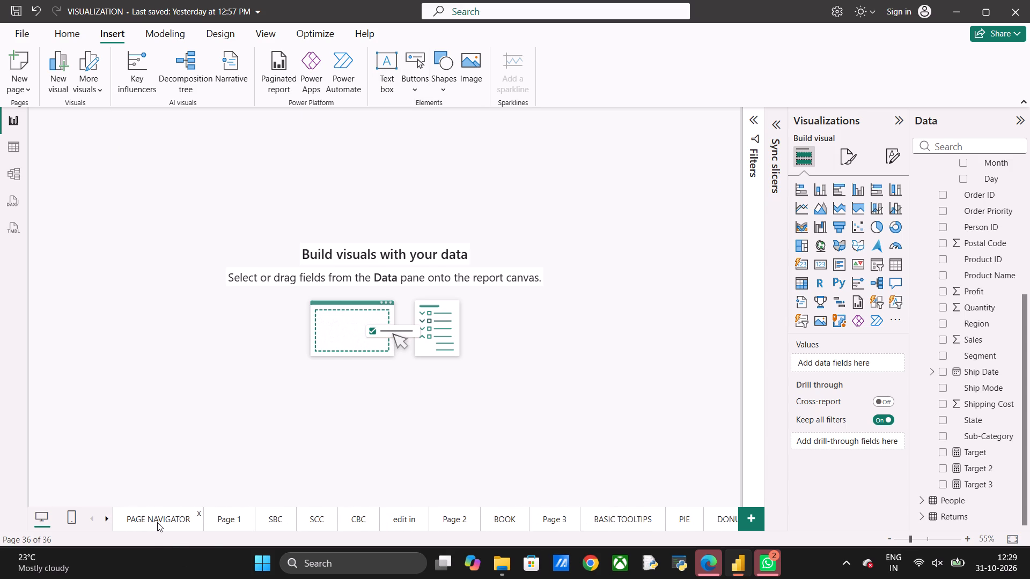
scroll(157, 522, right, 4)
click(152, 516)
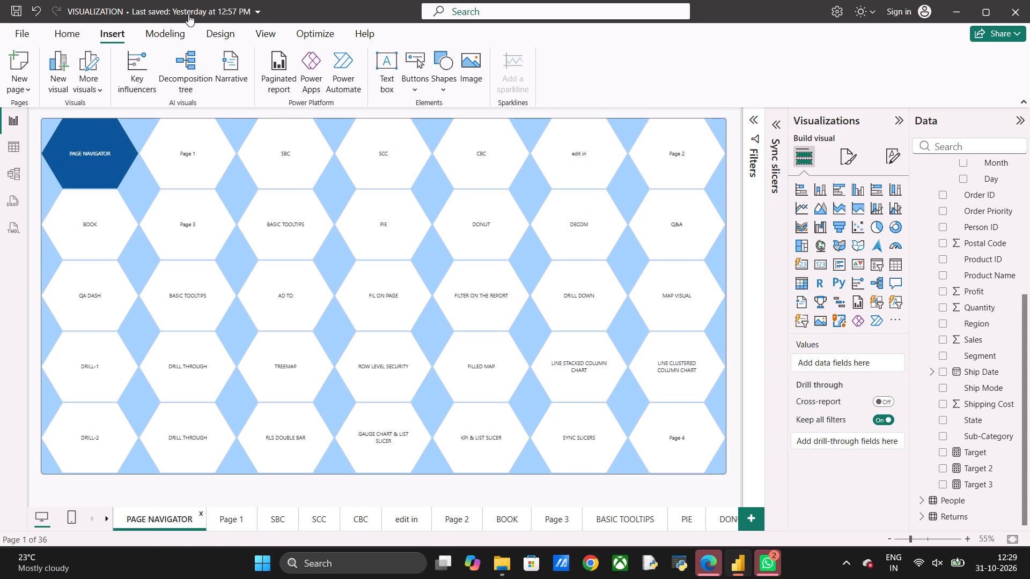
click(257, 34)
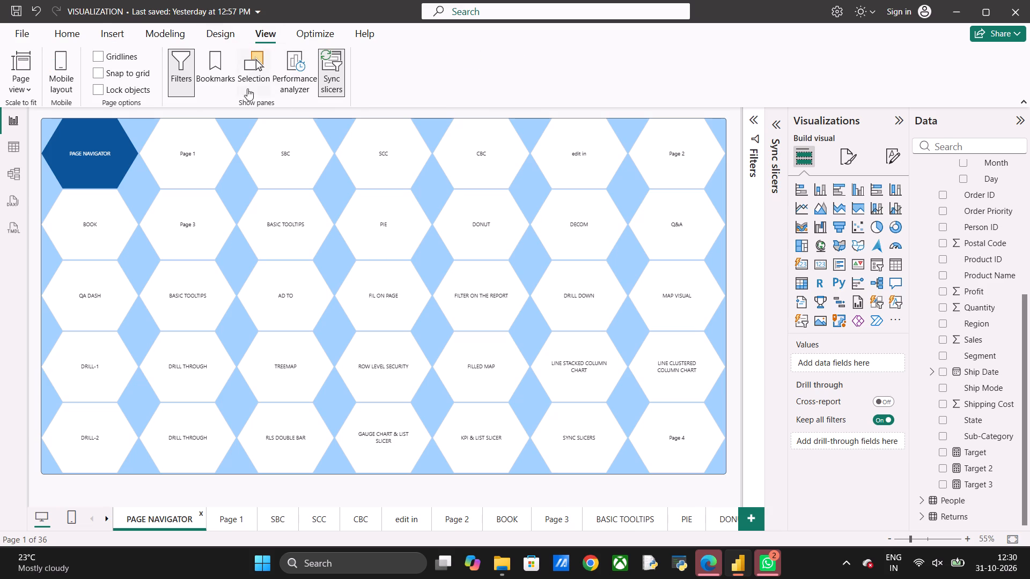
click(216, 63)
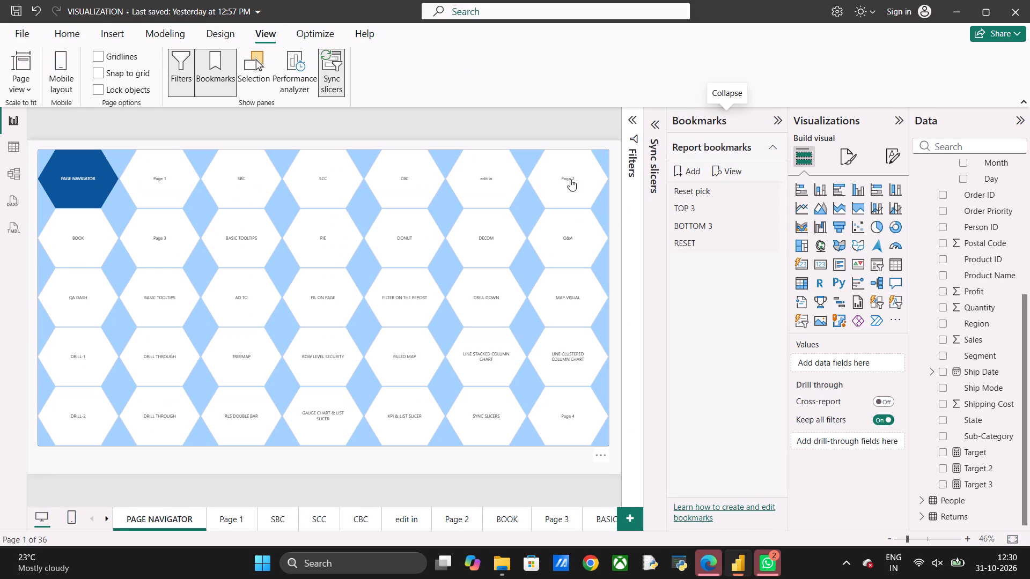
click(682, 169)
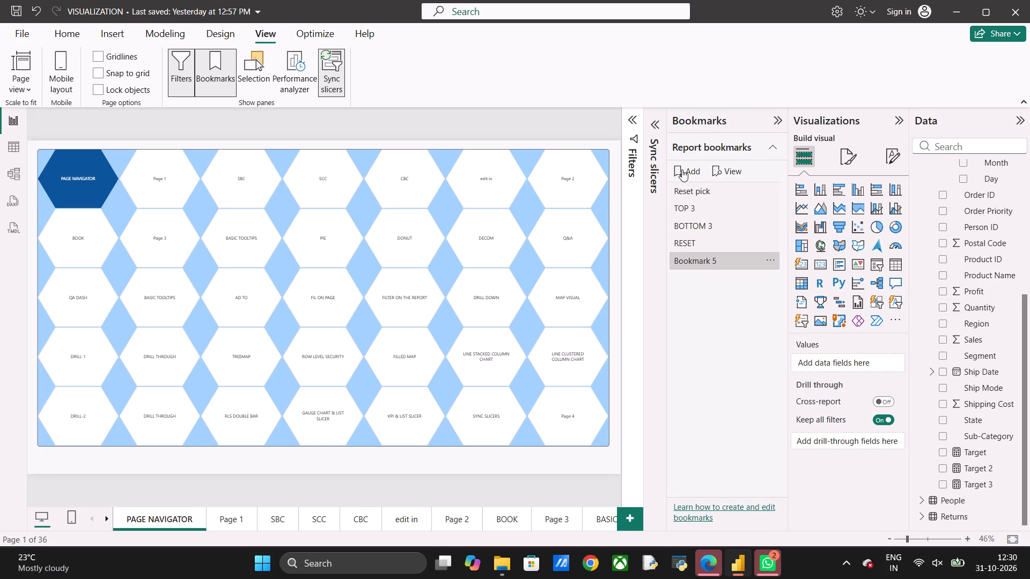
Rename the newly added report bookmark as PAGE NAVIGATOR.
double_click(723, 262)
key(BackSpace)
key(BackSpace)
key(BackSpace)
key(BackSpace)
key(BackSpace)
key(BackSpace)
key(BackSpace)
key(BackSpace)
key(BackSpace)
key(BackSpace)
key(BackSpace)
key(BackSpace)
key(BackSpace)
key(BackSpace)
key(BackSpace)
key(BackSpace)
key(BackSpace)
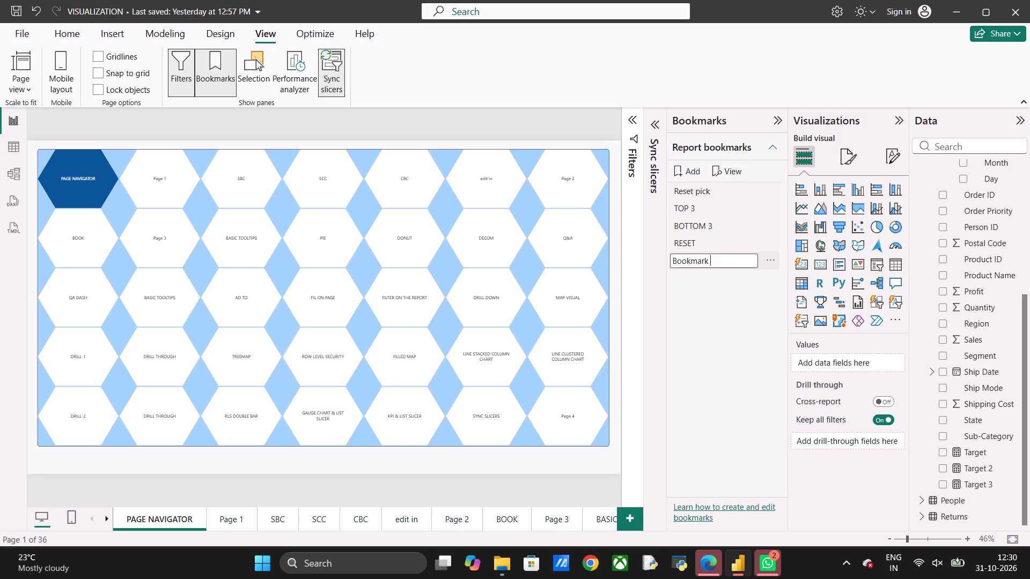
text(PAGE NAVIGATOR)
key(Return)
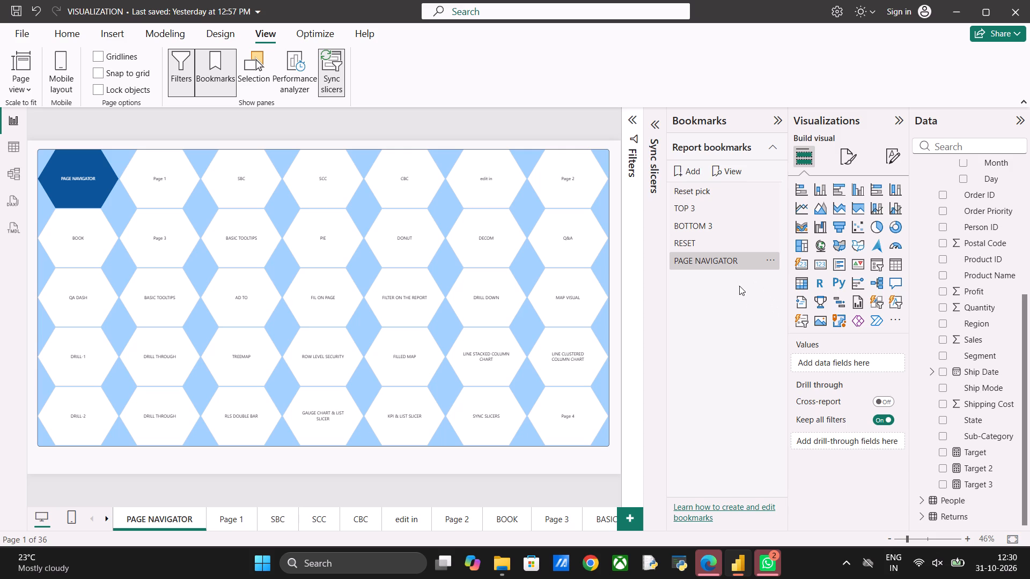
Go to the blank Page 4 at the end of the report and insert a Reset button on it.
scroll(590, 523, left, 1)
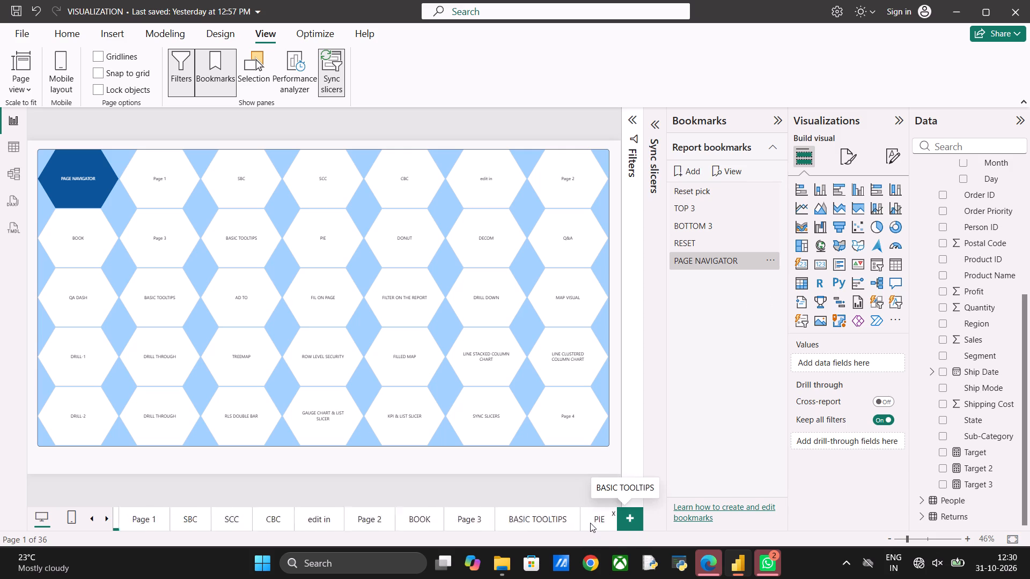
scroll(590, 523, left, 3)
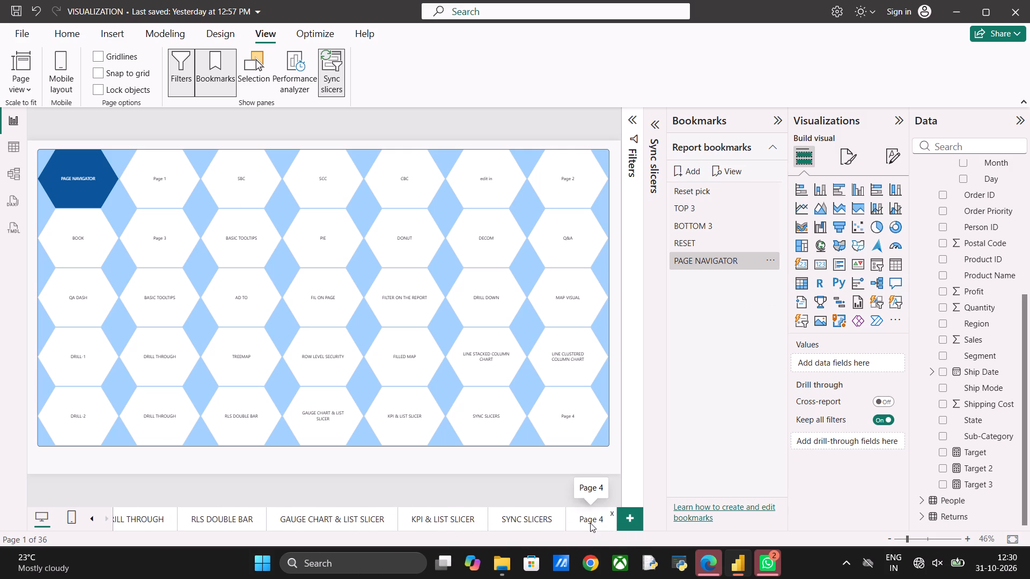
click(587, 519)
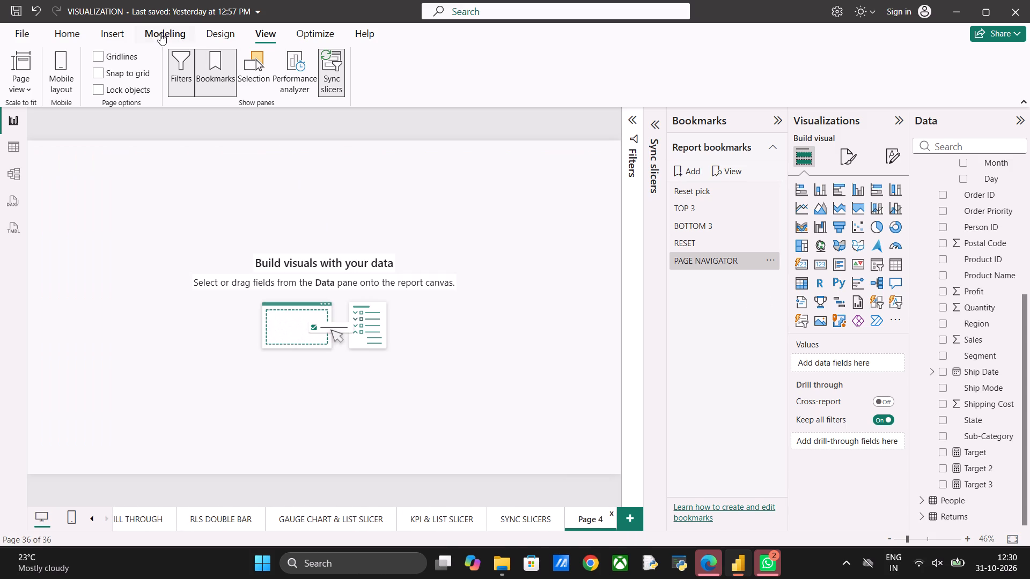
click(120, 33)
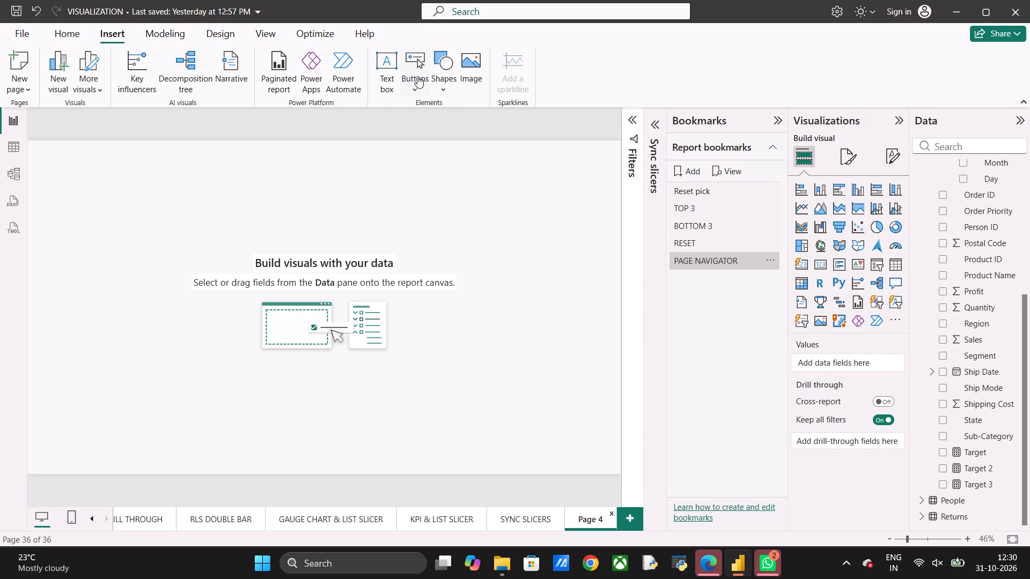
click(417, 76)
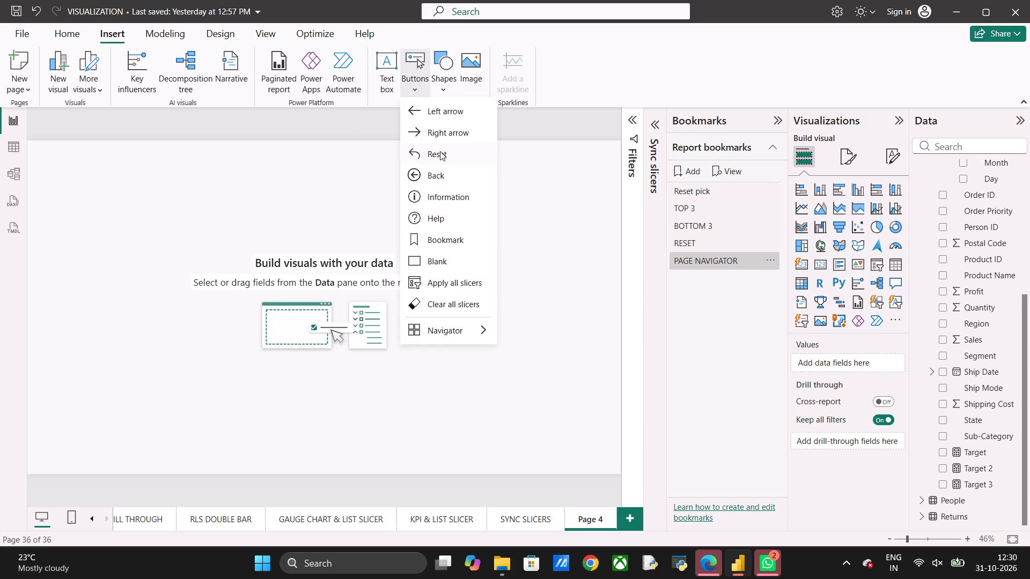
click(443, 155)
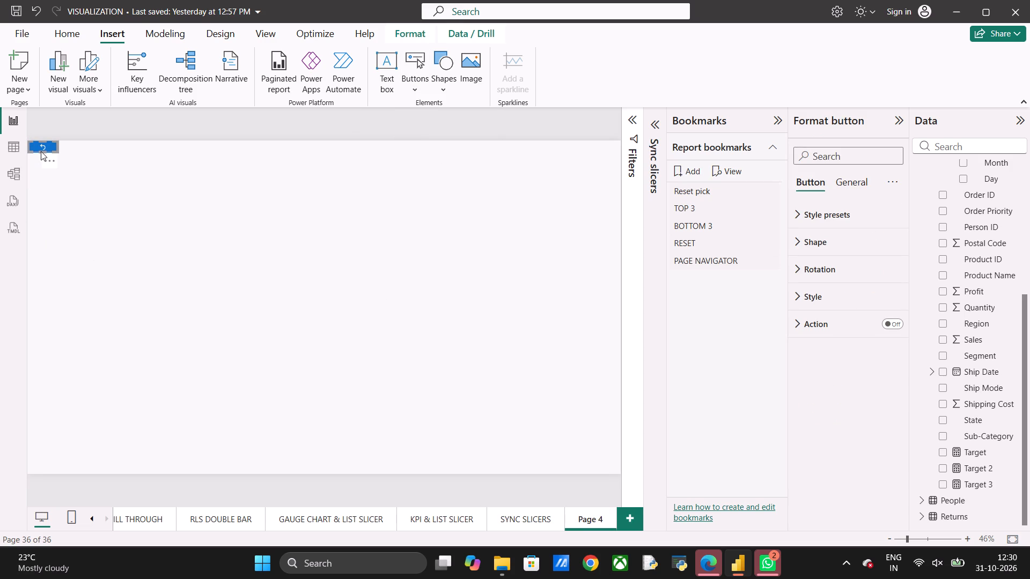
Move the Reset button toward the middle of Page 4 and enlarge it to a wide rectangle about half the page width.
drag(37, 146, 154, 230)
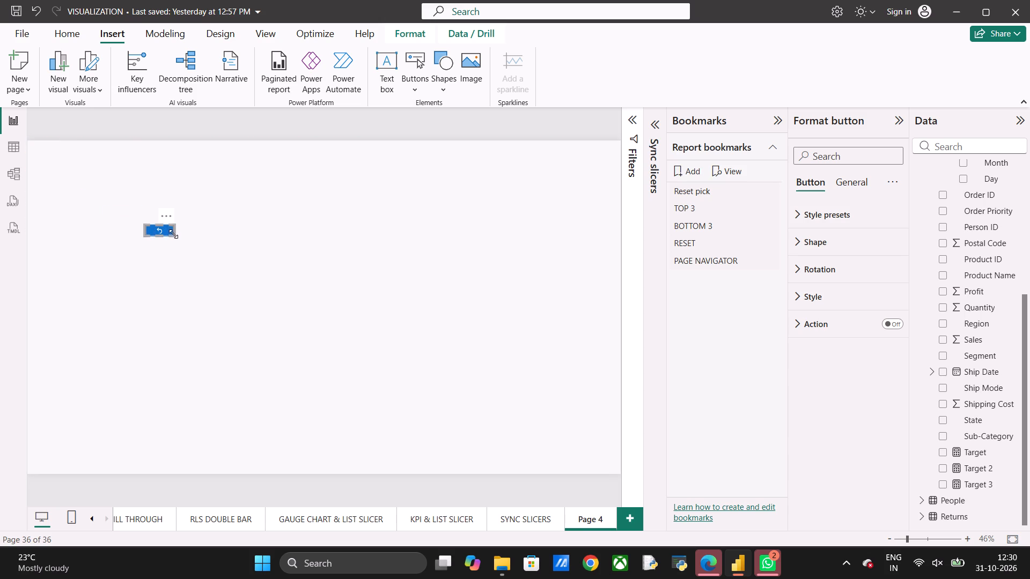
drag(174, 235, 460, 362)
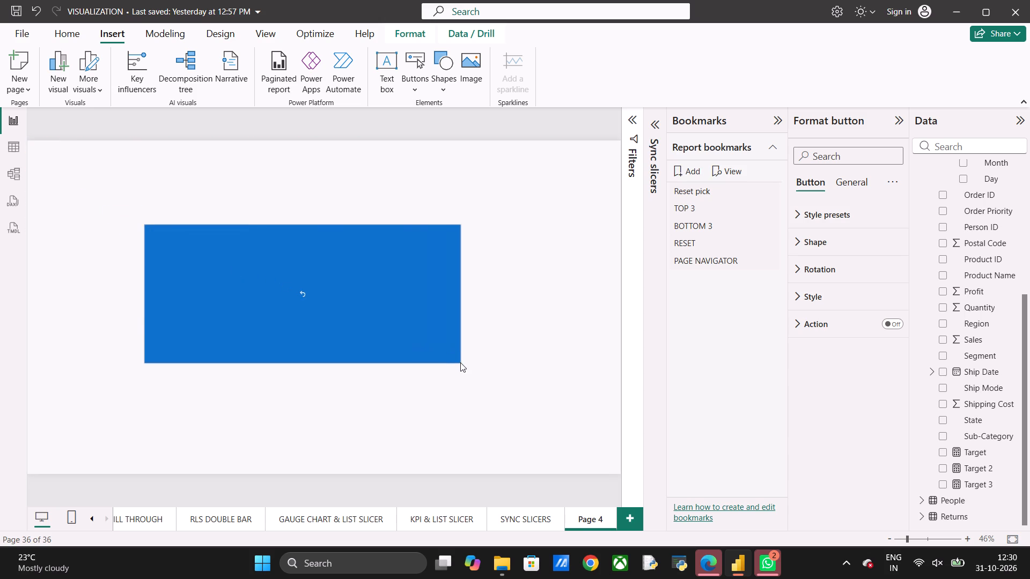
drag(460, 362, 460, 361)
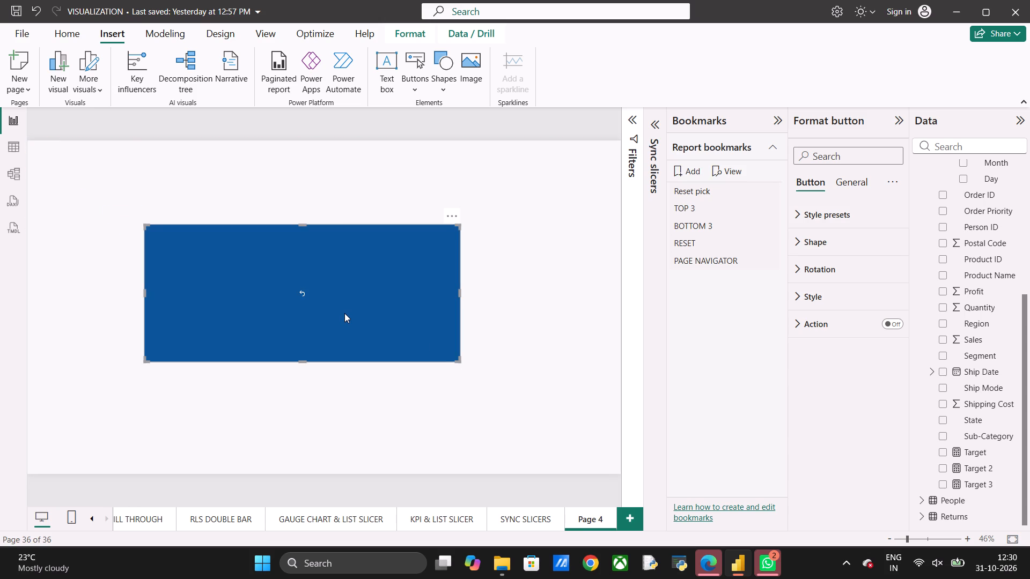
Turn on the Reset button's action, with type Bookmark and the PAGE NAVIGATOR bookmark as its target.
click(344, 313)
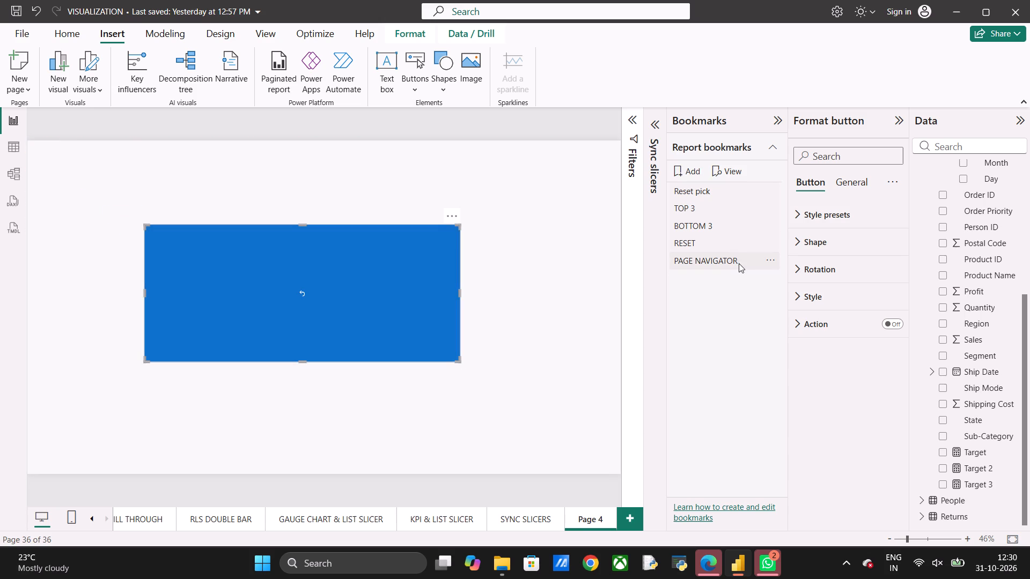
click(895, 321)
click(814, 322)
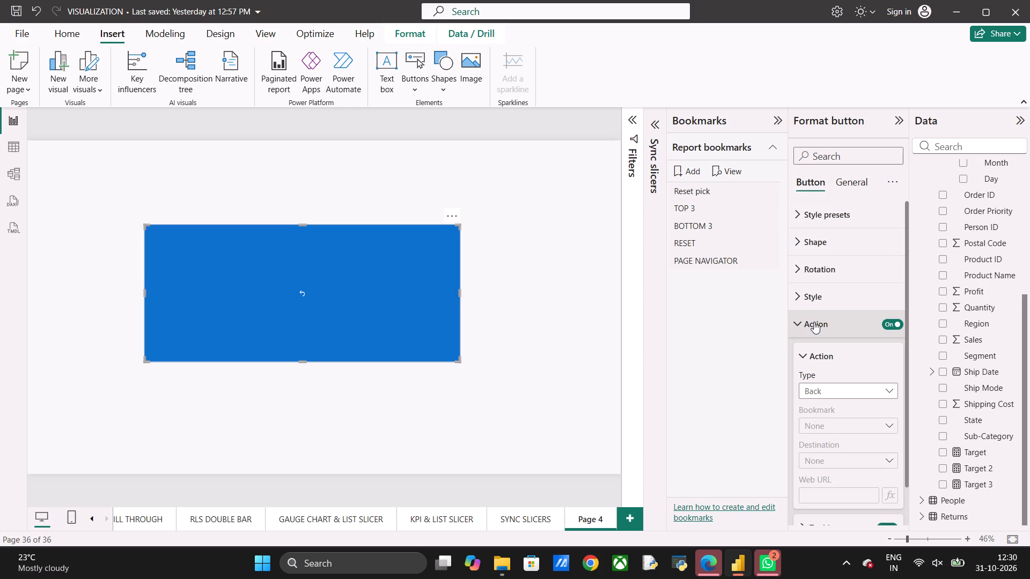
click(848, 389)
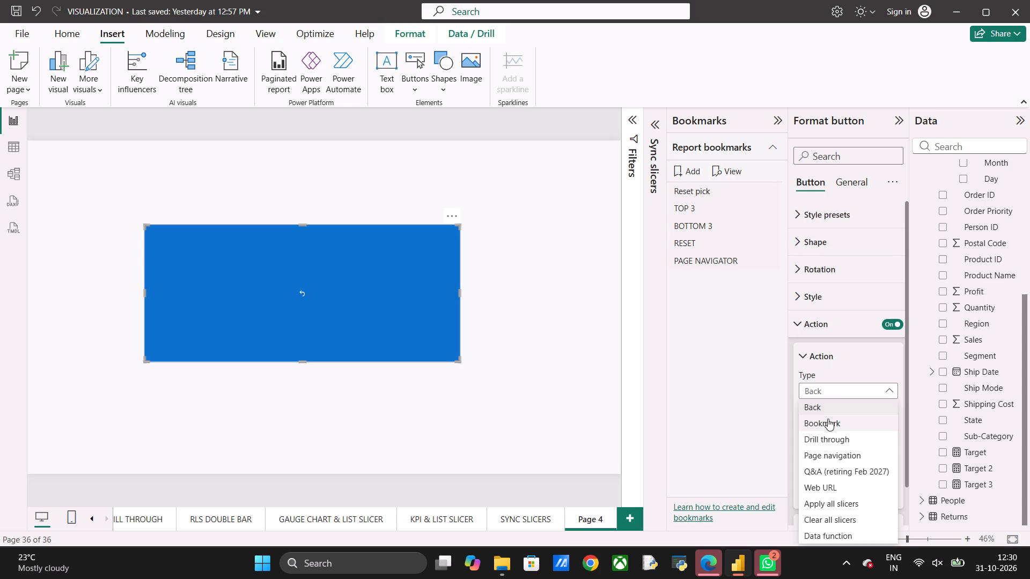
click(825, 422)
click(841, 427)
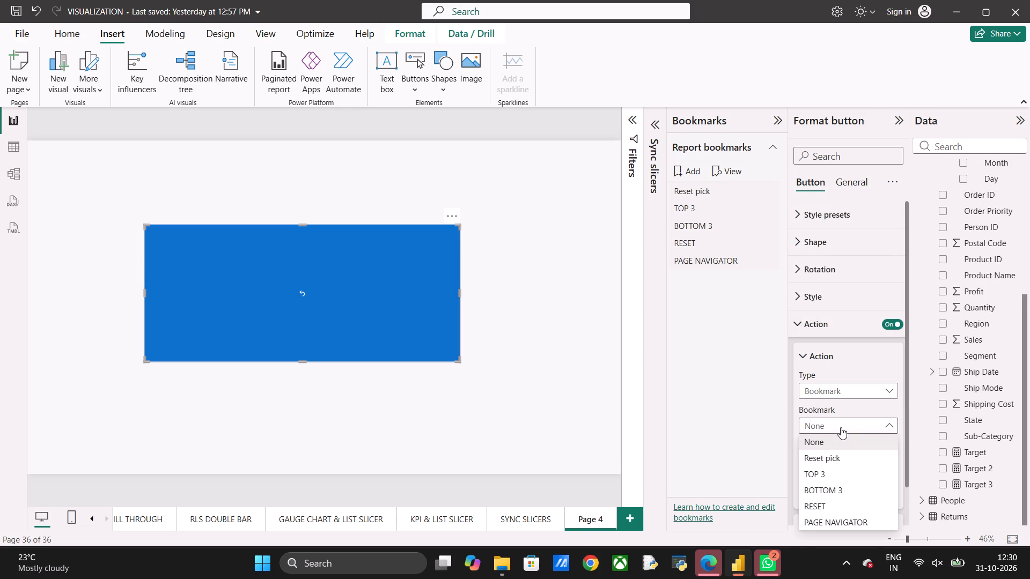
click(834, 522)
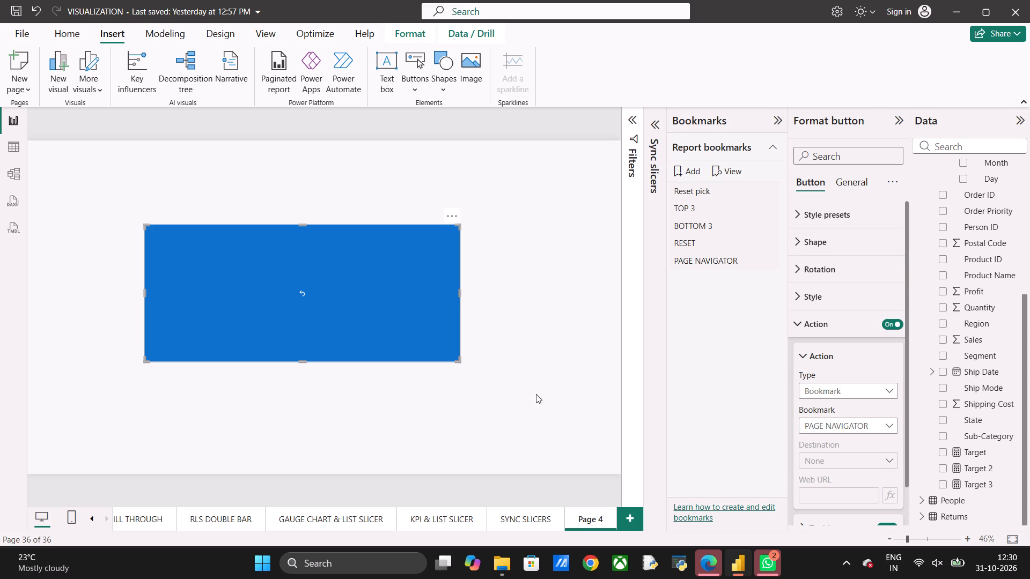
Test the Reset button on Page 4 by following its bookmark action.
ctrl+click(359, 326)
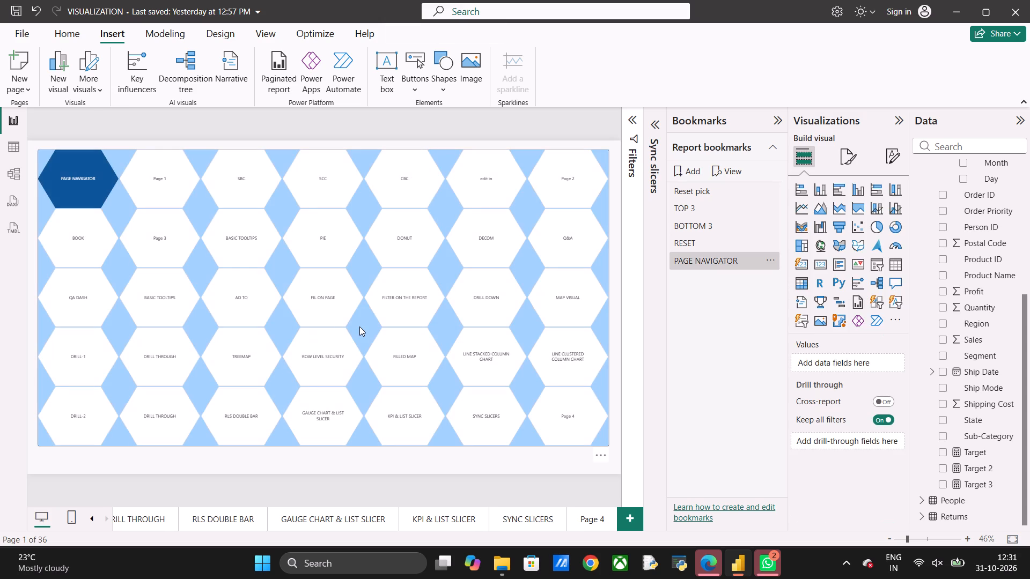
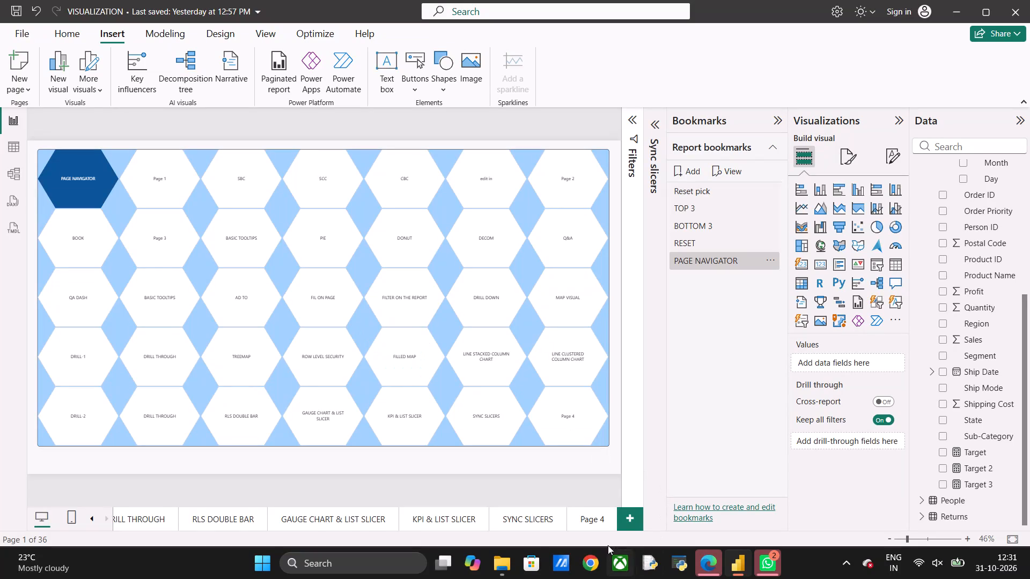
Return to Page 4, delete the PAGE NAVIGATOR bookmark from the report bookmarks and collapse the bookmark list.
click(585, 519)
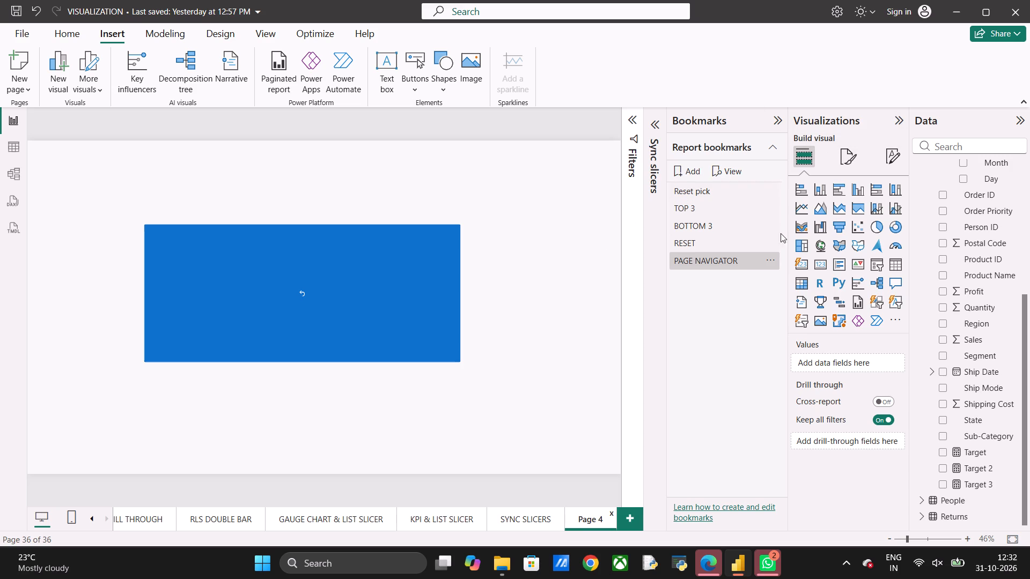
click(771, 262)
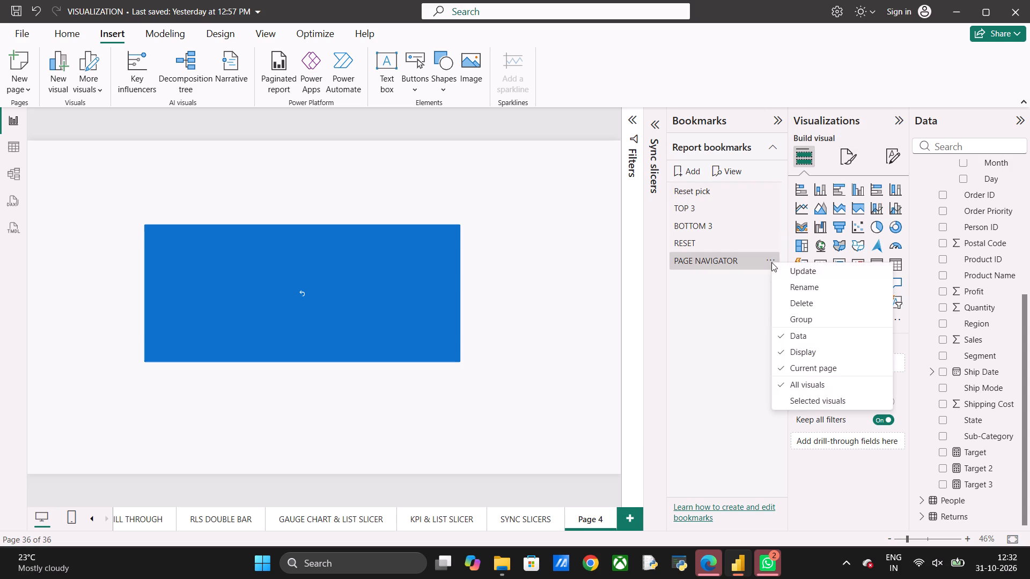
click(802, 303)
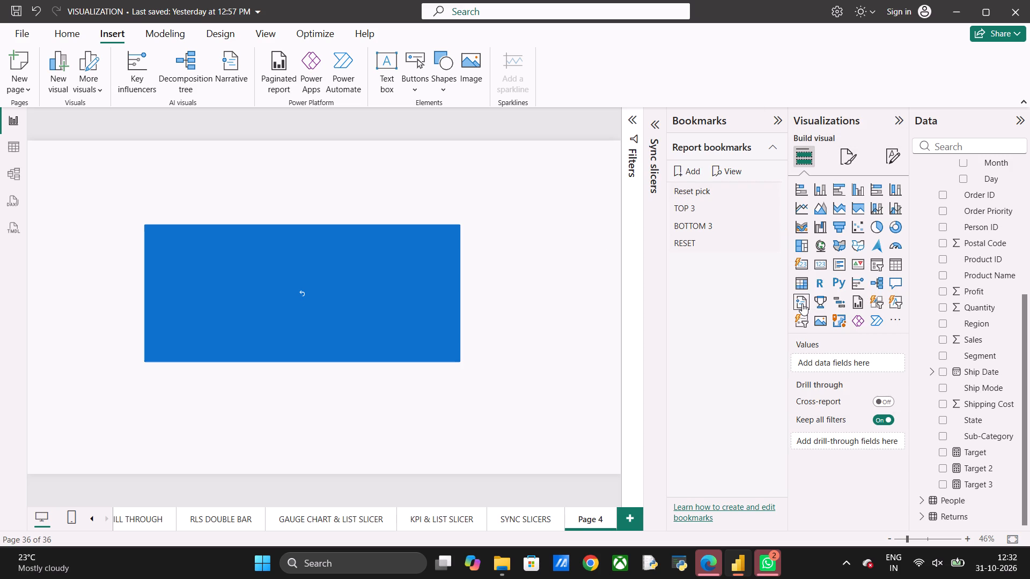
click(769, 125)
Change the Reset button's action type to Page navigation with the PAGE NAVIGATOR page as its destination.
click(445, 289)
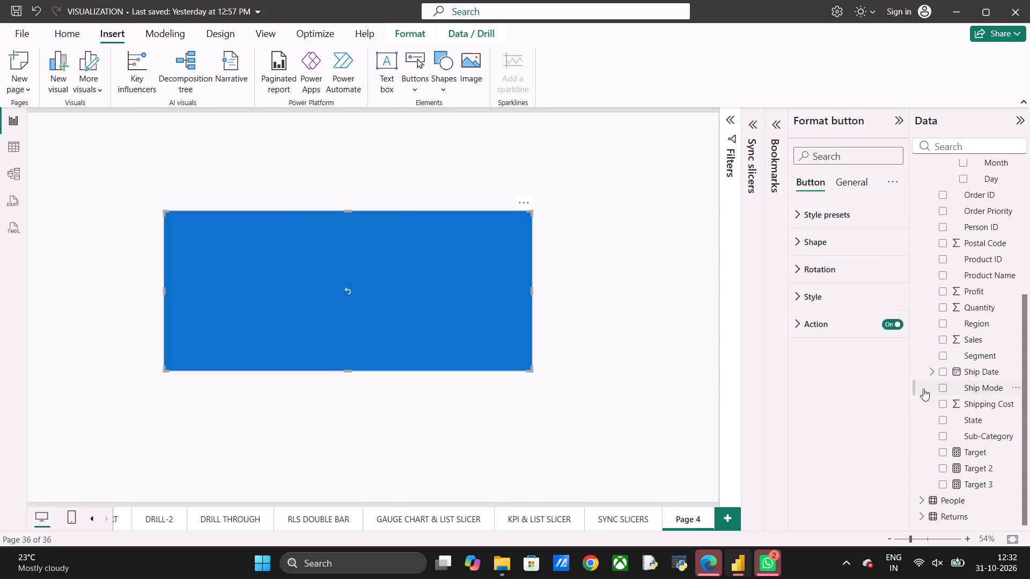
click(797, 331)
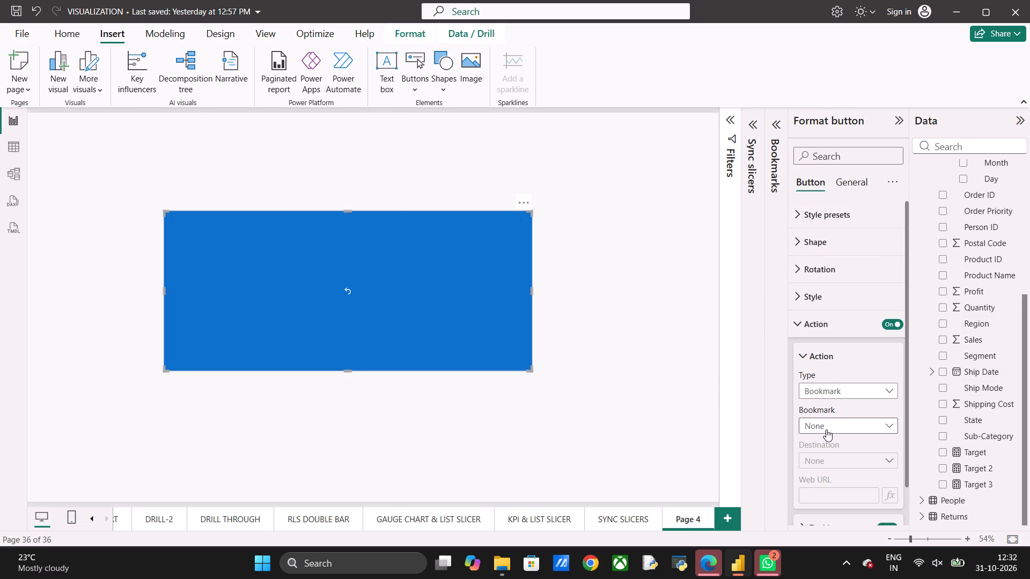
click(826, 429)
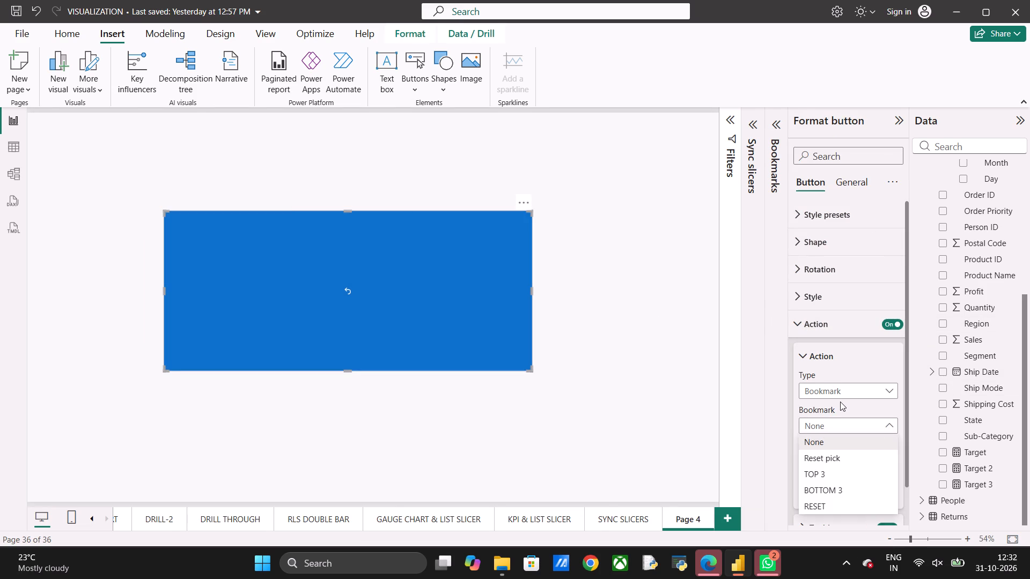
click(840, 385)
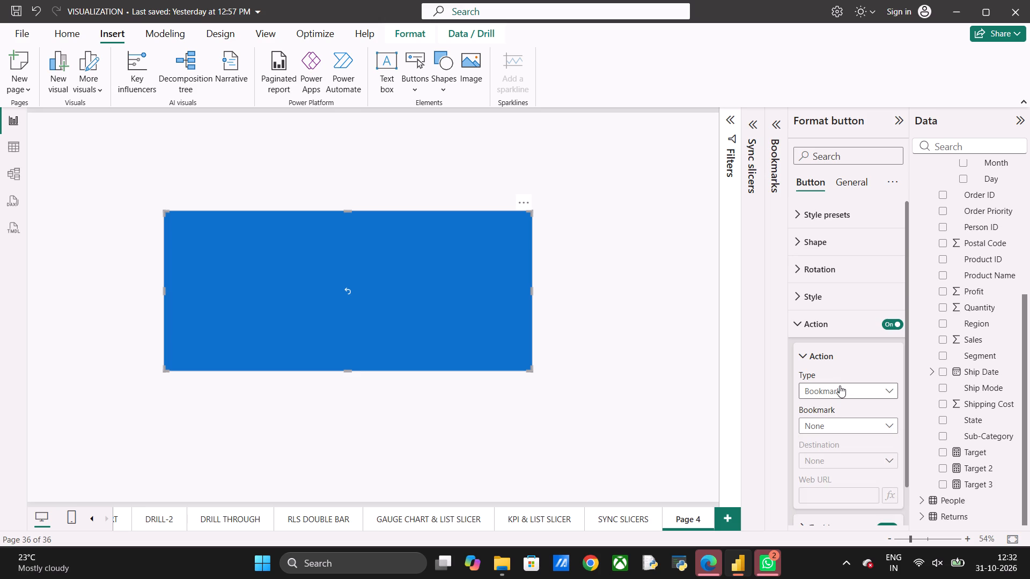
click(848, 392)
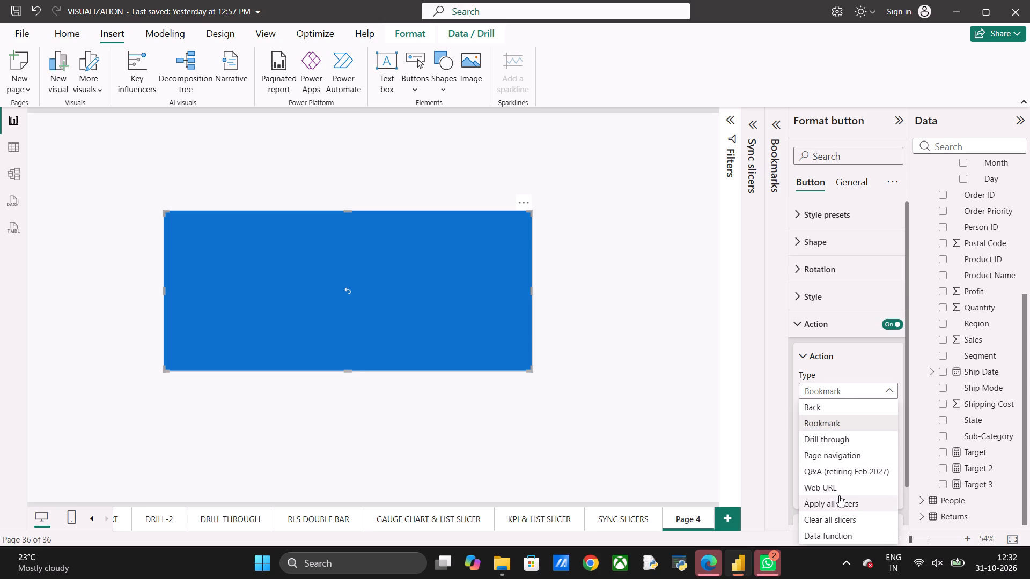
click(832, 455)
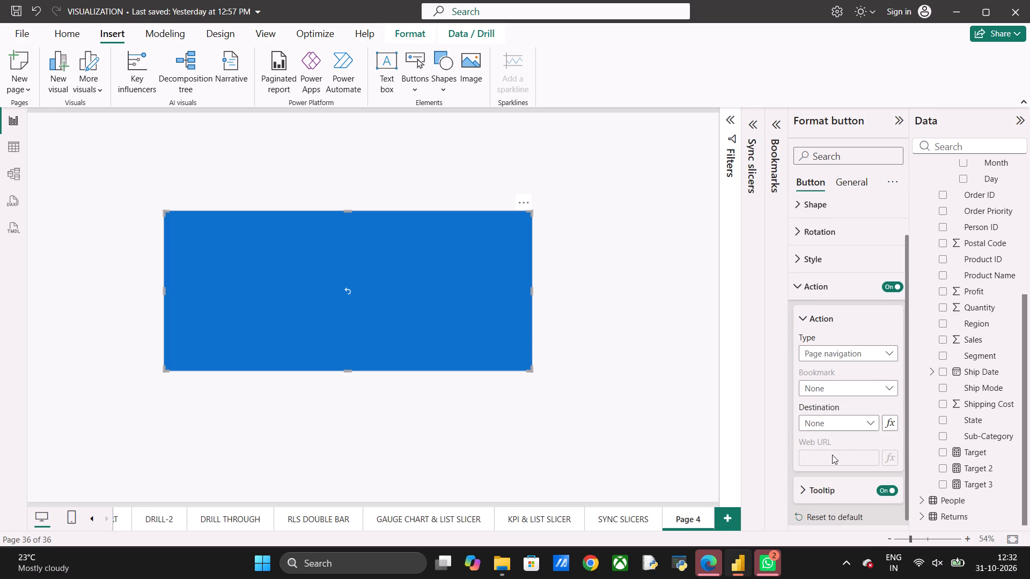
right_click(869, 421)
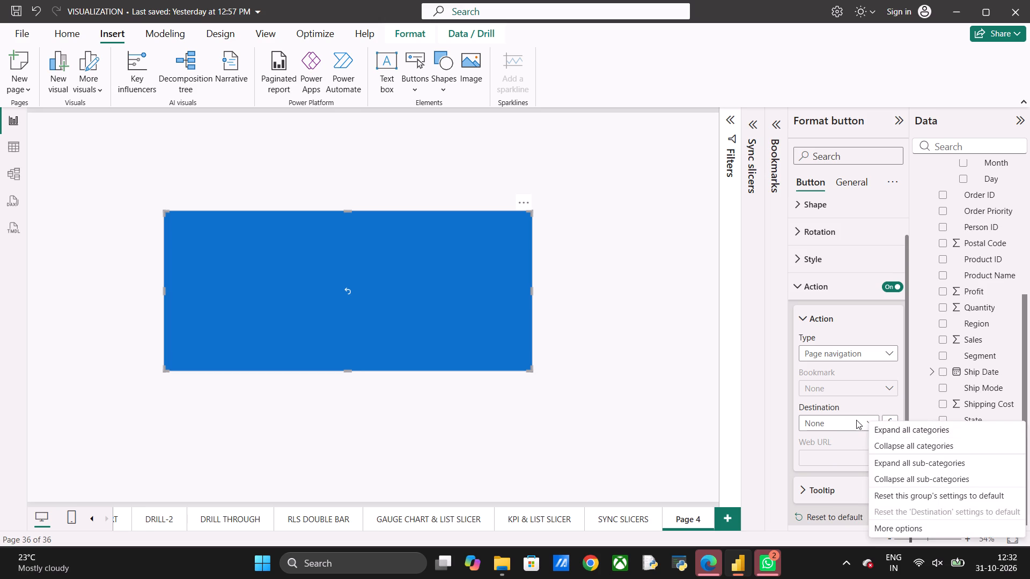
click(856, 420)
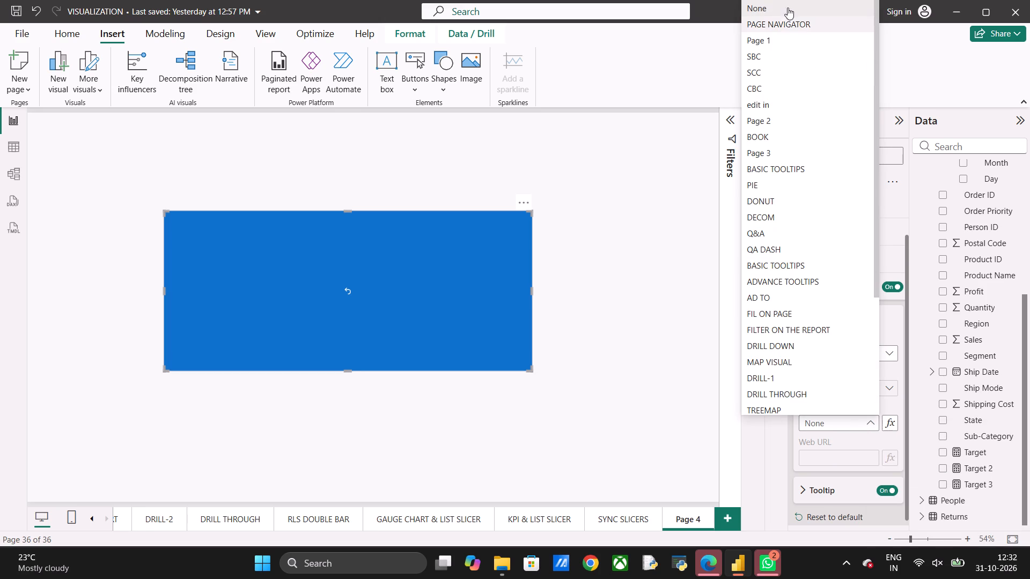
click(788, 21)
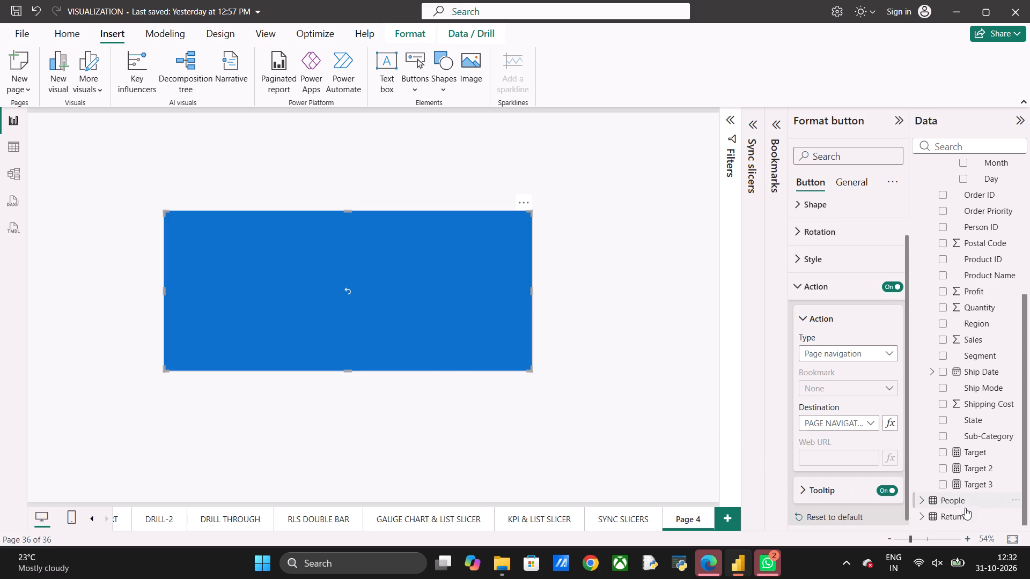
click(573, 363)
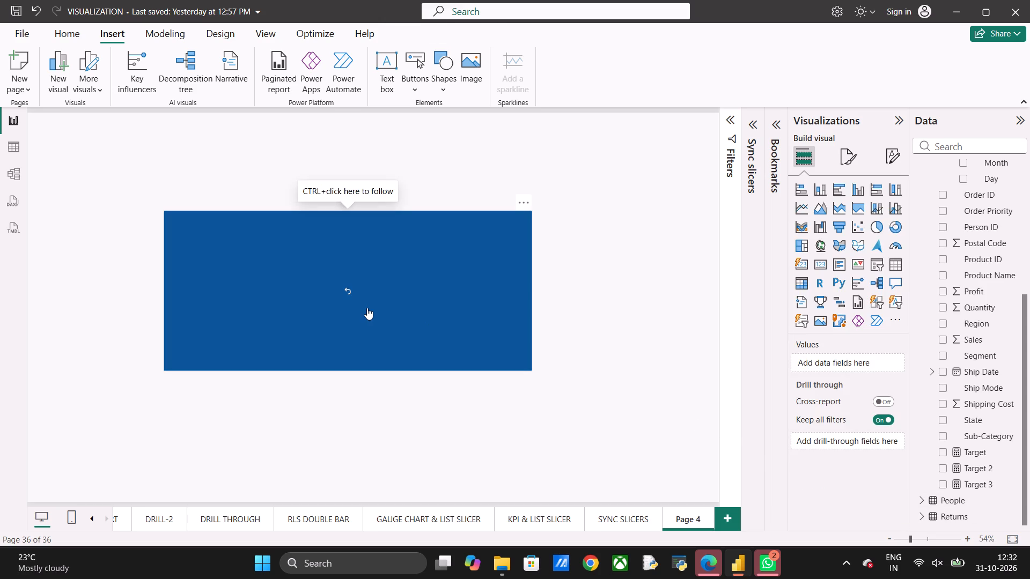
Test the Reset button by following its page navigation action, and go back to Page 4.
ctrl+click(367, 308)
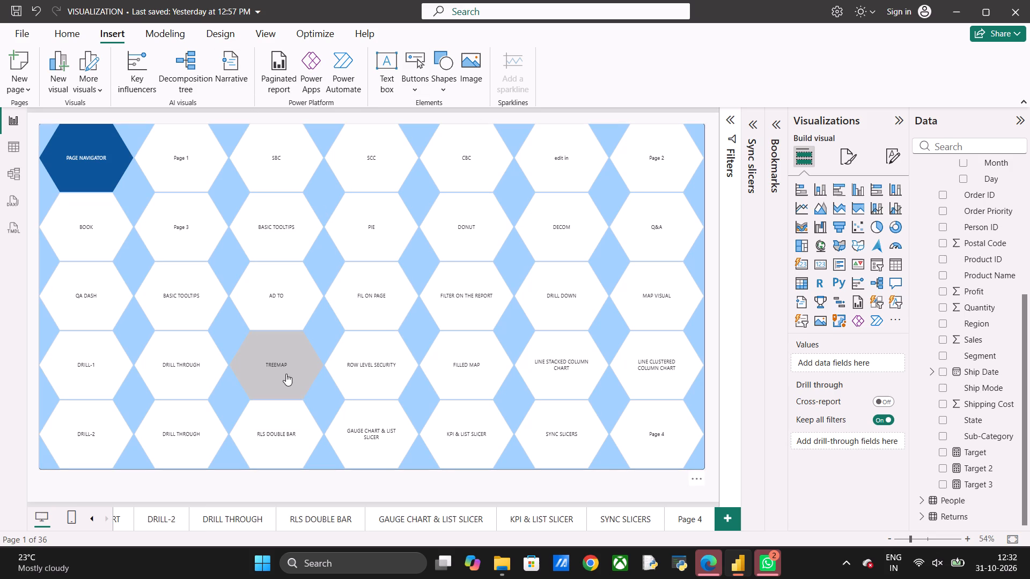
click(680, 516)
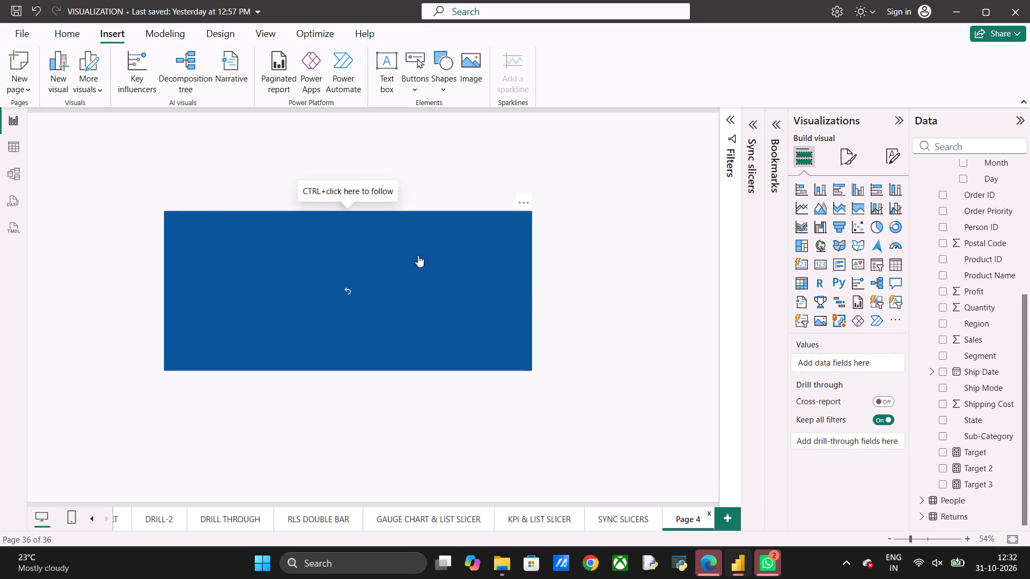
Hide the Bookmarks pane.
click(259, 35)
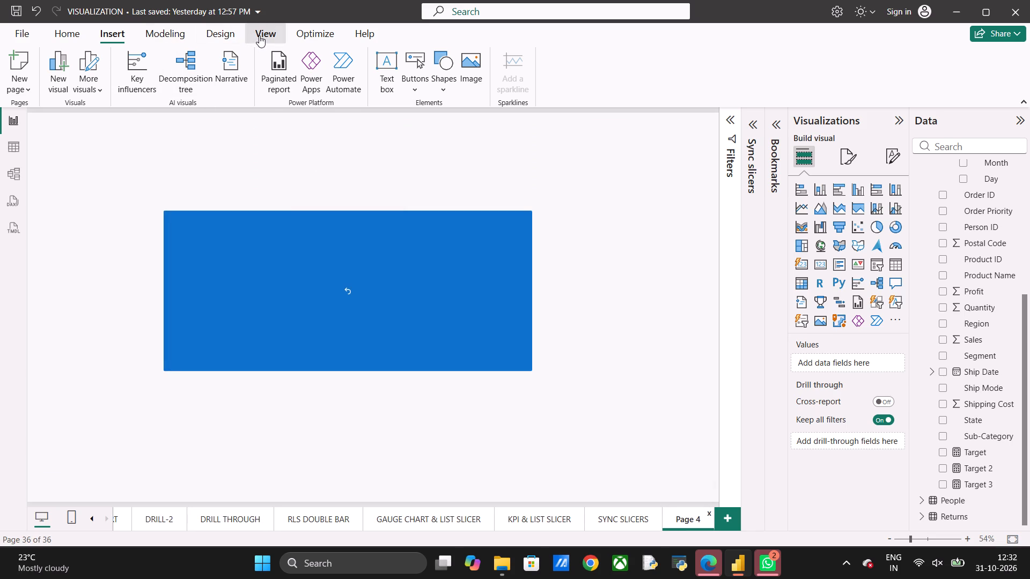
click(214, 64)
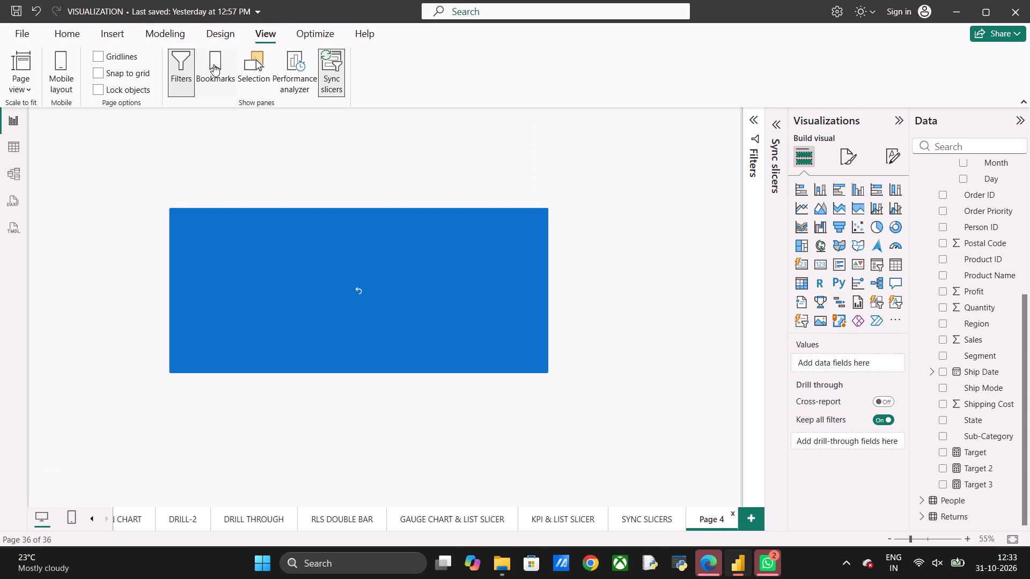
Follow the Reset button's page navigation once more and return to Page 4.
ctrl+click(356, 303)
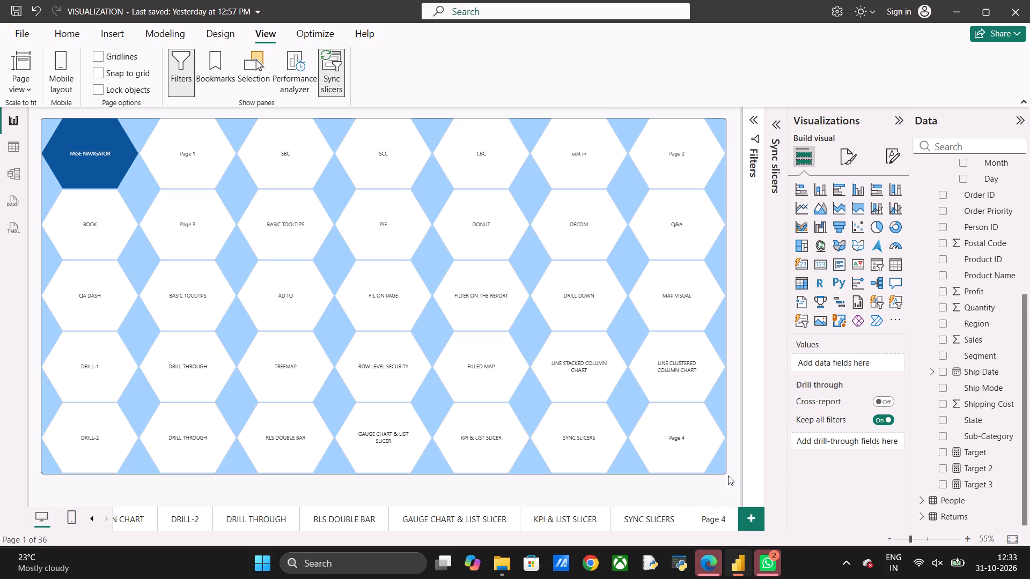
click(713, 515)
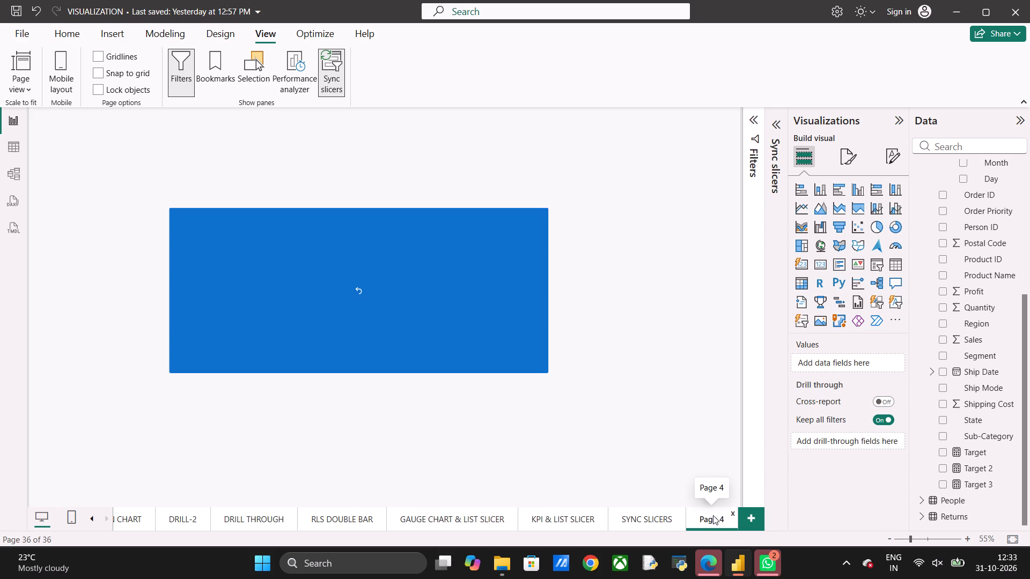
Rename Page 4 as NAVIGATOR BUTTON.
double_click(713, 515)
key(BackSpace)
key(BackSpace)
key(BackSpace)
key(BackSpace)
key(BackSpace)
key(BackSpace)
key(BackSpace)
key(BackSpace)
key(BackSpace)
key(BackSpace)
key(BackSpace)
key(BackSpace)
key(BackSpace)
key(BackSpace)
text(NAVIGA)
text(TOR BU)
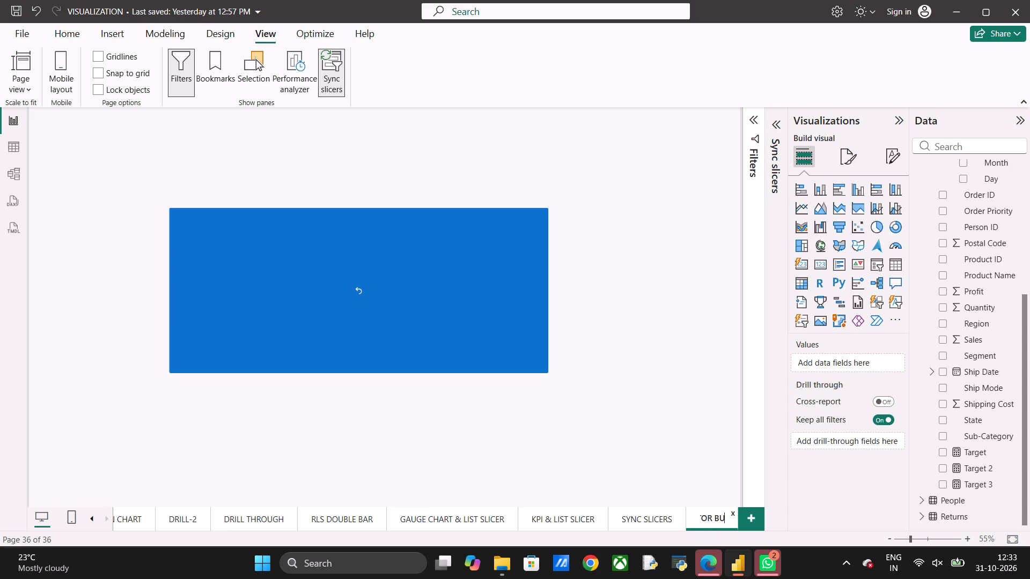
text(TTON)
key(Return)
Follow the Reset button to the PAGE NAVIGATOR page and go back to the NAVIGATOR BUTTON page.
ctrl+click(410, 329)
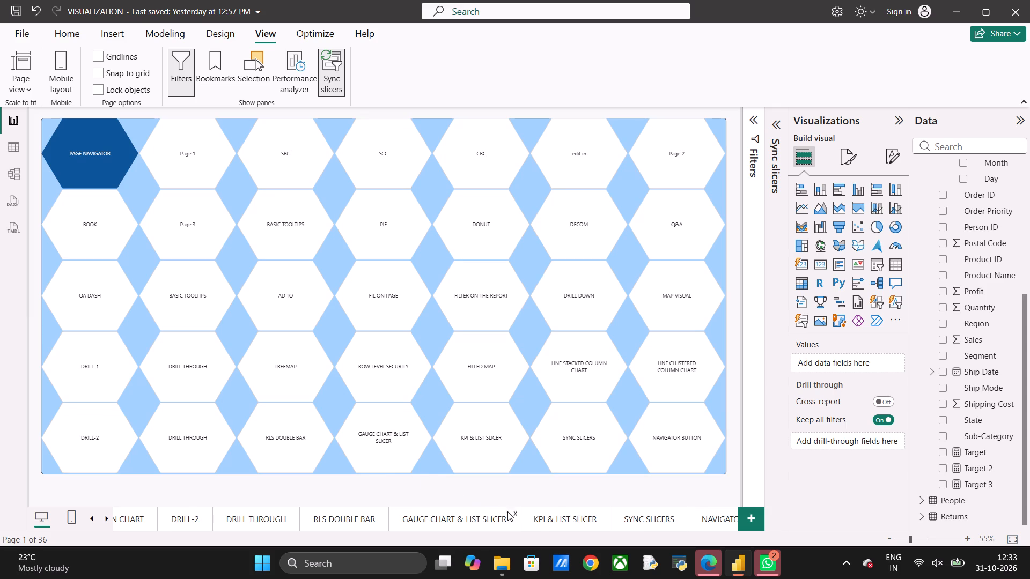
scroll(537, 519, left, 3)
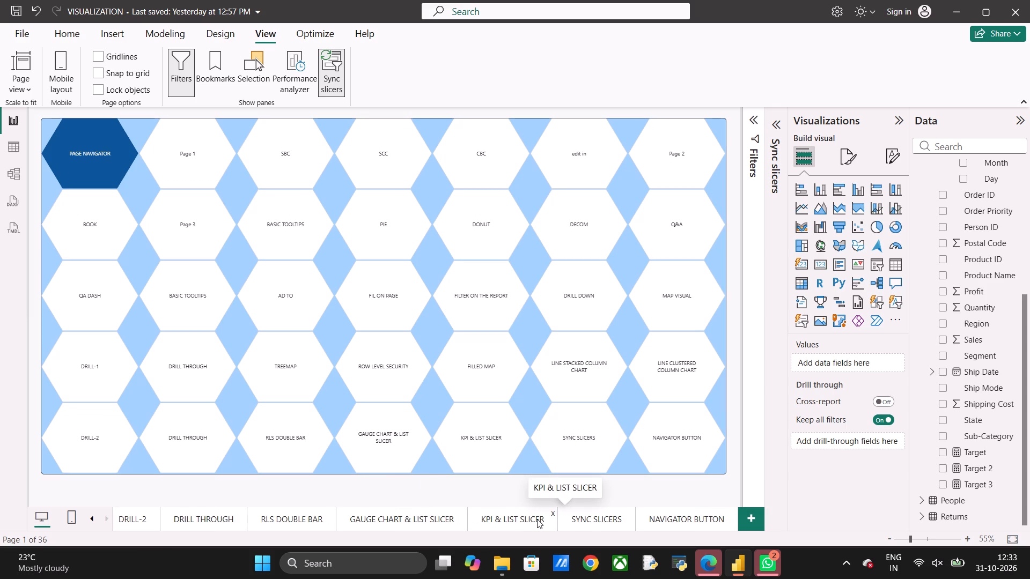
click(667, 520)
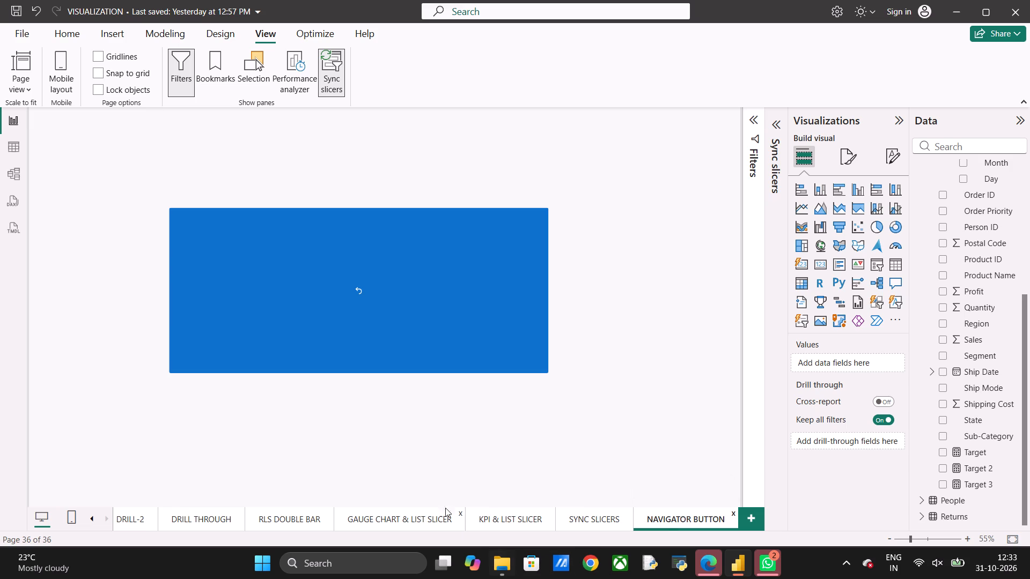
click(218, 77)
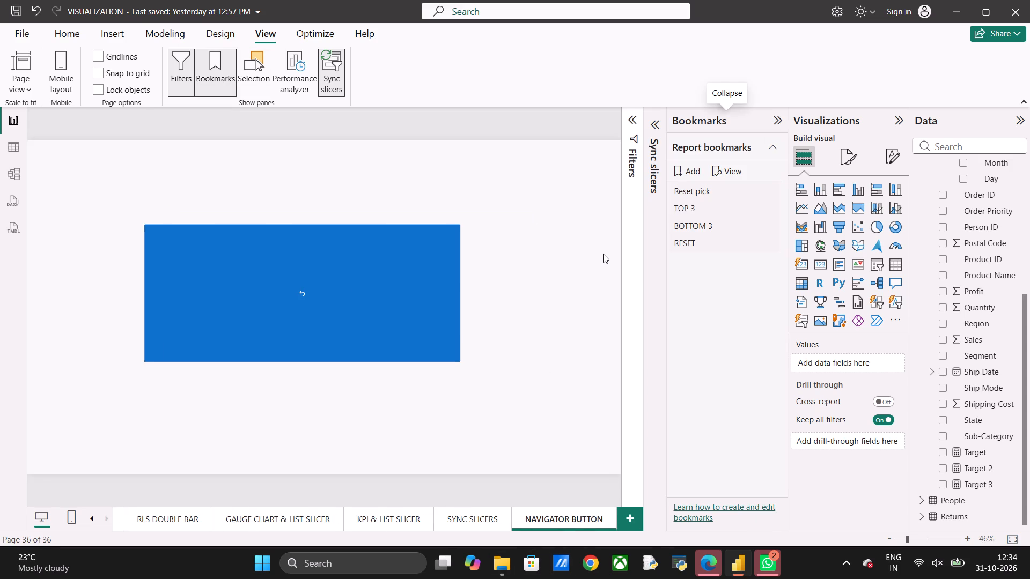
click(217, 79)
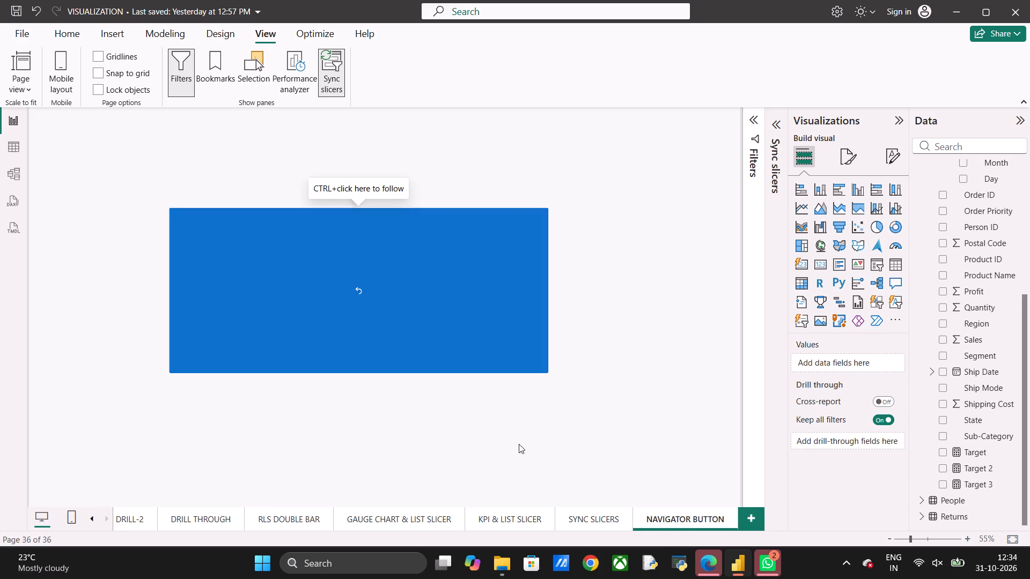
Change the last page's name to NAVIGATION BUTTON.
double_click(682, 519)
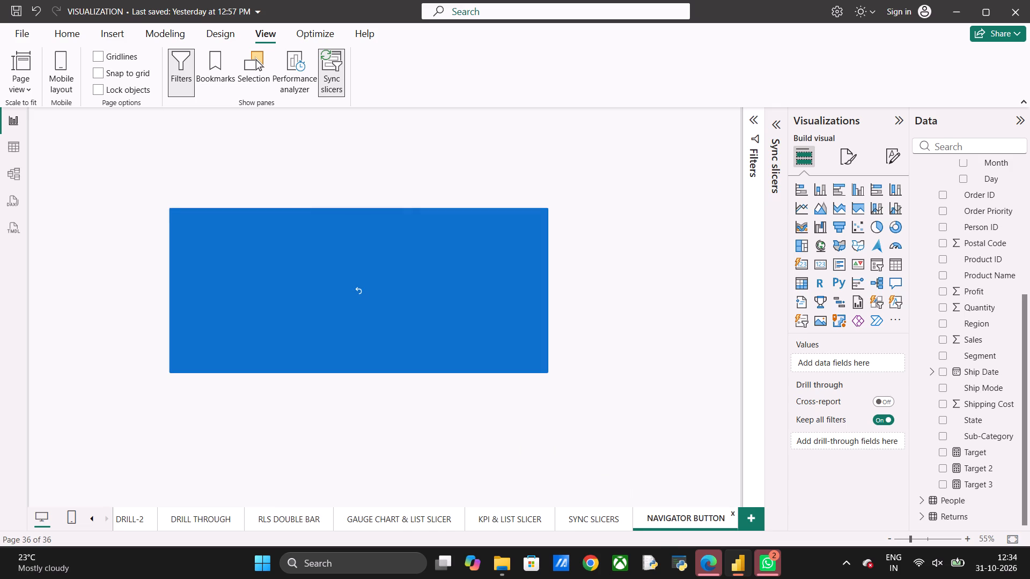
click(689, 518)
key(BackSpace)
key(BackSpace)
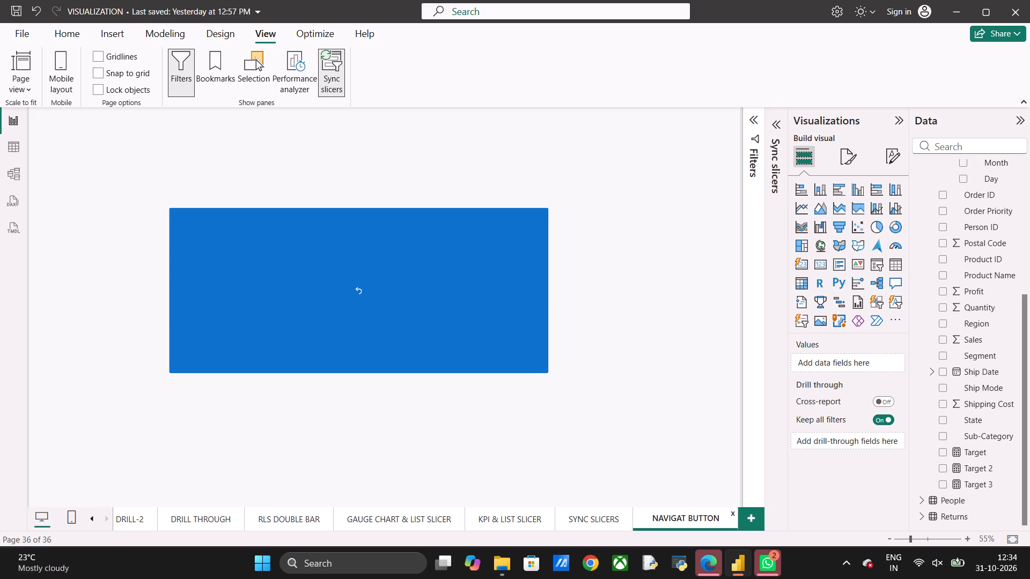
text(ION)
key(Return)
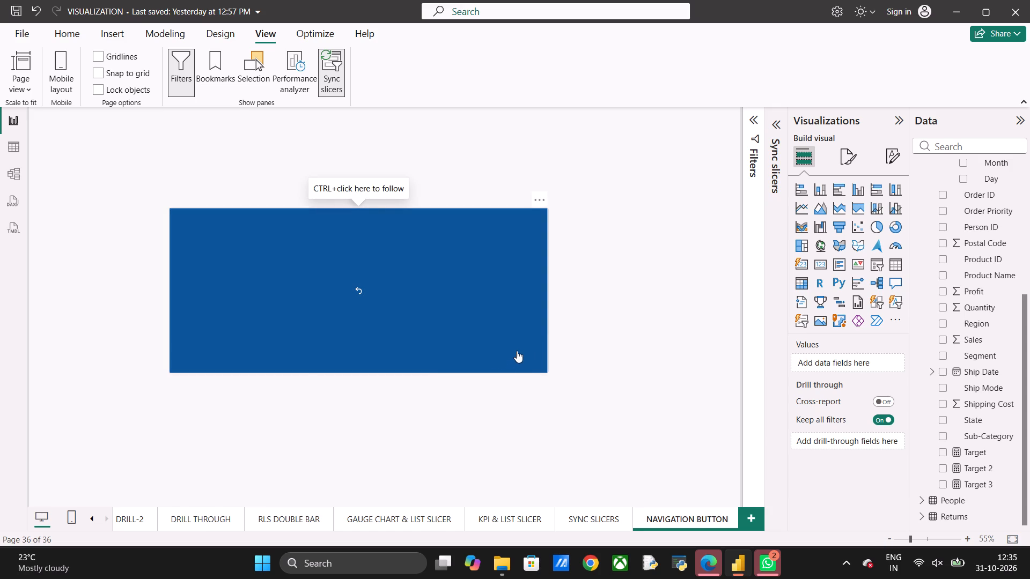
Shrink the Reset button to a small flat rectangle about a fifth of the page width, keeping its upper-left corner in place.
click(526, 354)
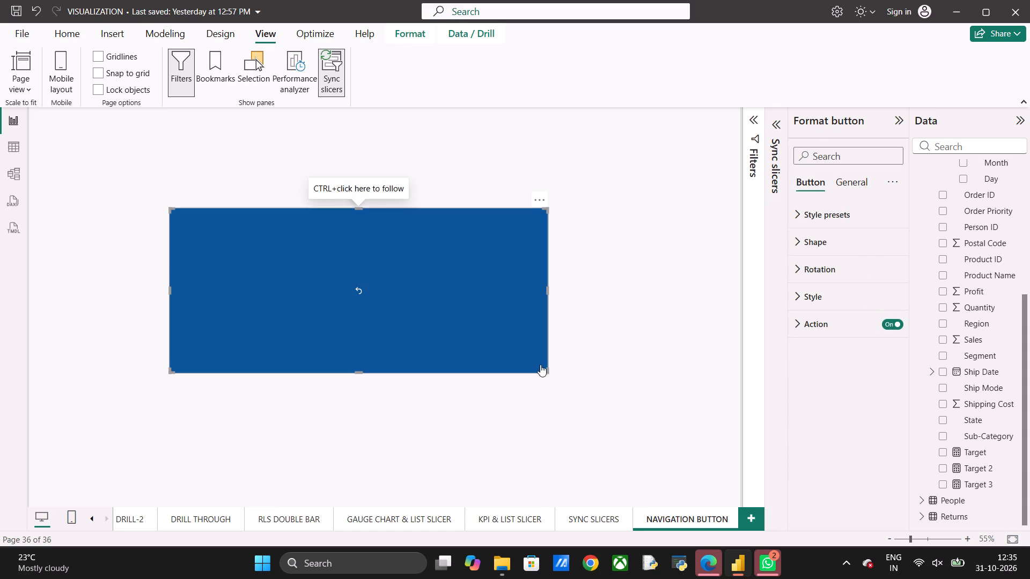
drag(548, 373, 302, 283)
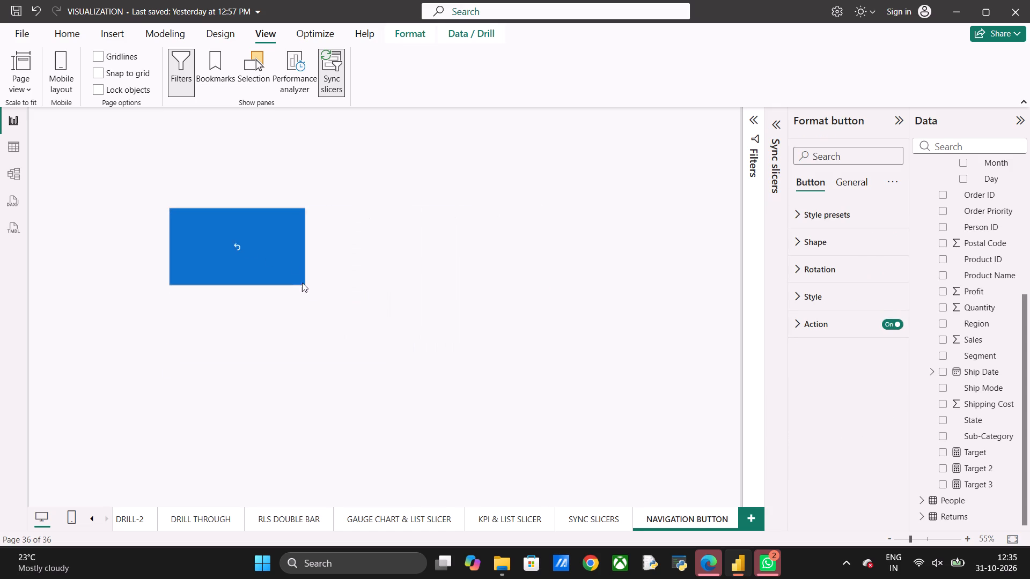
drag(302, 283, 293, 242)
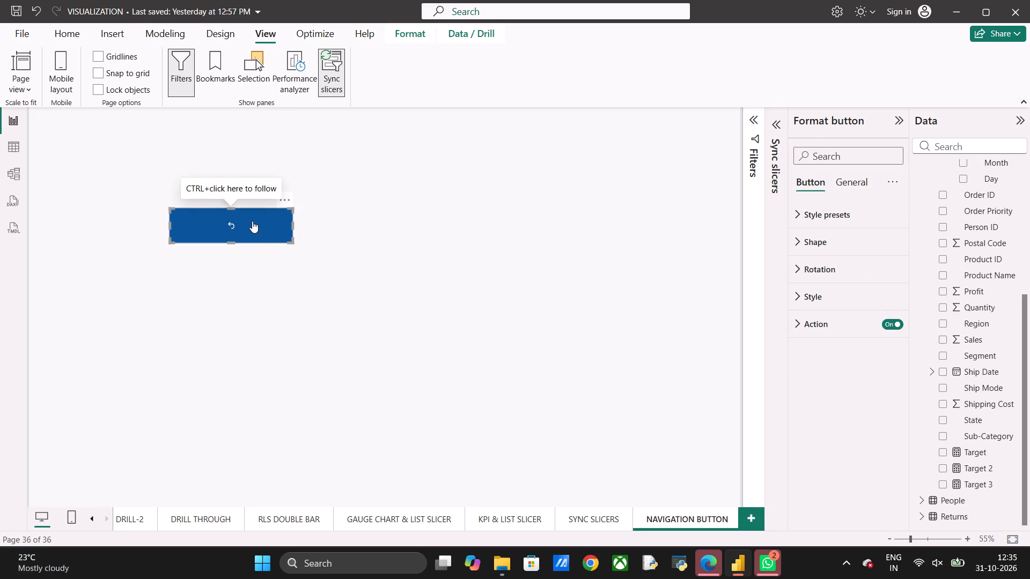
Shrink the button on the NAVIGATION BUTTON page to about a tenth of the page width, keeping its upper-left corner in place.
double_click(252, 221)
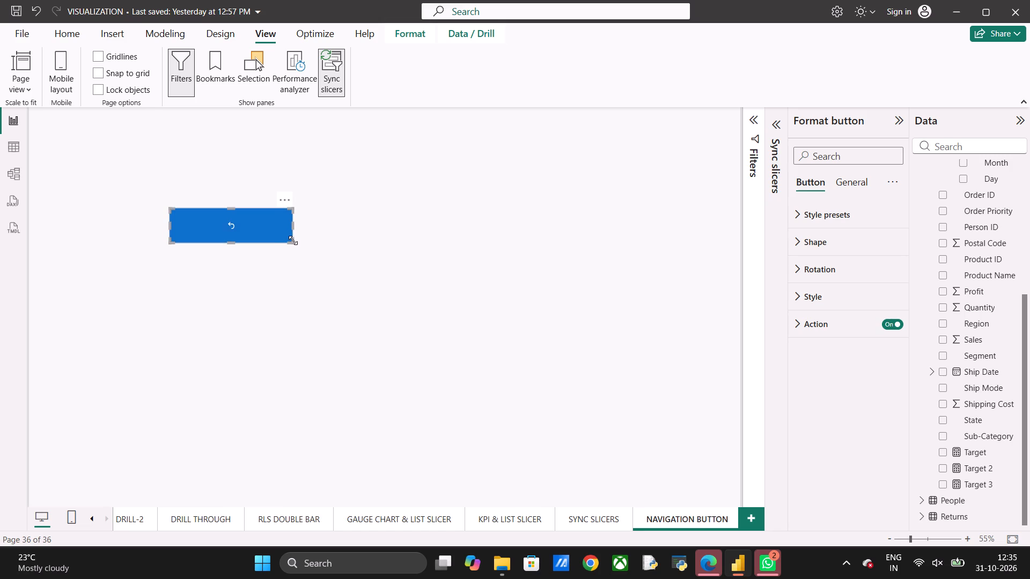
drag(293, 240, 238, 228)
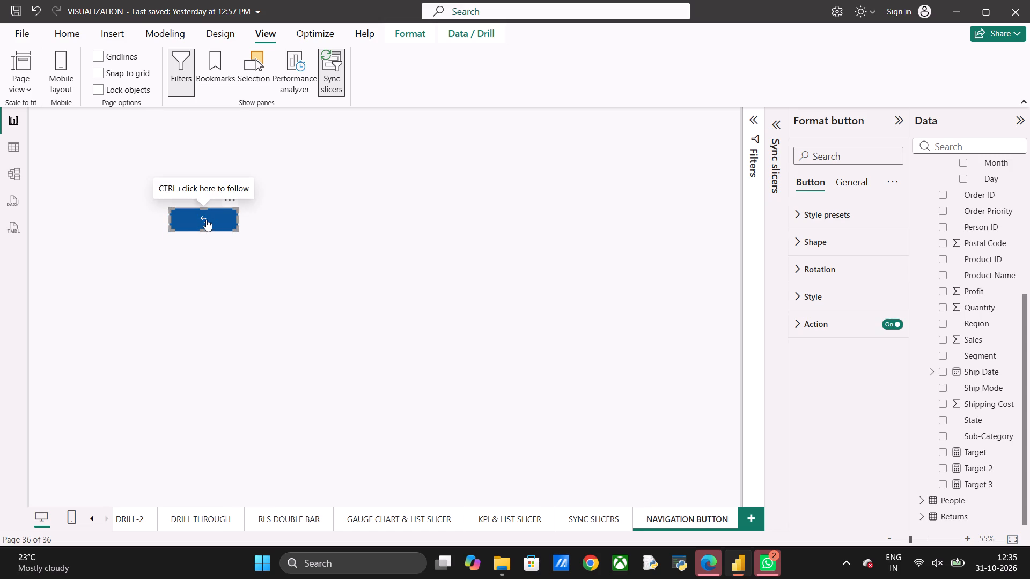
Copy the small button to the SYNC SLICERS page and place it over the lower part of the Sub-Category slicer.
key(ctrl+c)
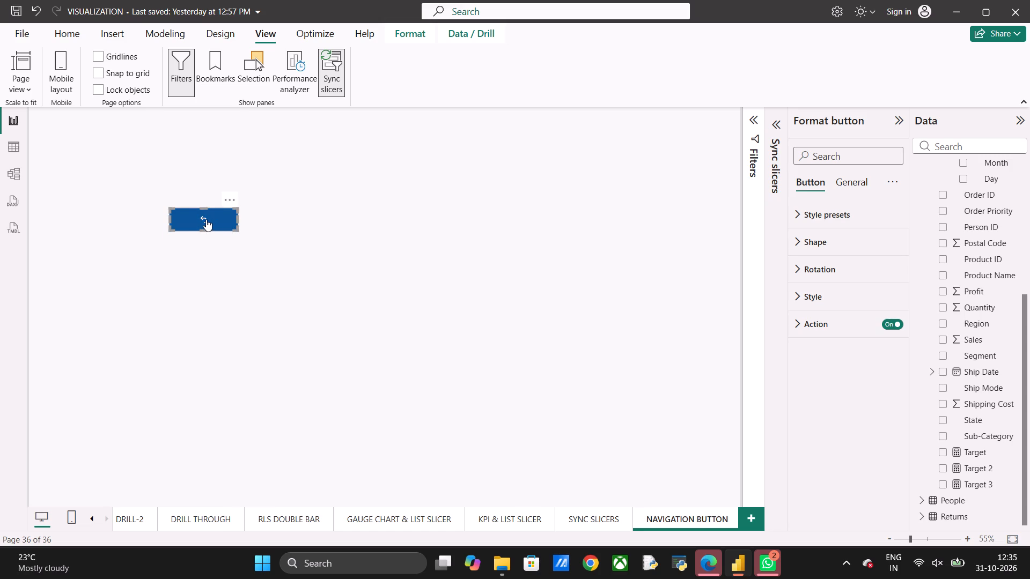
key(ctrl+v)
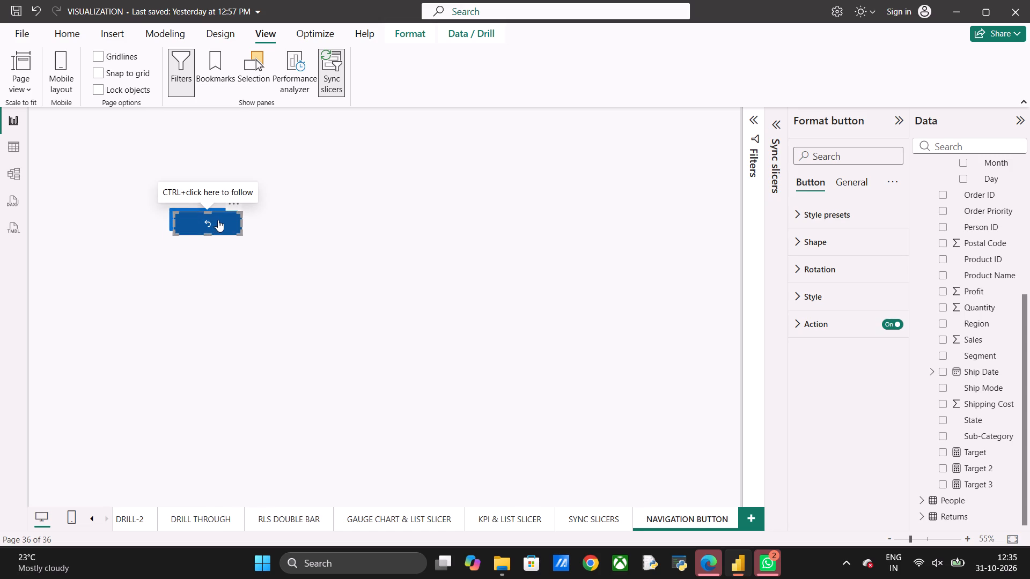
key(Delete)
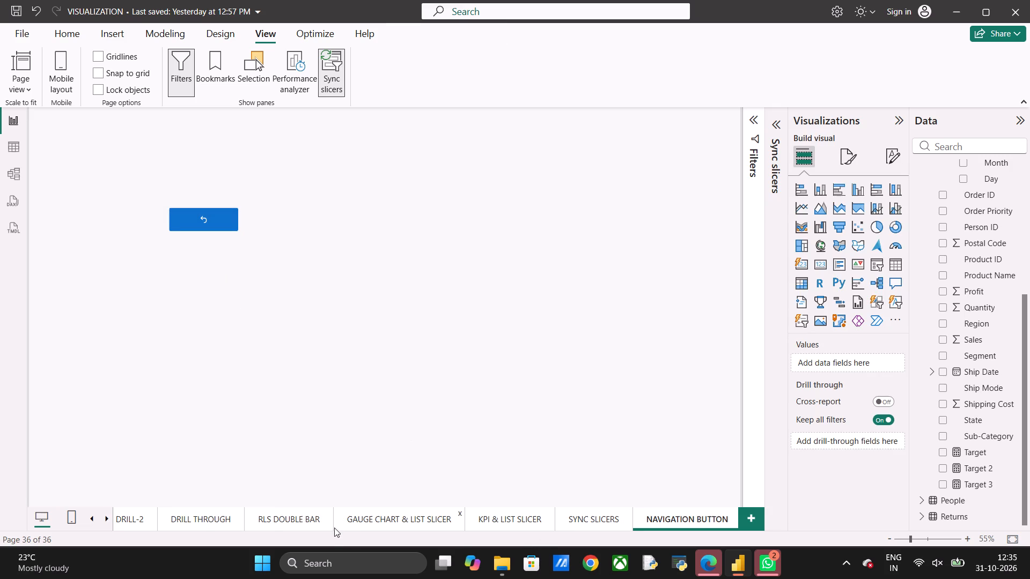
click(592, 520)
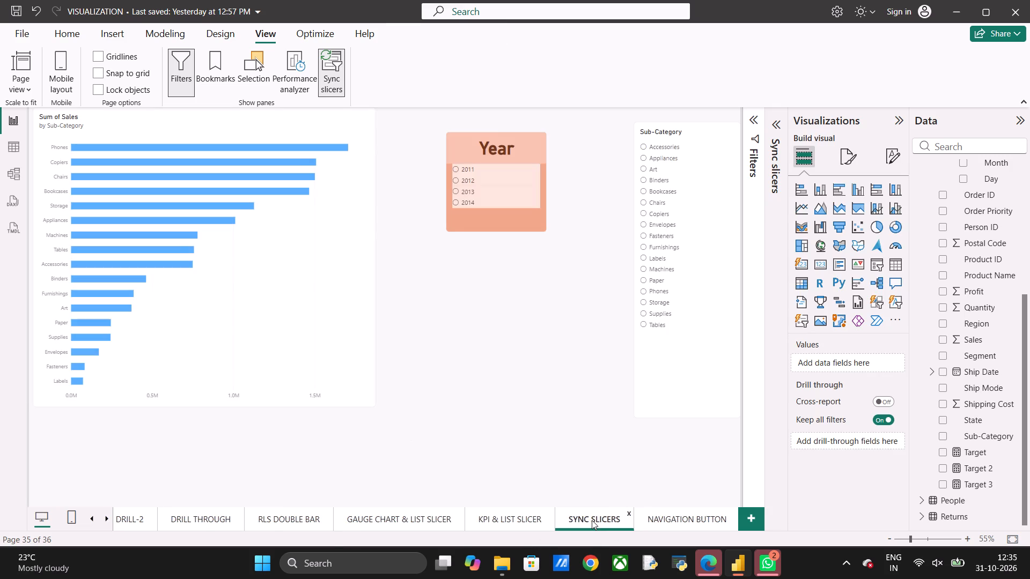
click(655, 464)
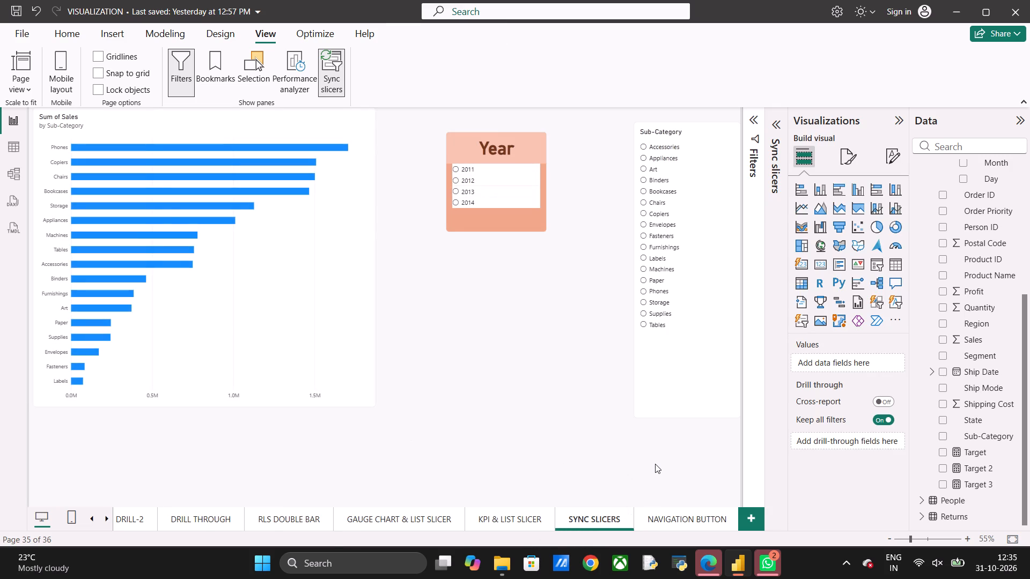
key(ctrl+v)
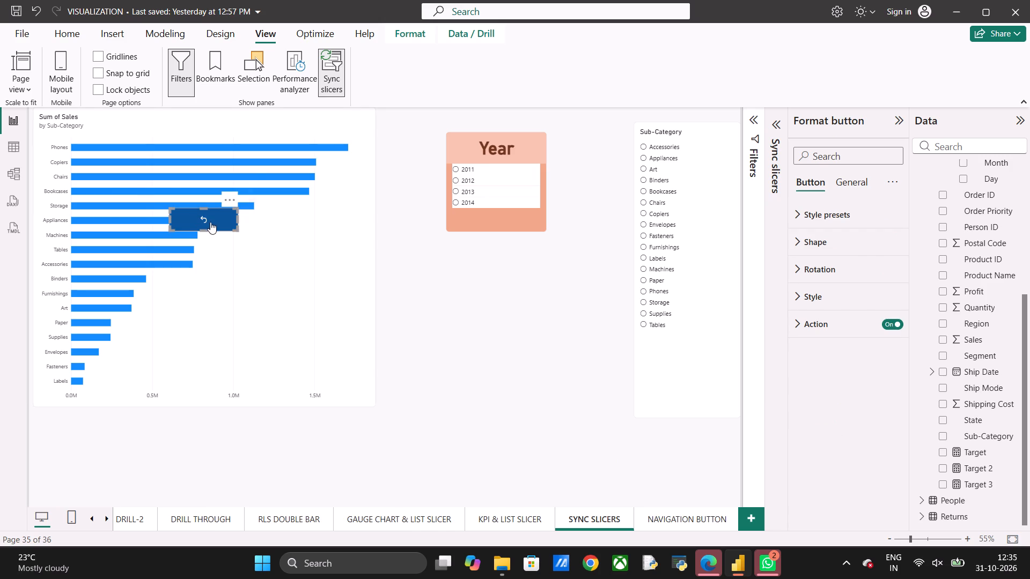
drag(210, 222, 692, 405)
Paste the button onto the KPI & LIST SLICER page and place it beyond the Year slicer's lower-right corner.
click(506, 521)
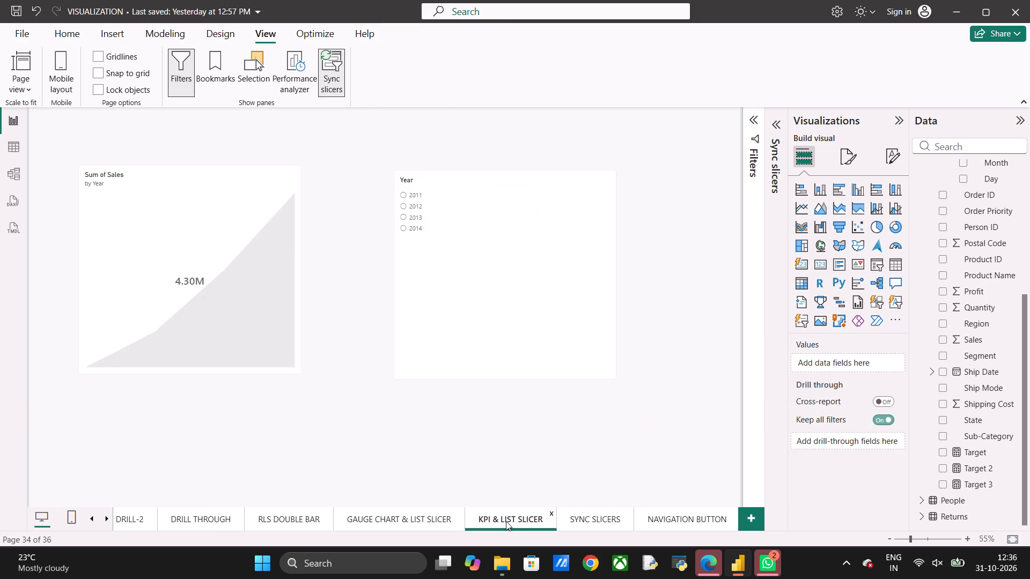
click(662, 378)
double_click(662, 378)
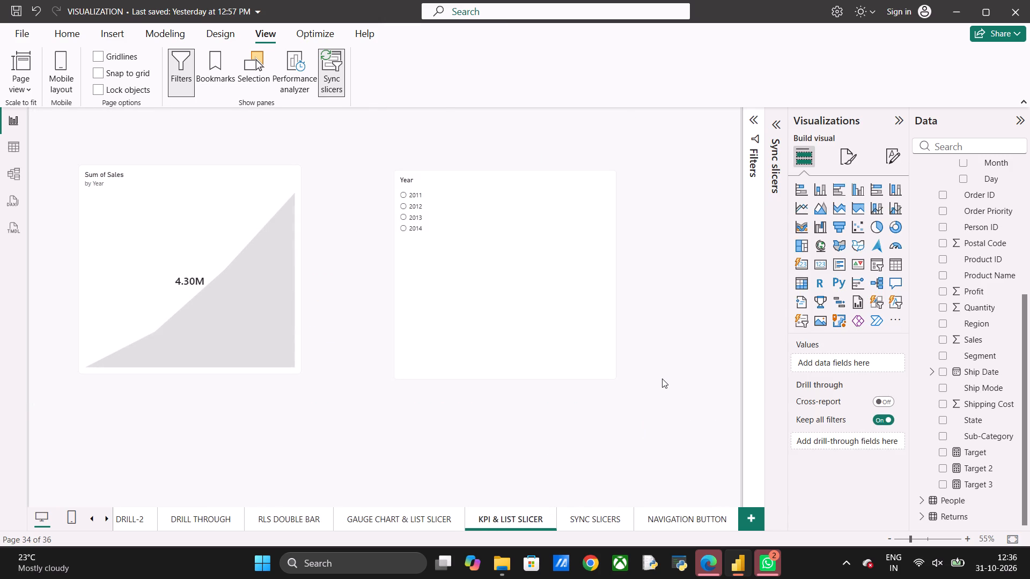
key(ctrl+v)
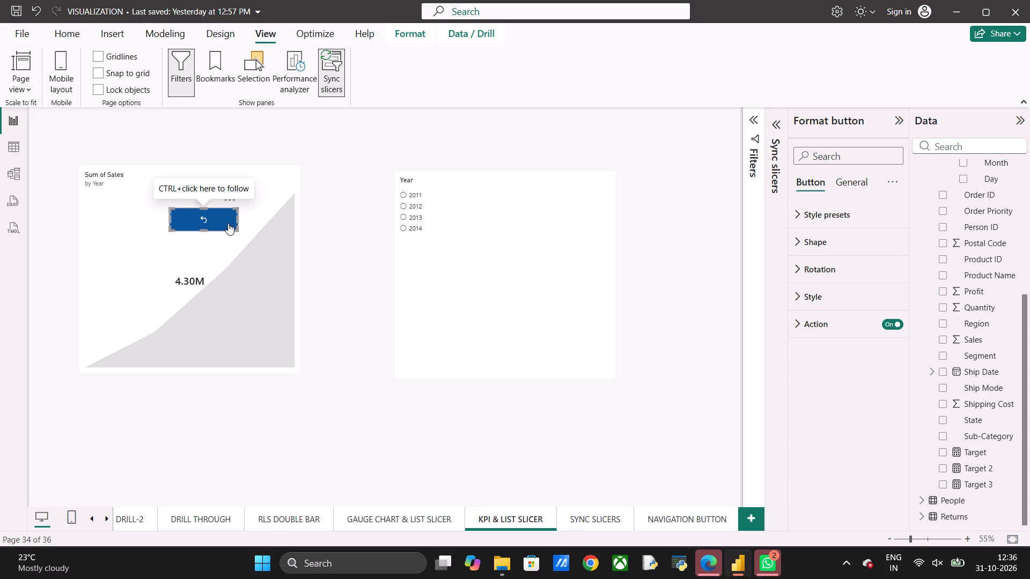
drag(226, 222, 697, 433)
Paste the button onto the GAUGE CHART & LIST SLICER page and place it just below the gauge chart's lower-left corner.
click(377, 521)
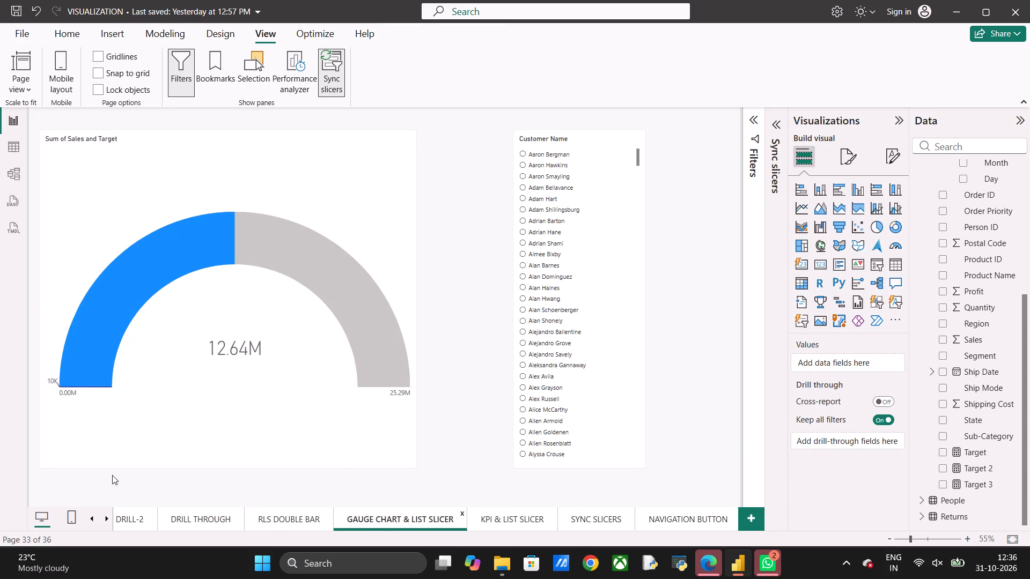
key(ctrl+v)
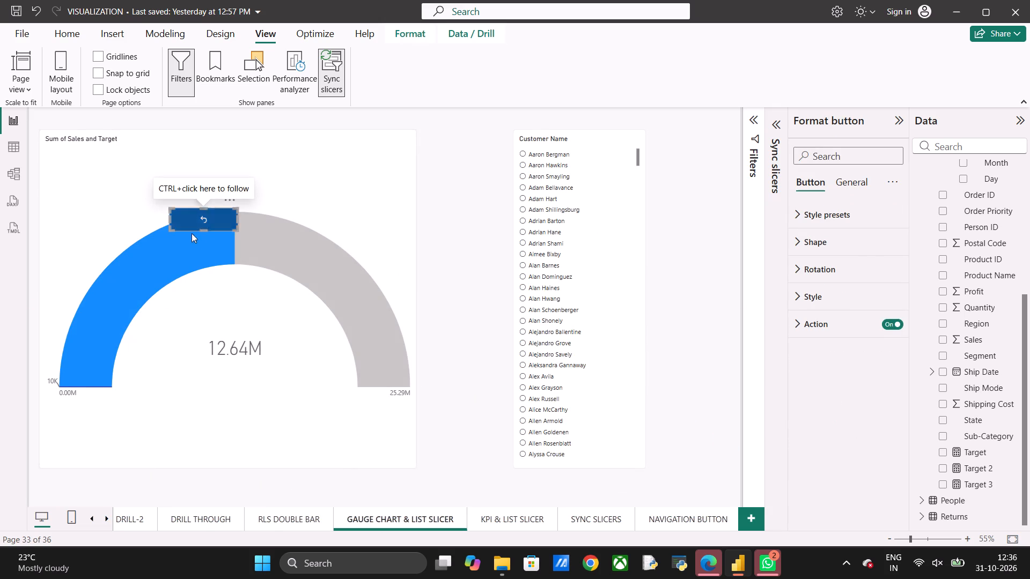
drag(198, 219, 71, 480)
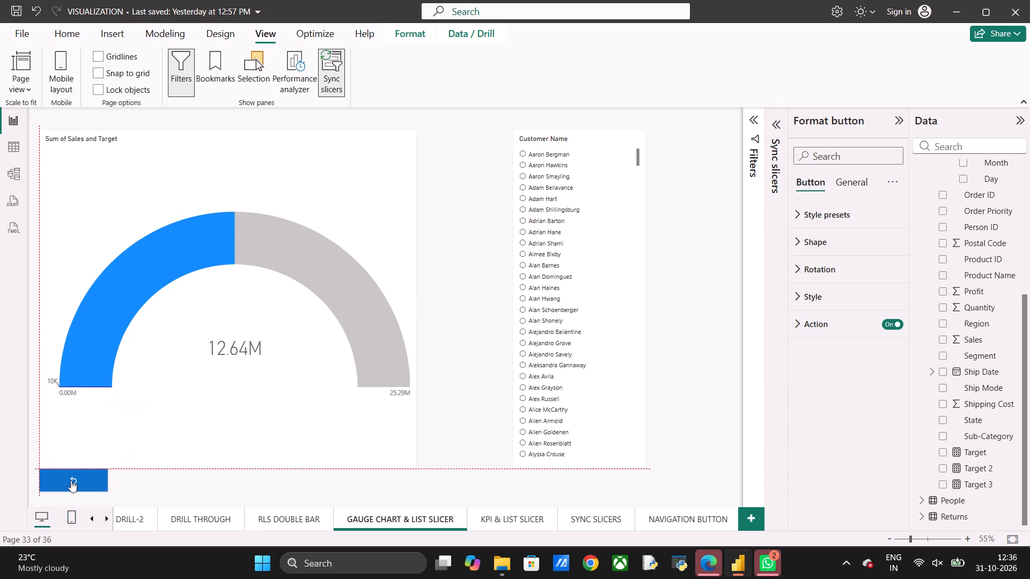
Move the button on the NAVIGATION BUTTON page down to the bottom edge, close to the page's lower-left corner.
click(659, 522)
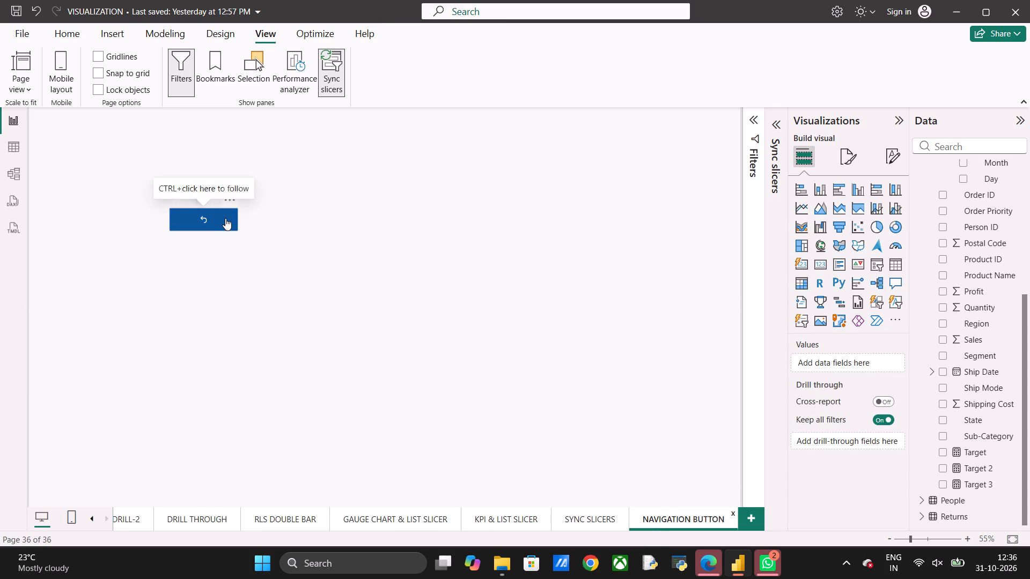
drag(225, 218, 96, 480)
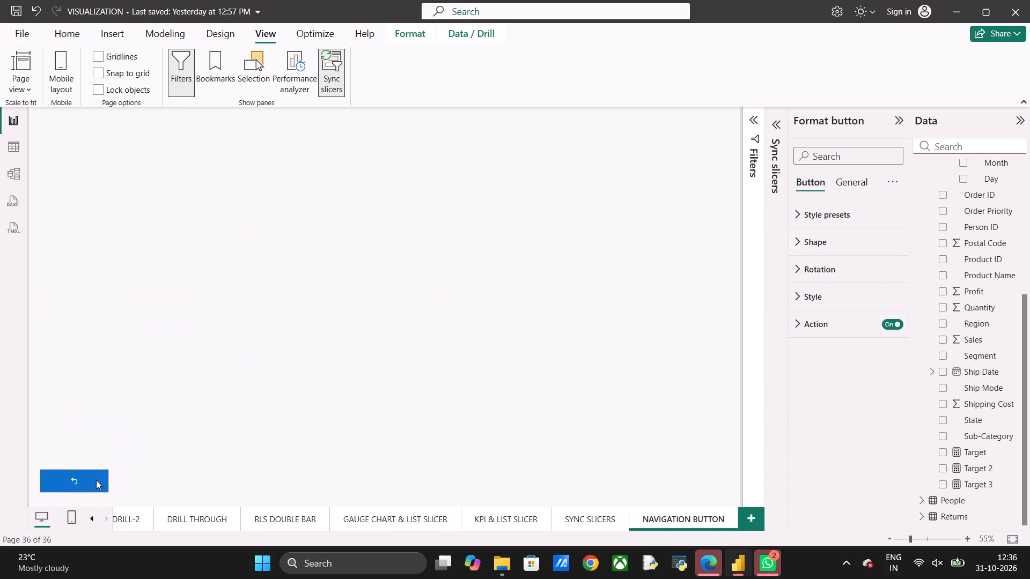
drag(96, 480, 93, 489)
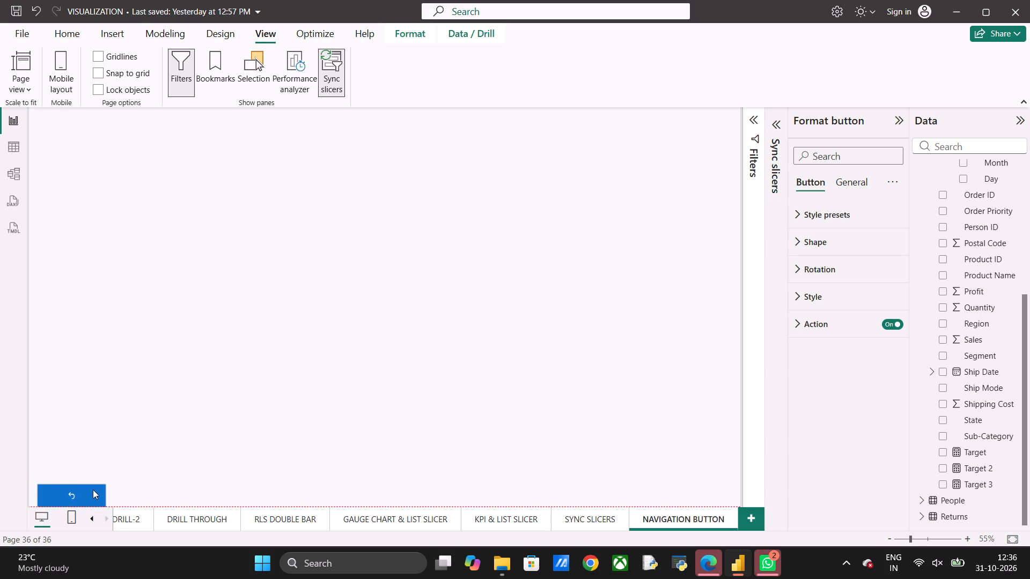
drag(93, 489, 90, 492)
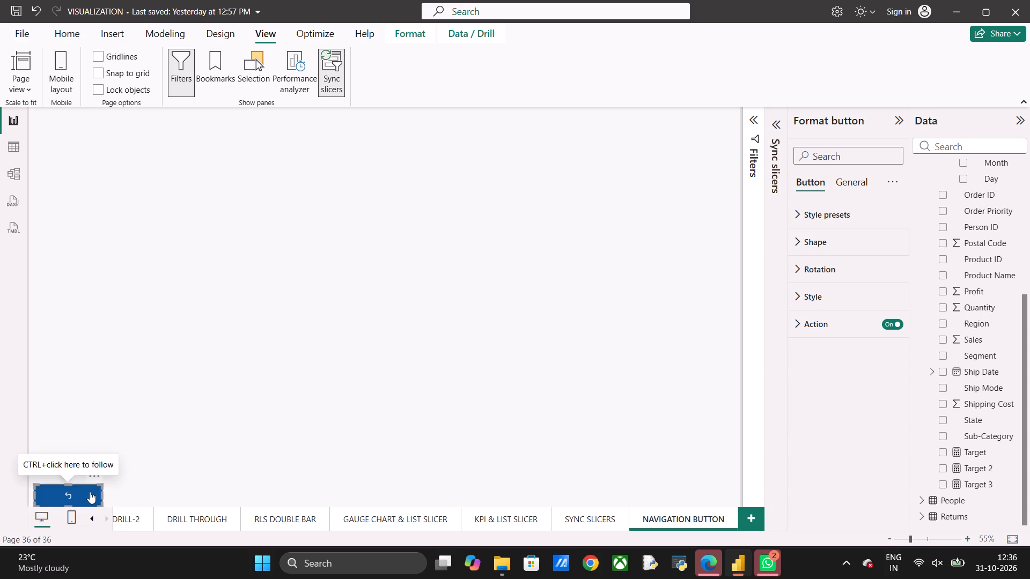
Copy the repositioned button and delete the extra button pasted on top of it on the NAVIGATION BUTTON page.
key(ctrl+c)
key(ctrl+v)
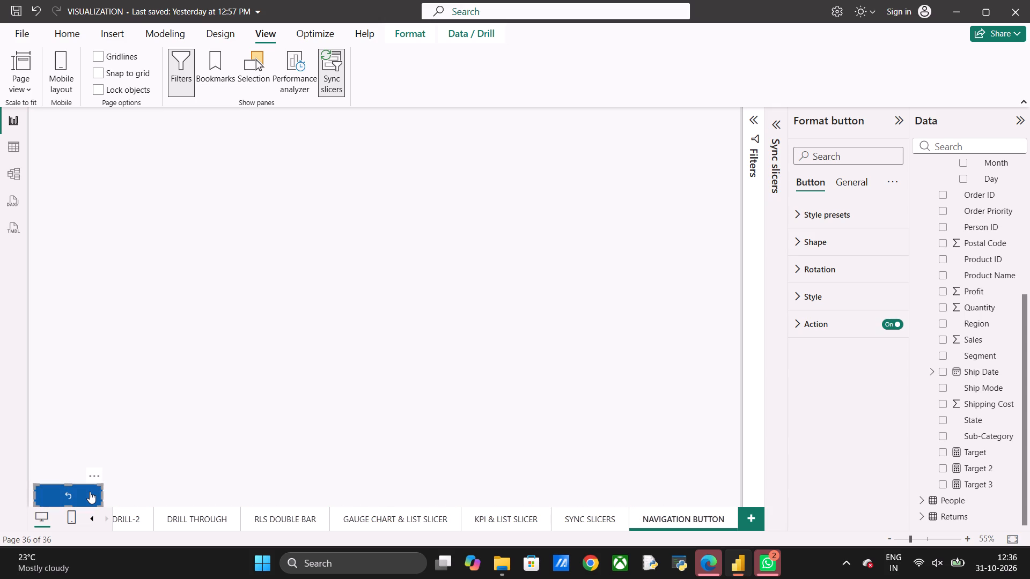
key(ctrl+v)
click(90, 492)
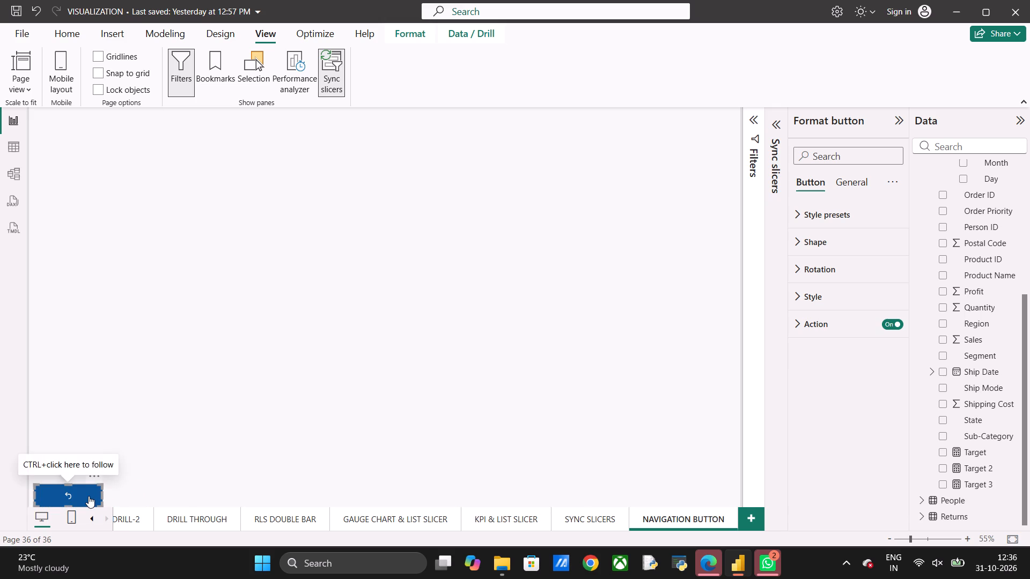
key(Delete)
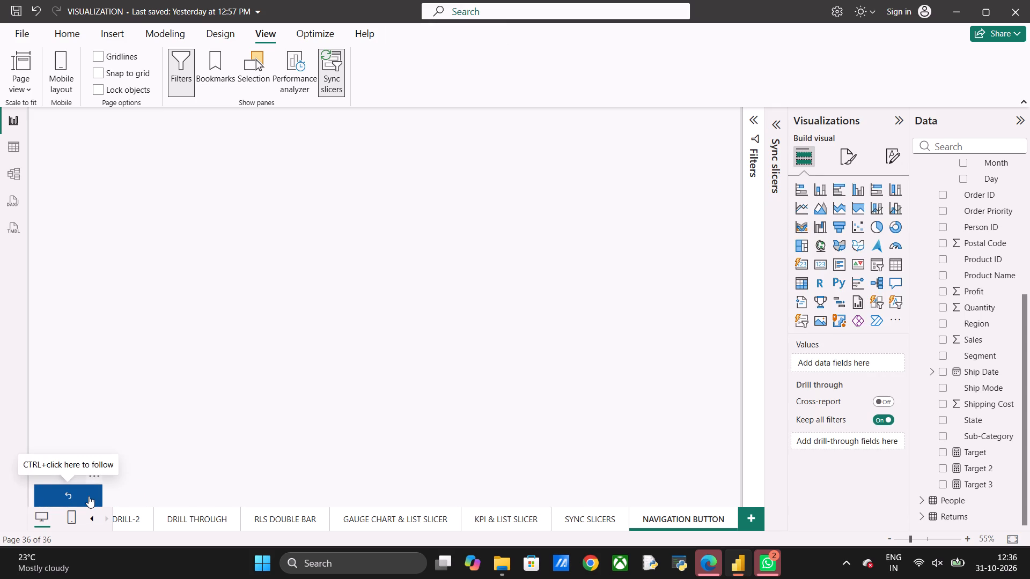
Move the button flush into the lower-left corner of the NAVIGATION BUTTON page.
click(89, 496)
drag(89, 496, 82, 509)
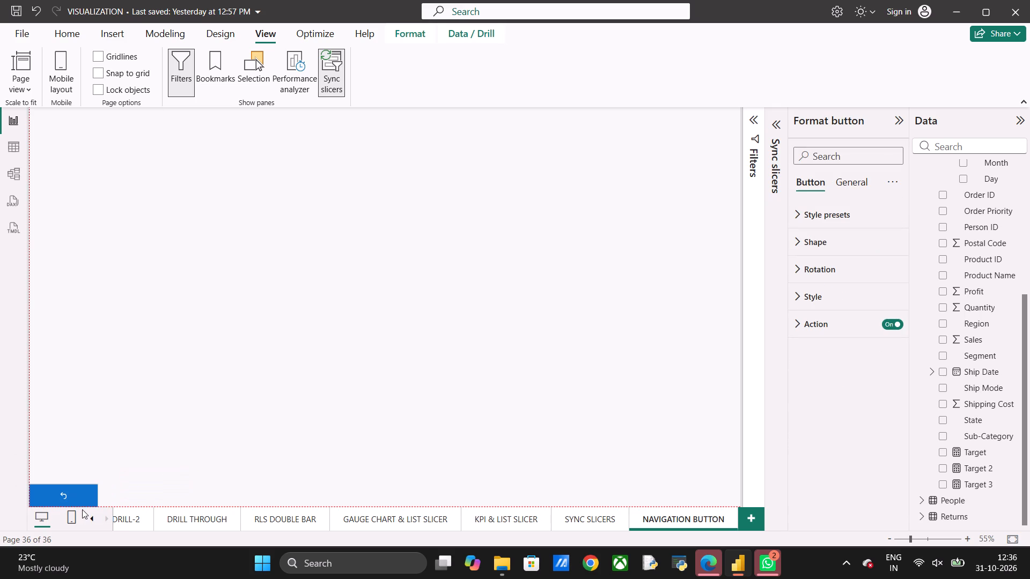
drag(82, 509, 84, 502)
Paste the copied button onto the DRILL THROUGH and RLS DOUBLE BAR pages, leaving it near the lower-left corner.
click(190, 519)
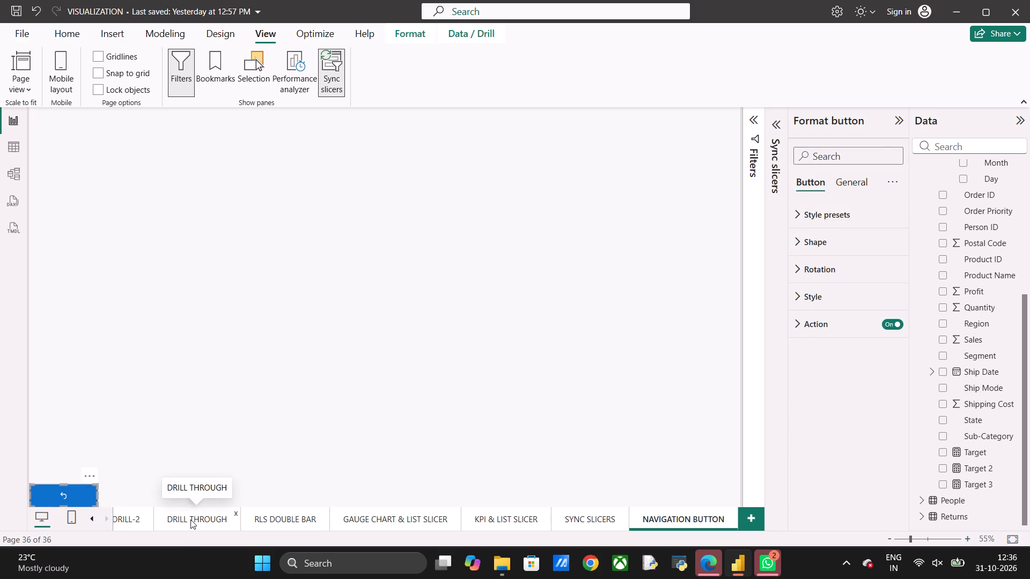
key(ctrl+v)
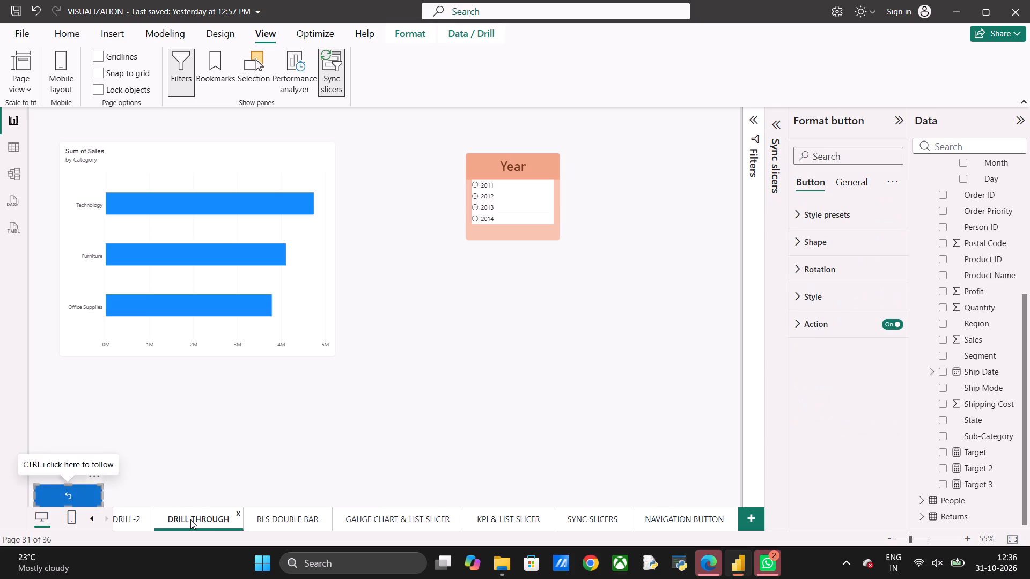
click(252, 518)
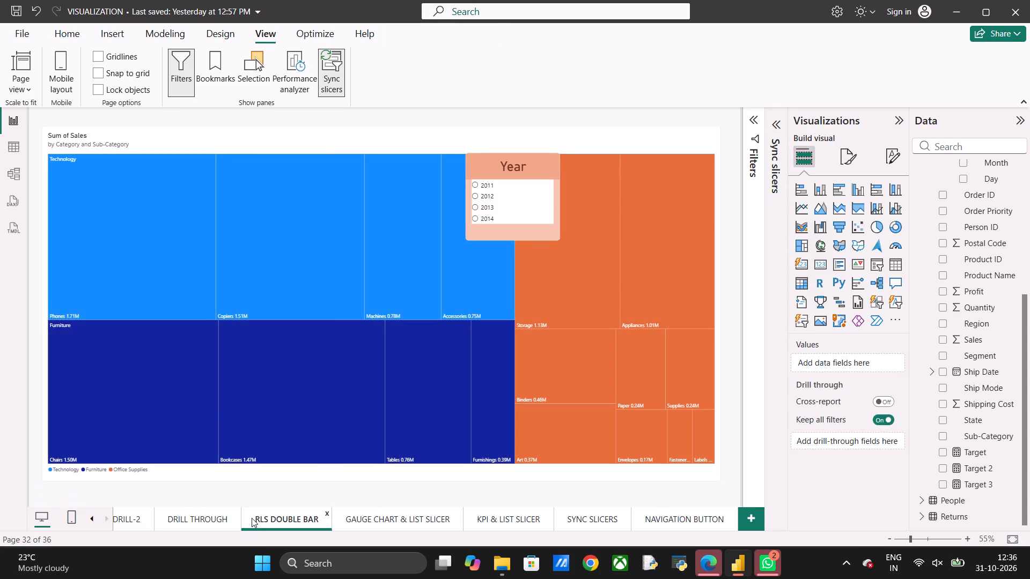
key(ctrl+v)
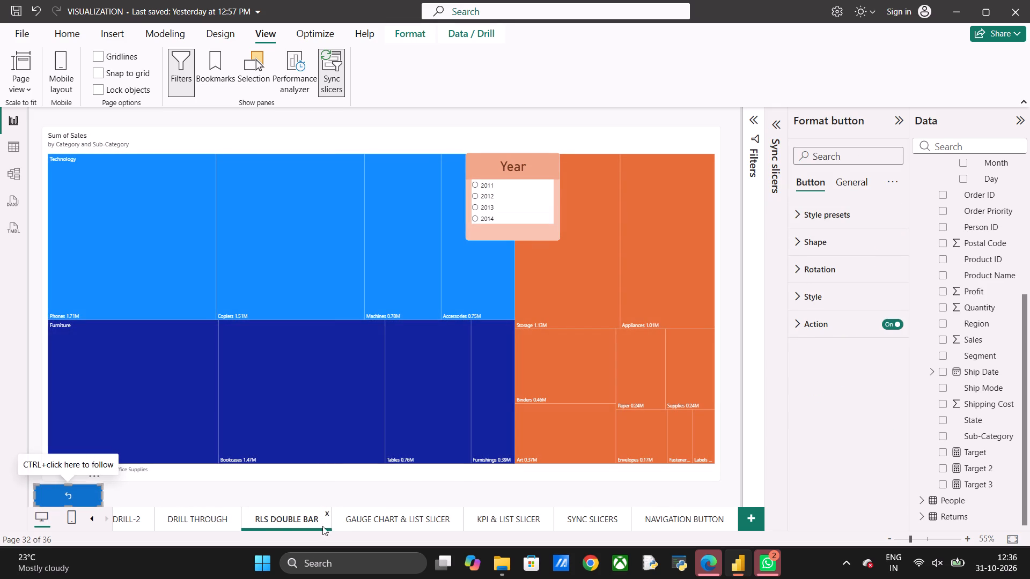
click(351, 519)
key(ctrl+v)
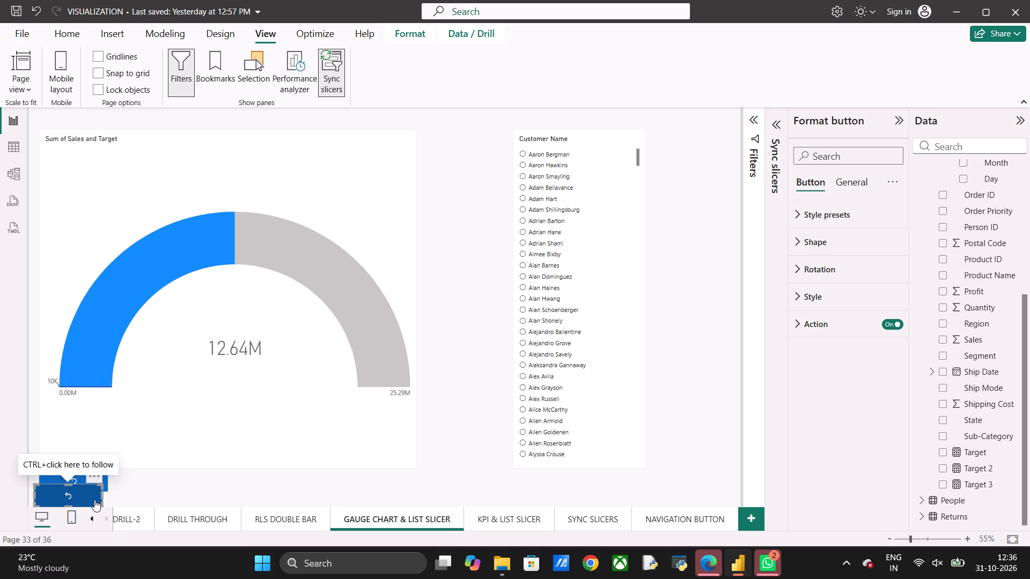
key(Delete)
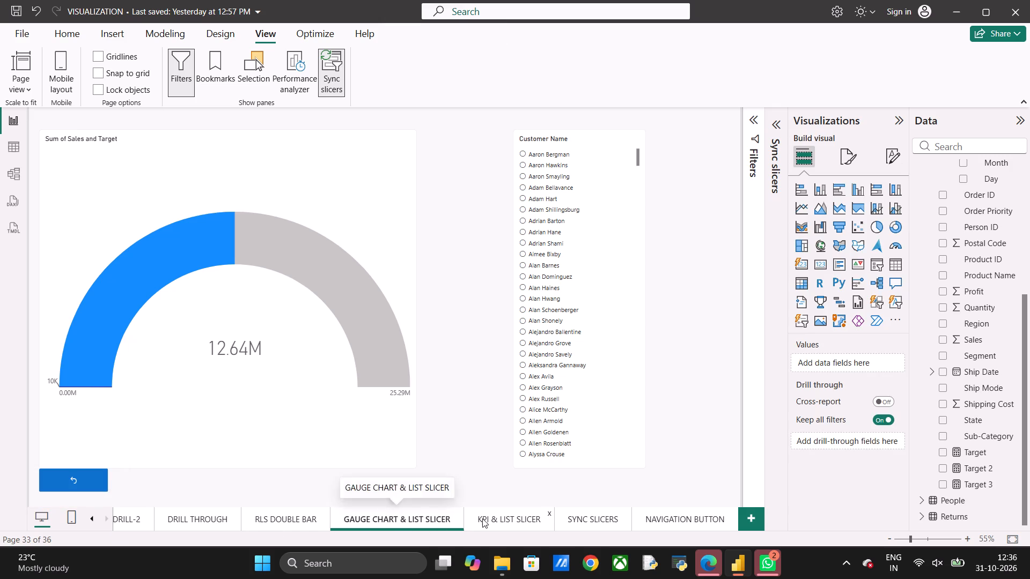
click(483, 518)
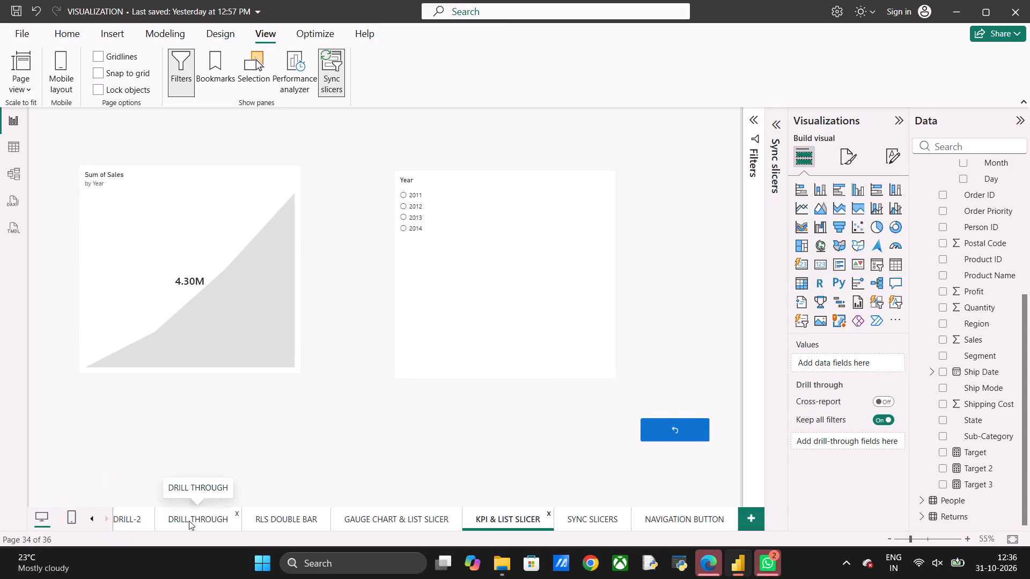
Paste the copied return button onto the DRILL-2, LINE CLUSTERED COLUMN CHART, LINE STACKED COLUMN CHART and FILLED MAP pages.
scroll(189, 521, right, 6)
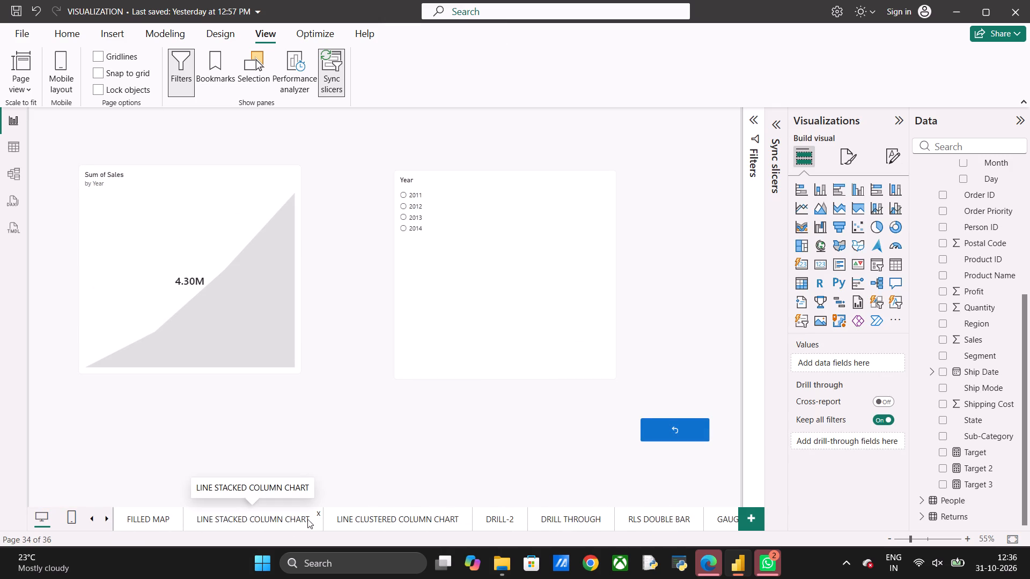
click(496, 515)
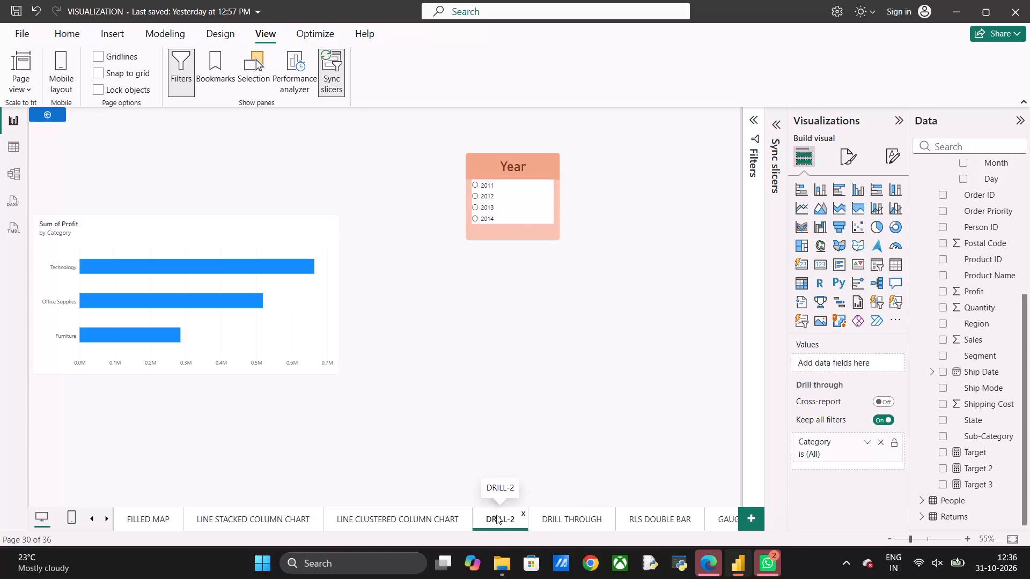
key(ctrl+v)
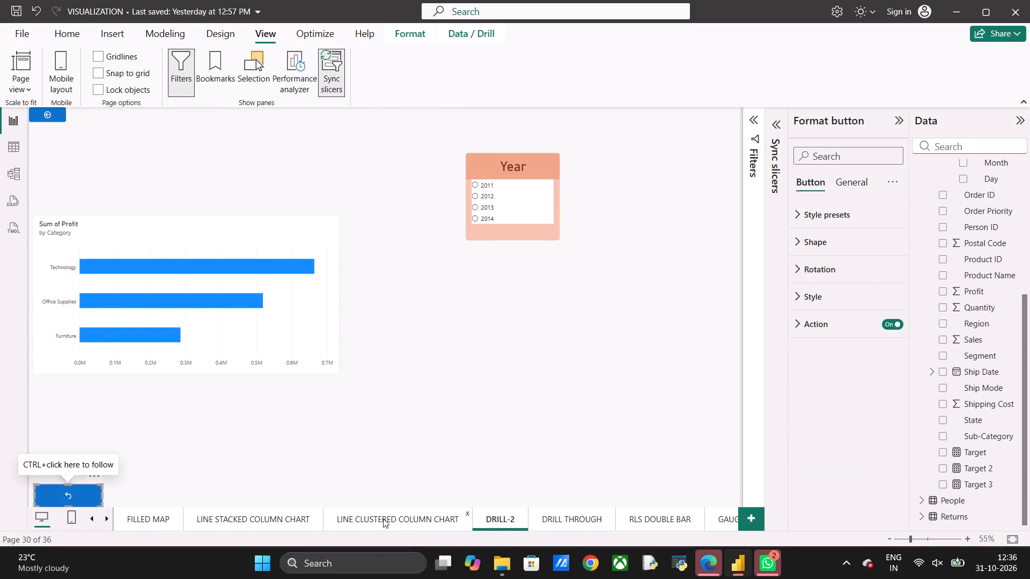
click(383, 518)
key(ctrl+v)
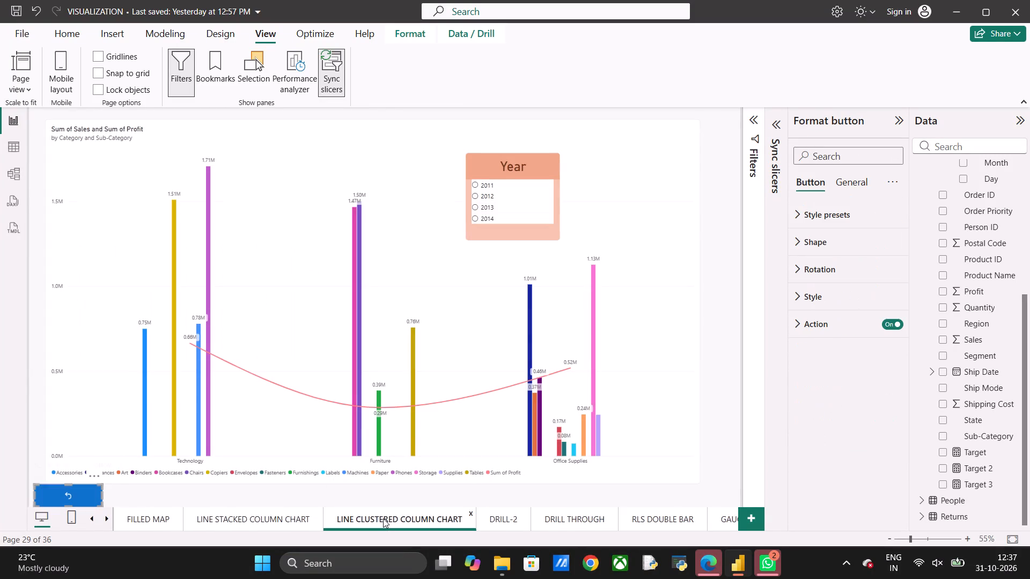
click(291, 517)
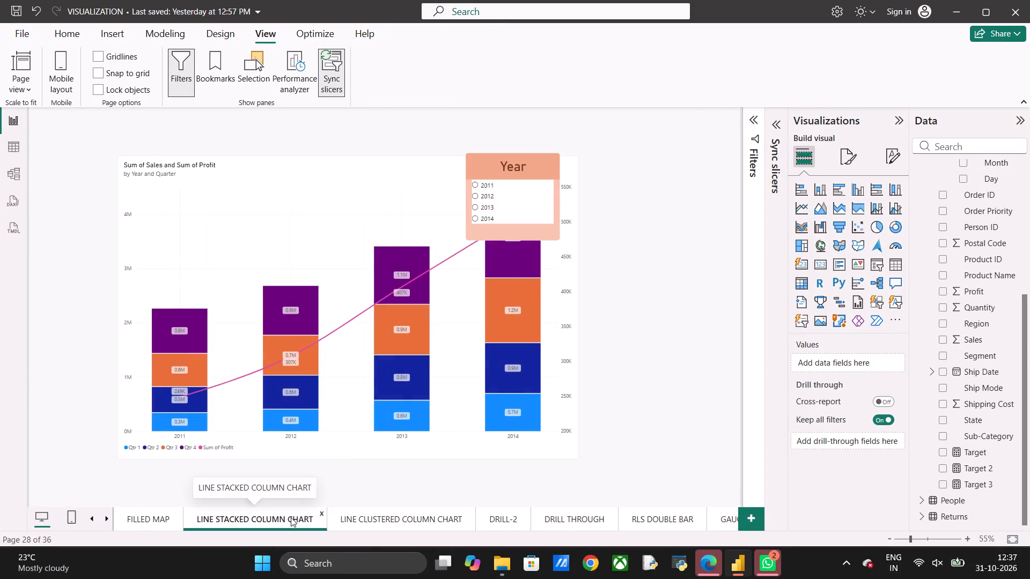
key(ctrl+v)
click(136, 517)
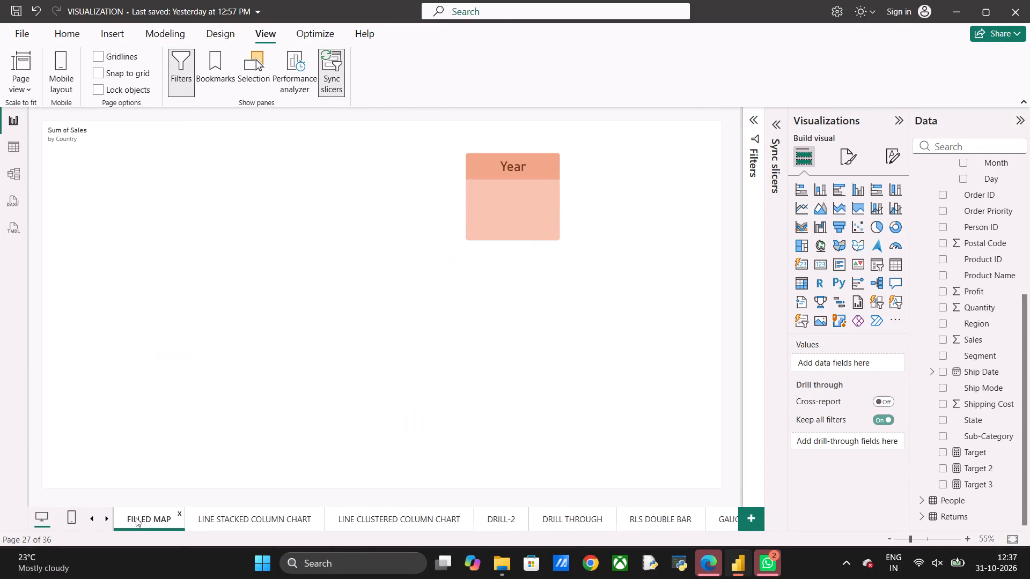
key(ctrl+v)
key(ctrl+v)
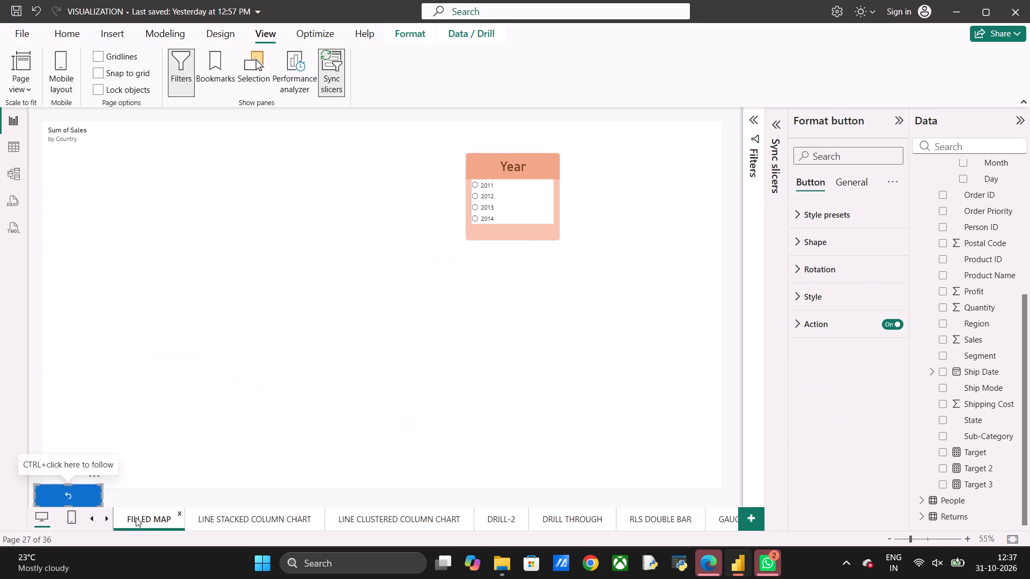
Paste the return button onto the ROW LEVEL SECURITY and TREEMAP pages and the DRILL THROUGH page beside TREEMAP.
scroll(136, 517, right, 7)
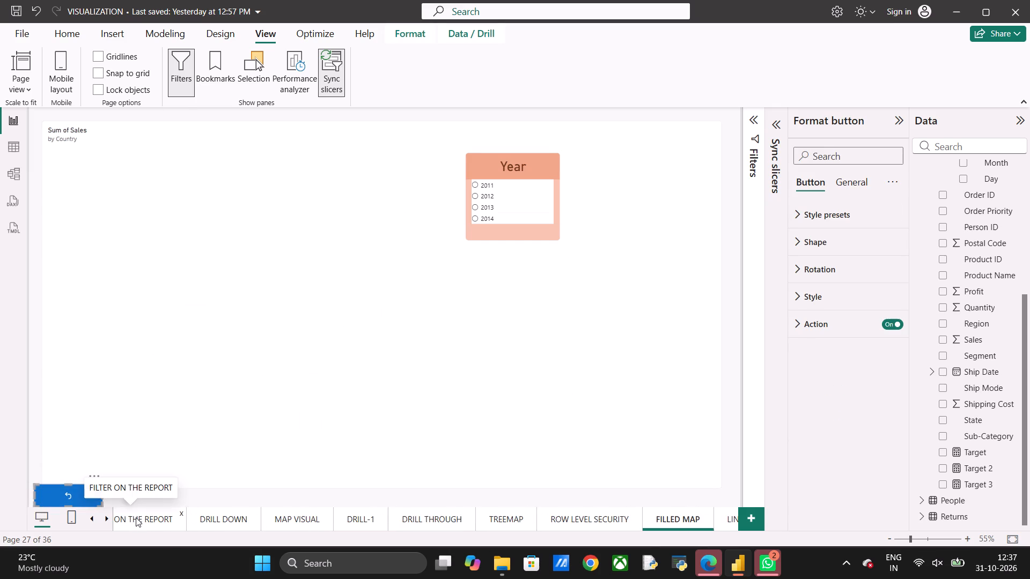
click(558, 519)
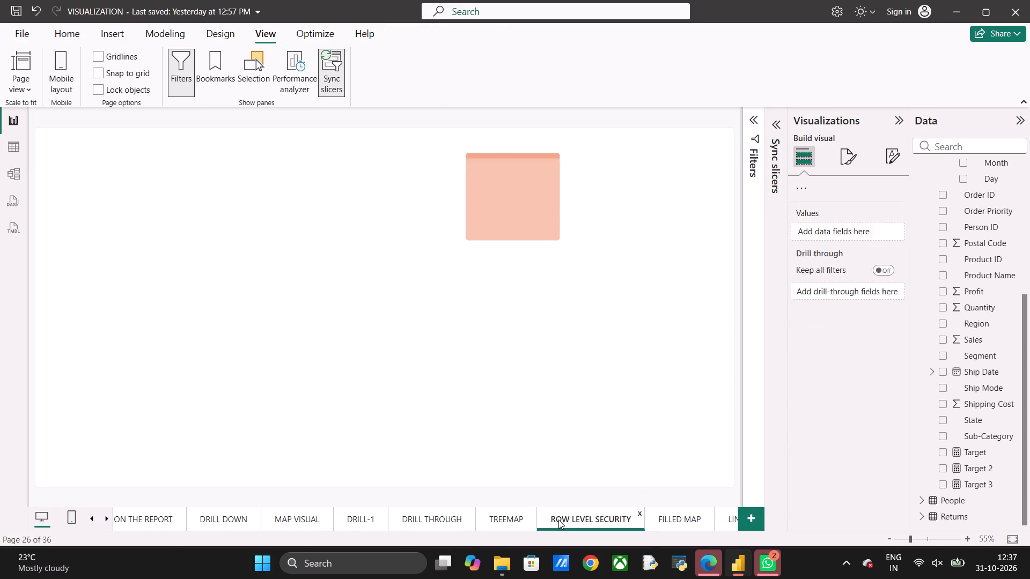
key(ctrl+v)
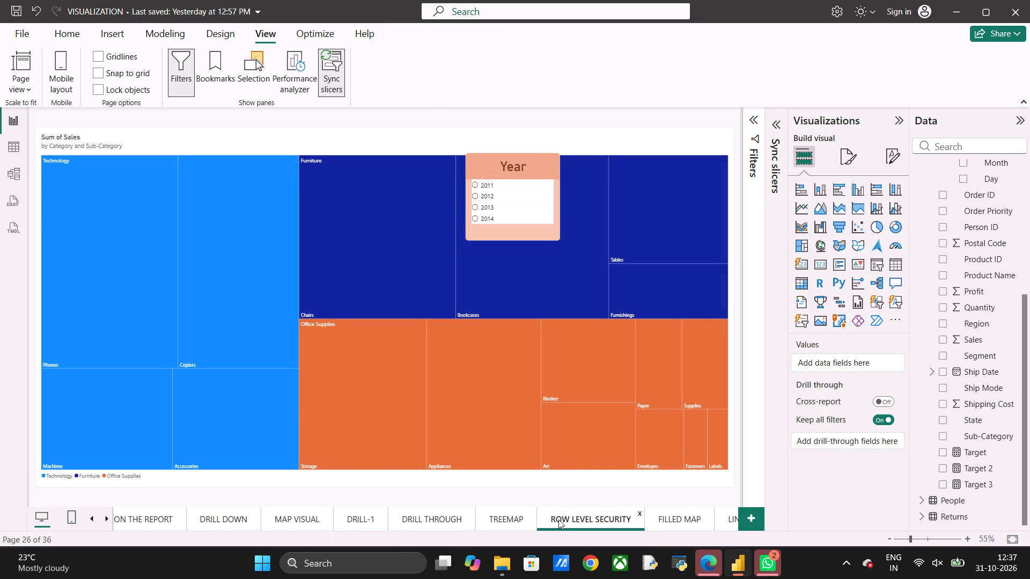
click(511, 519)
key(ctrl+v)
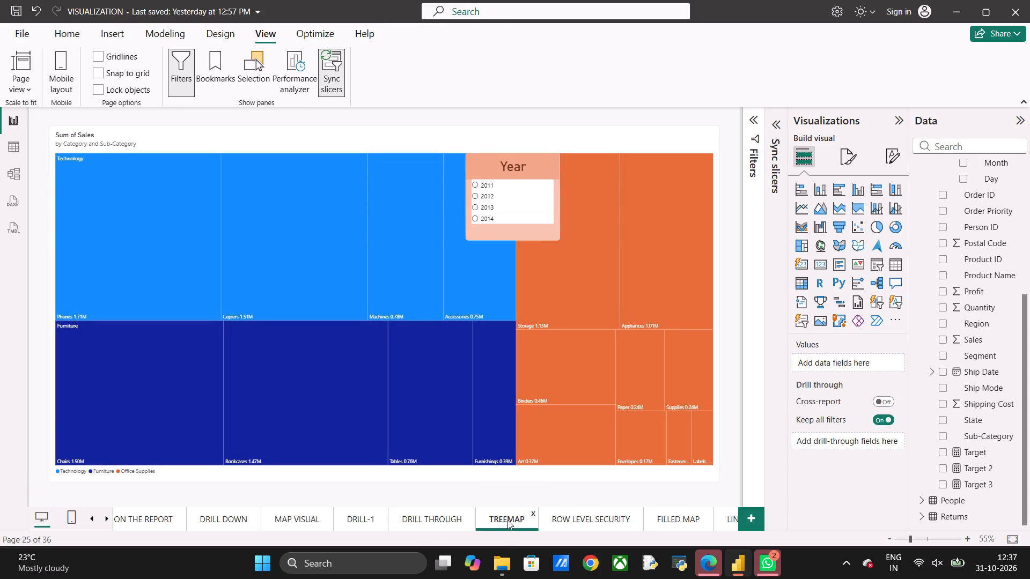
key(ctrl+v)
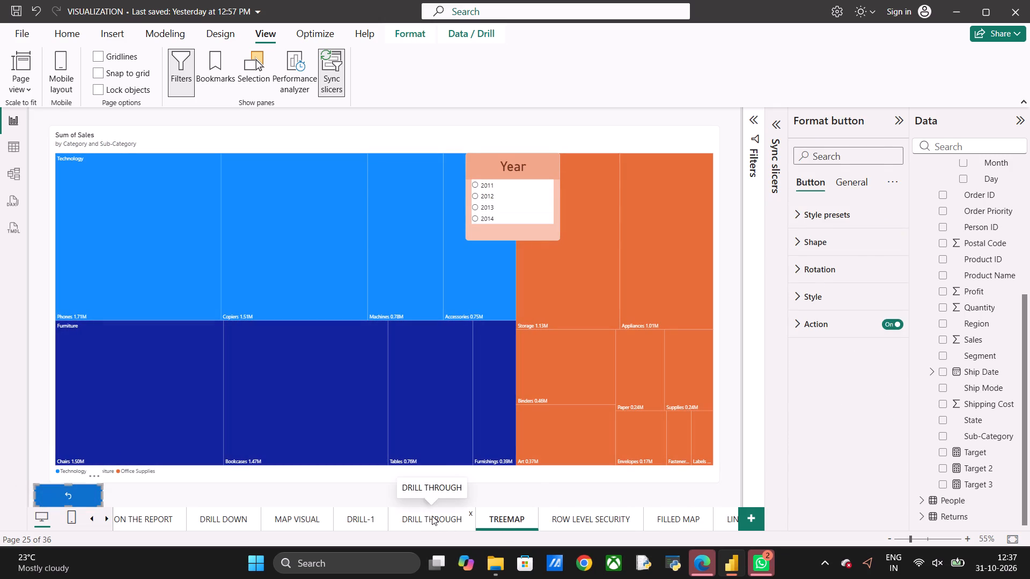
click(432, 516)
key(ctrl+v)
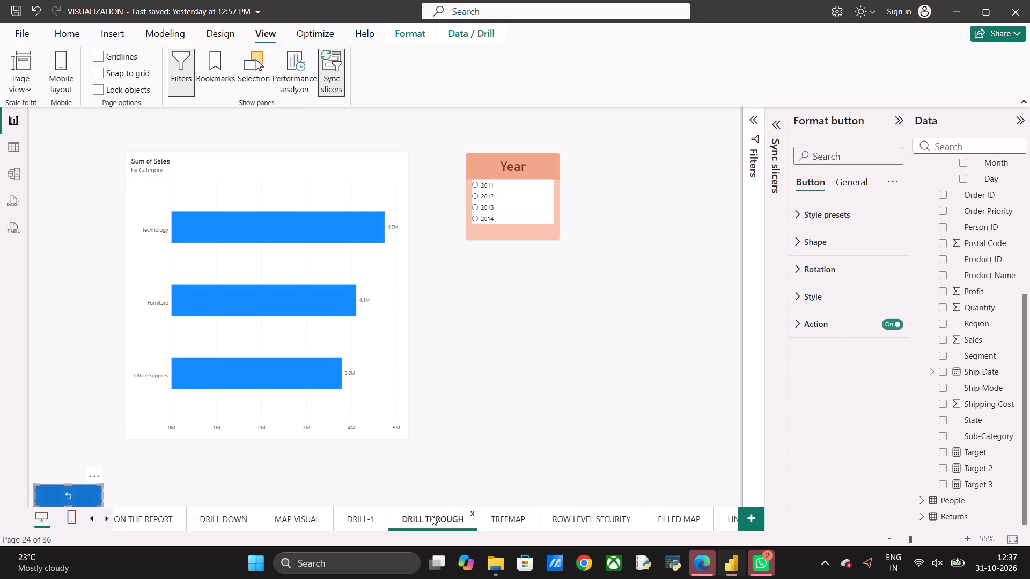
Paste the return button onto the DRILL-1, MAP VISUAL, DRILL DOWN and FILTER ON THE REPORT pages.
click(358, 523)
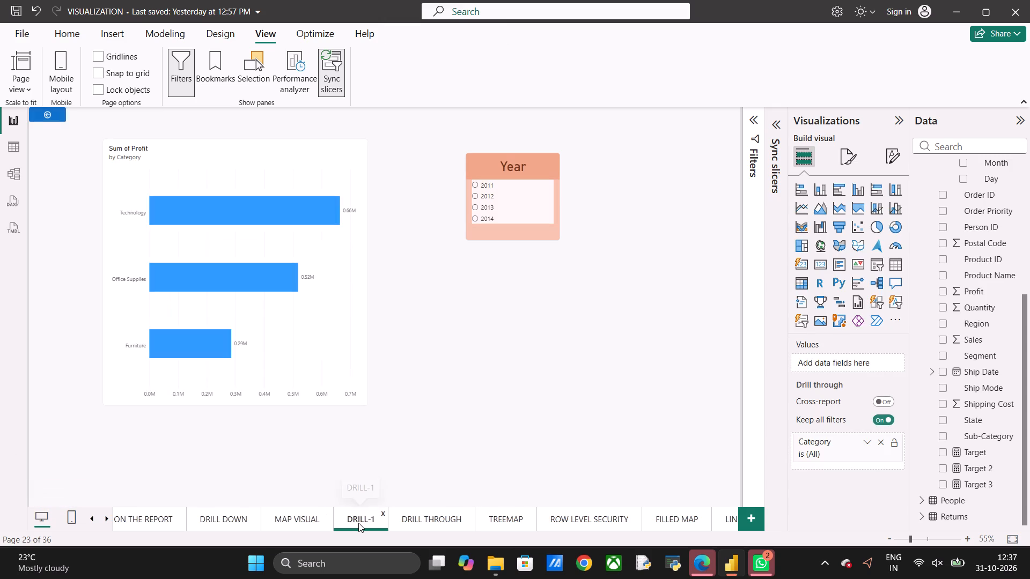
key(ctrl+v)
click(304, 524)
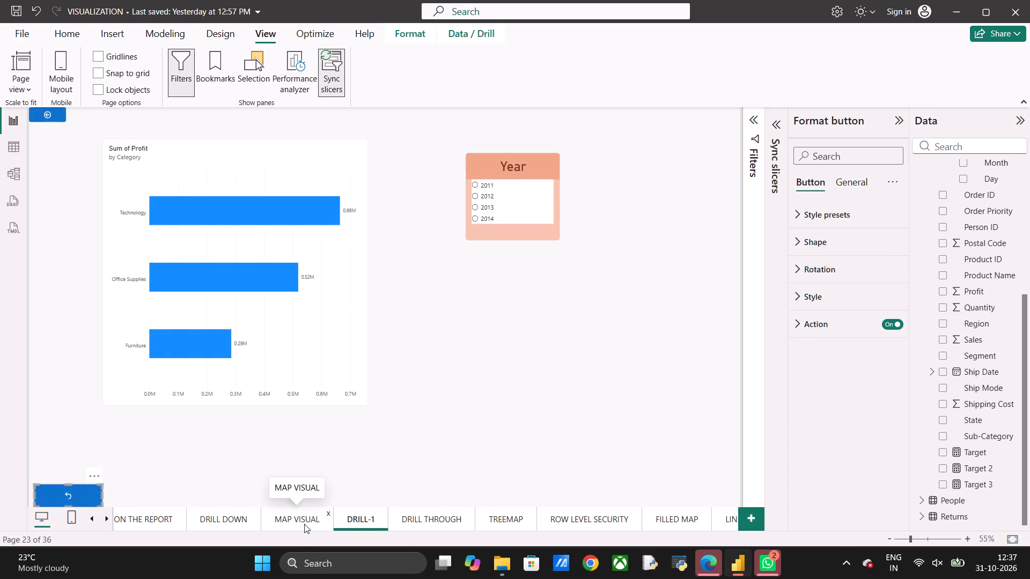
key(ctrl+v)
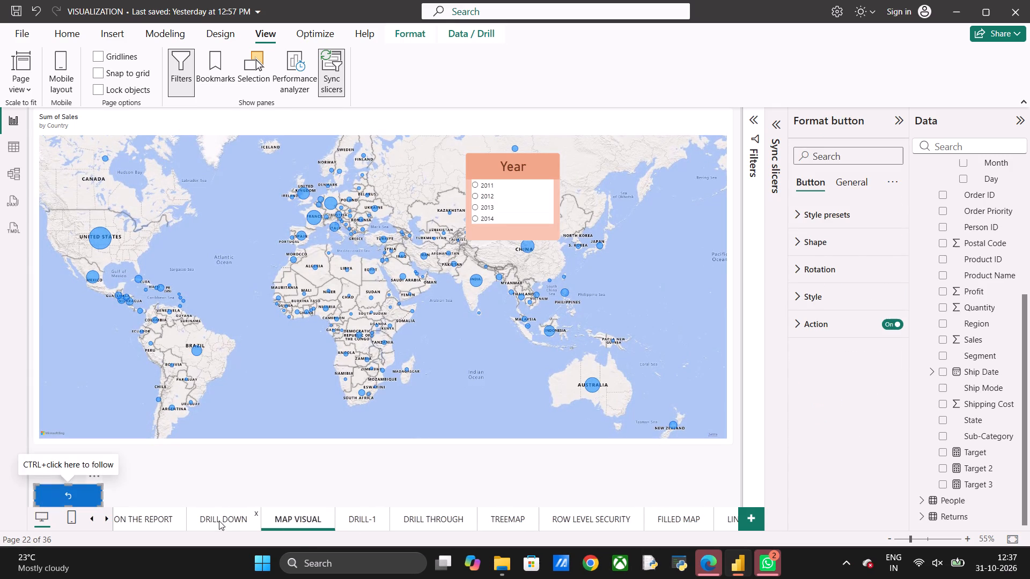
click(221, 519)
key(ctrl+v)
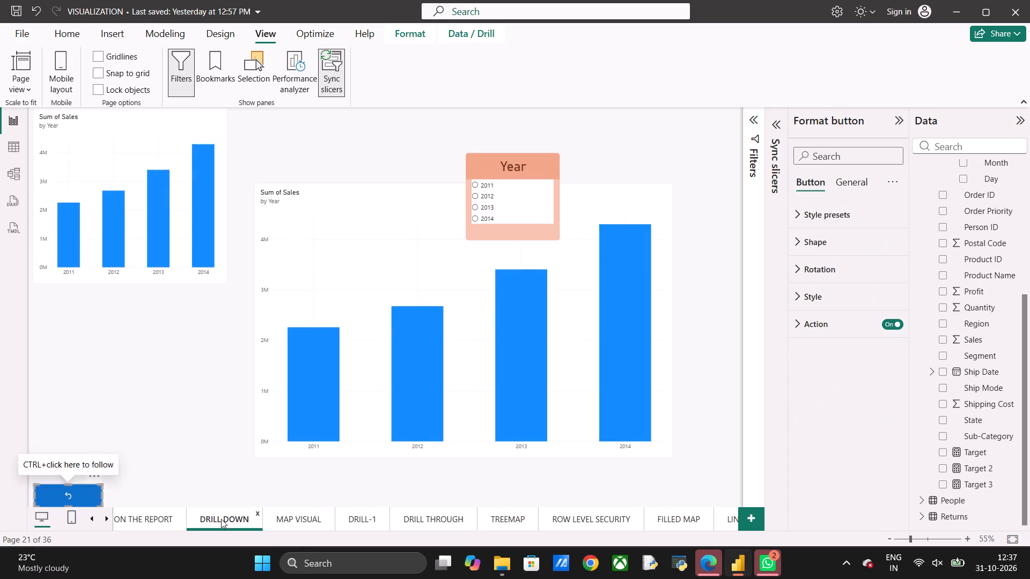
click(137, 522)
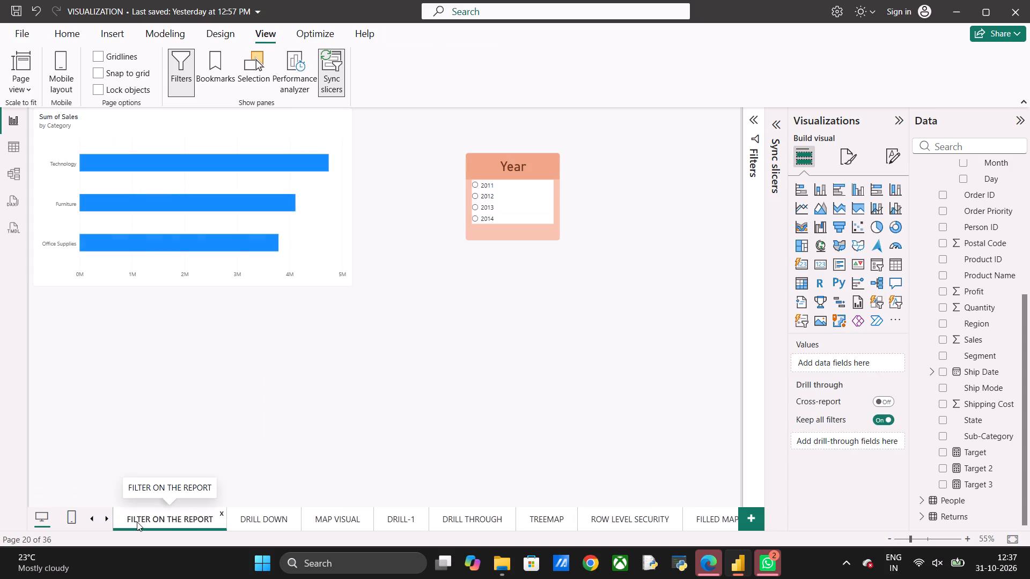
key(ctrl+v)
Paste the return button onto the FIL ON PAGE and AD TO pages.
scroll(137, 522, right, 3)
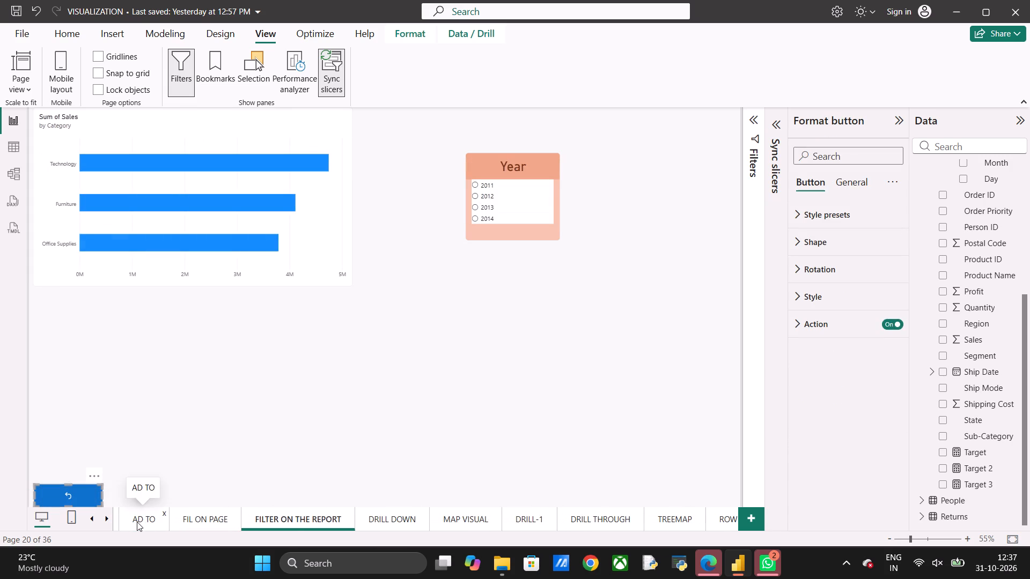
click(194, 518)
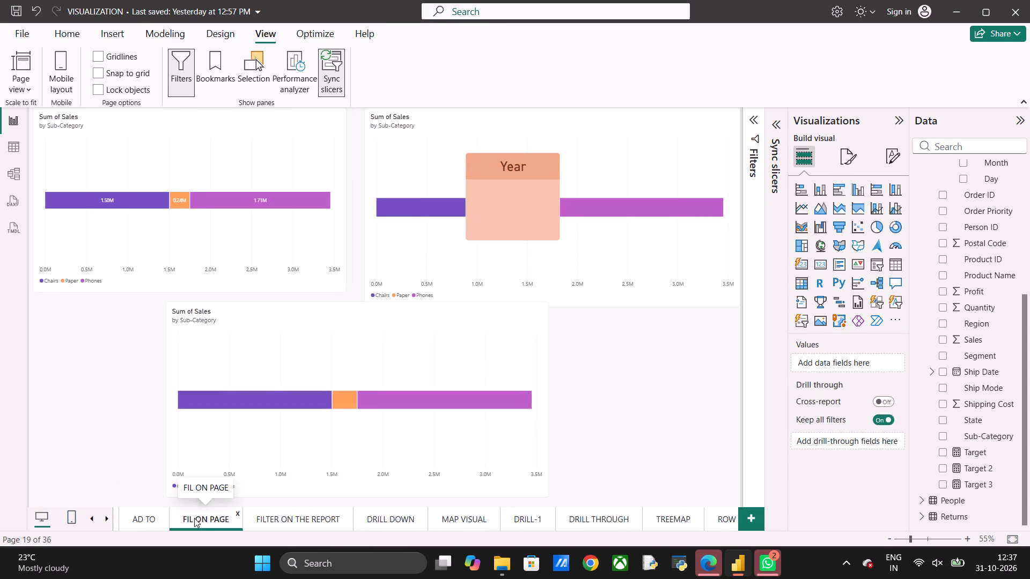
key(ctrl+v)
click(141, 510)
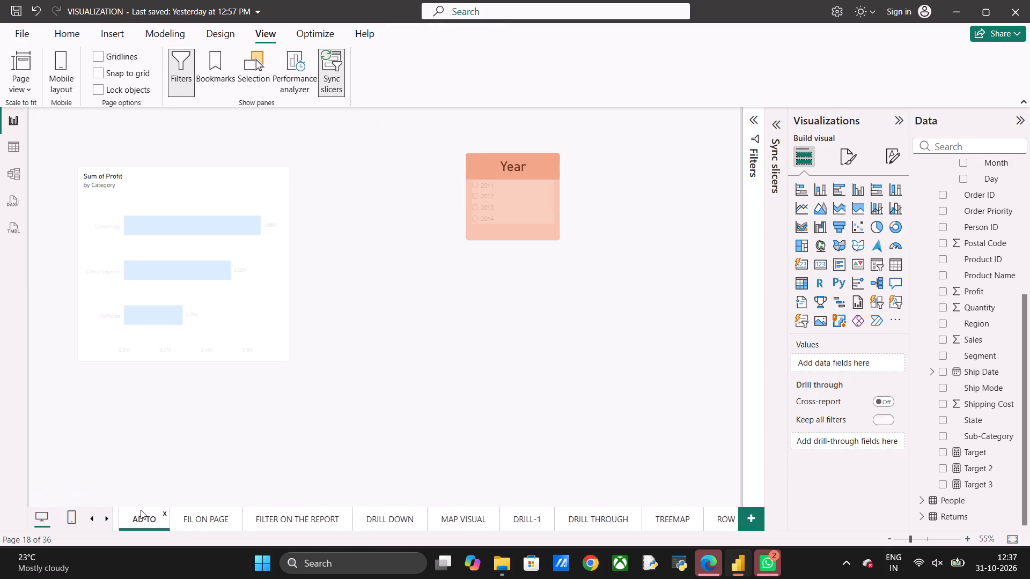
key(ctrl+v)
Paste the return button onto the ADVANCE TOOLTIPS page, the BASIC TOOLTIPS page beside it, and the QA DASH page.
scroll(141, 510, right, 4)
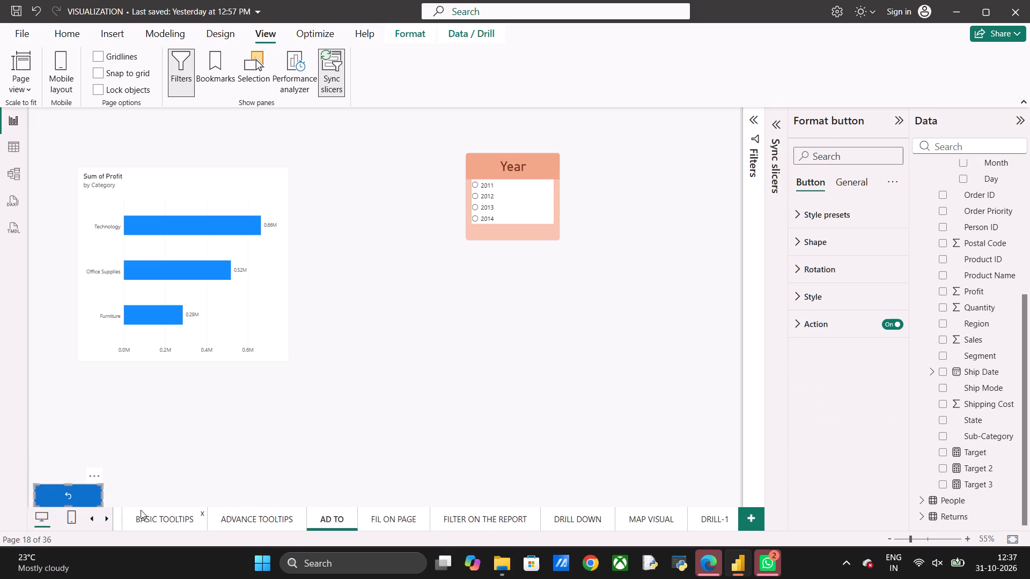
scroll(141, 510, right, 3)
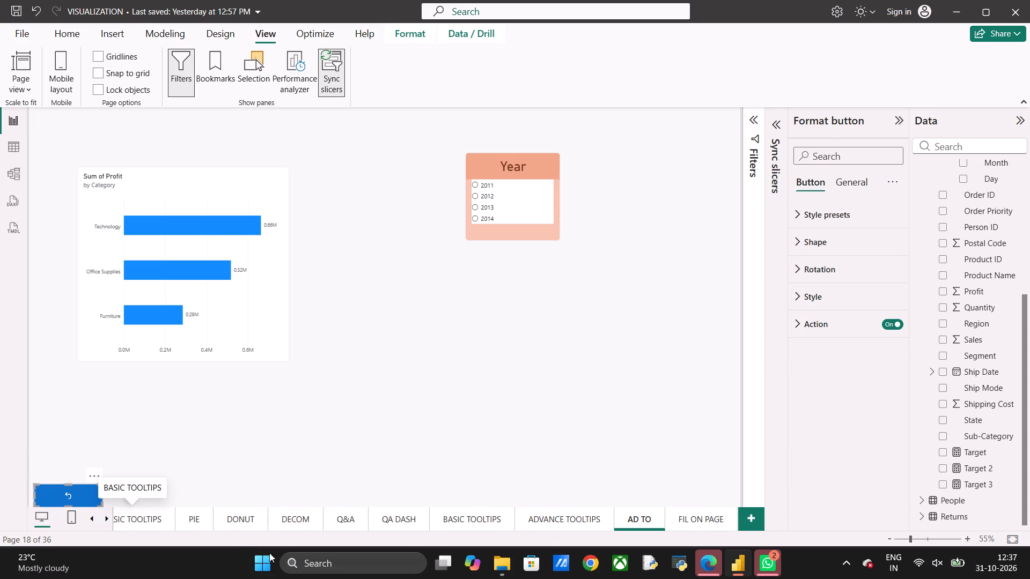
click(556, 519)
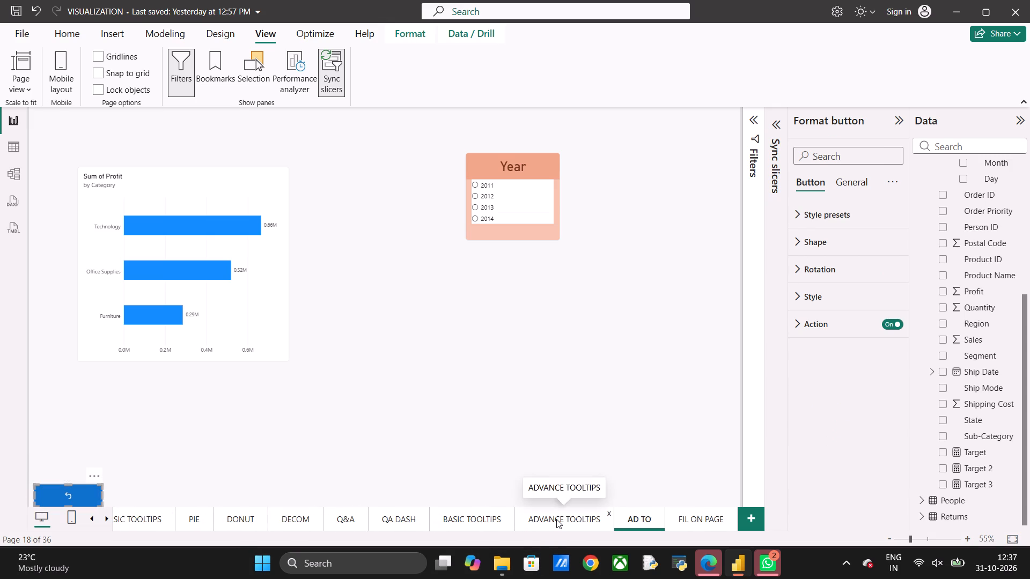
key(ctrl+v)
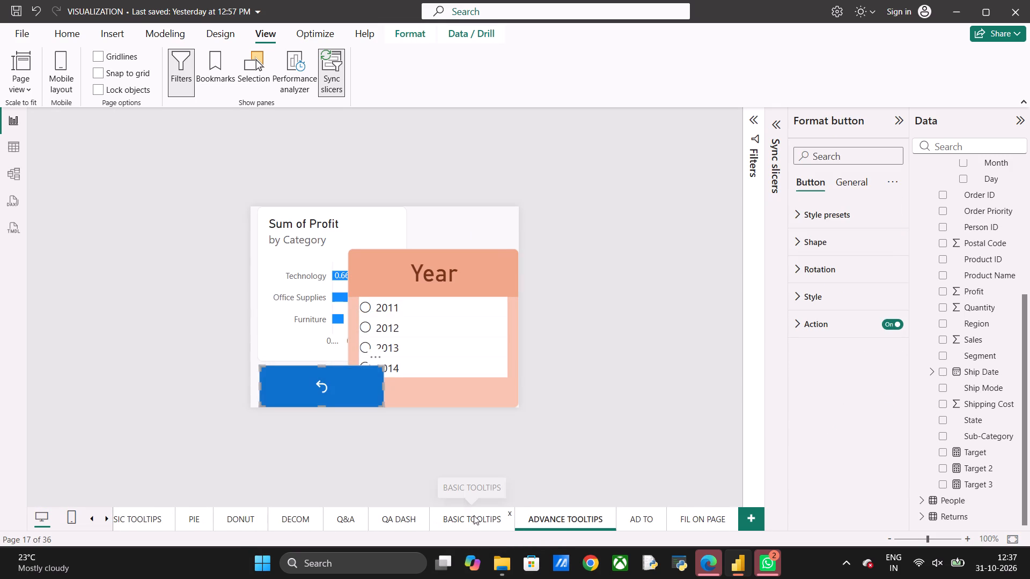
click(475, 515)
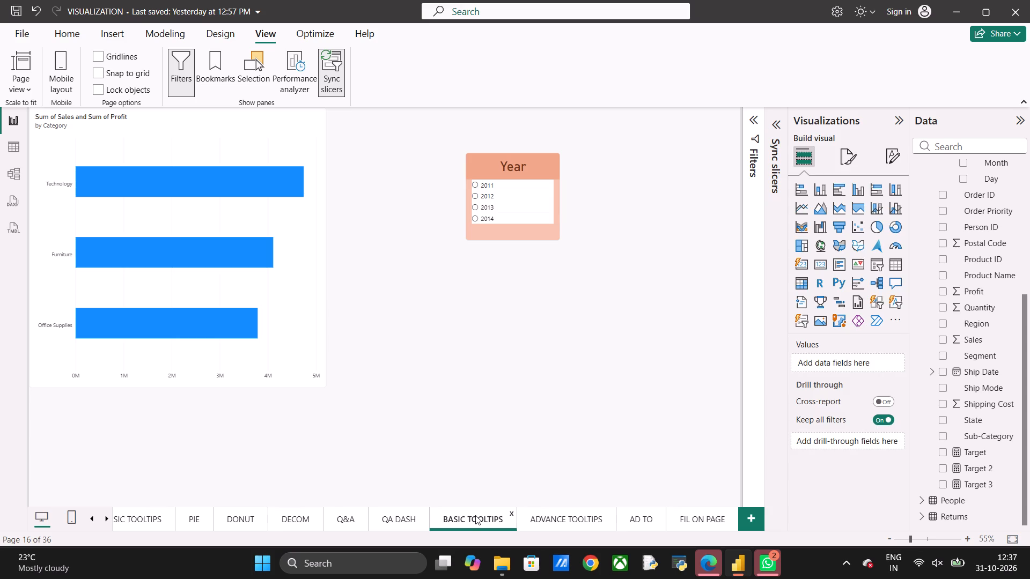
key(ctrl+v)
click(387, 518)
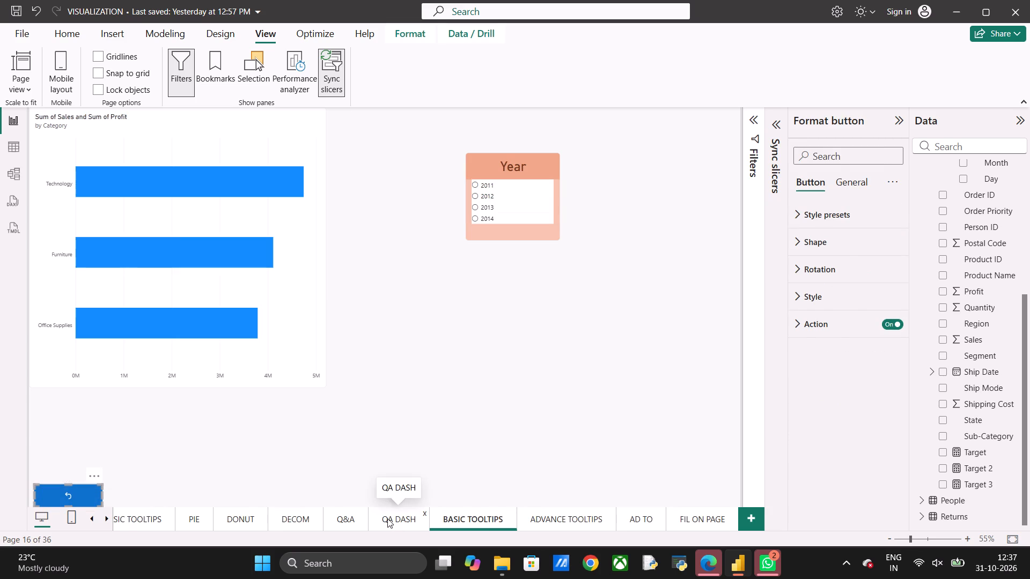
key(ctrl+v)
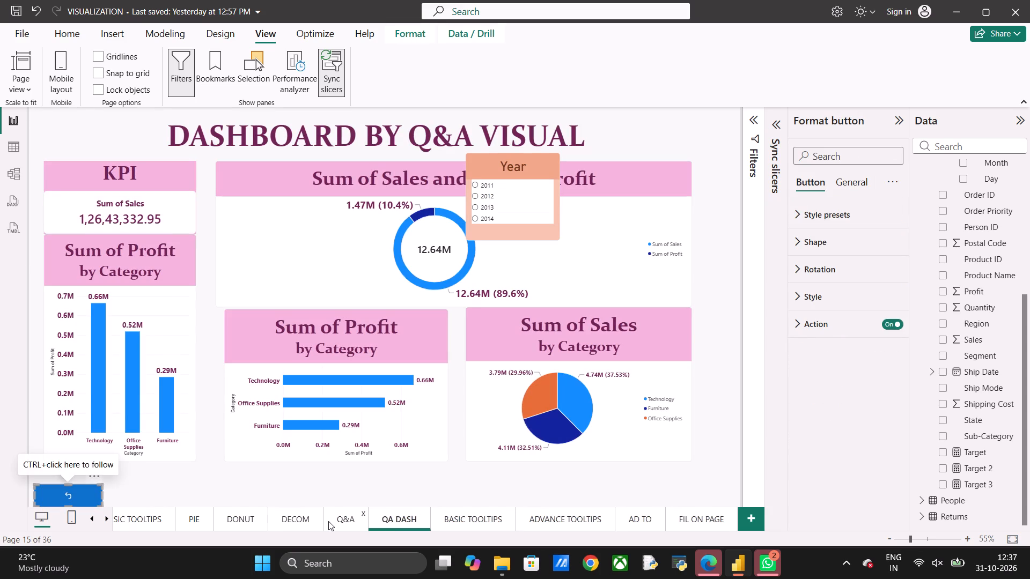
Paste the return button onto the Q&A, DECOM, DONUT and PIE pages.
click(329, 520)
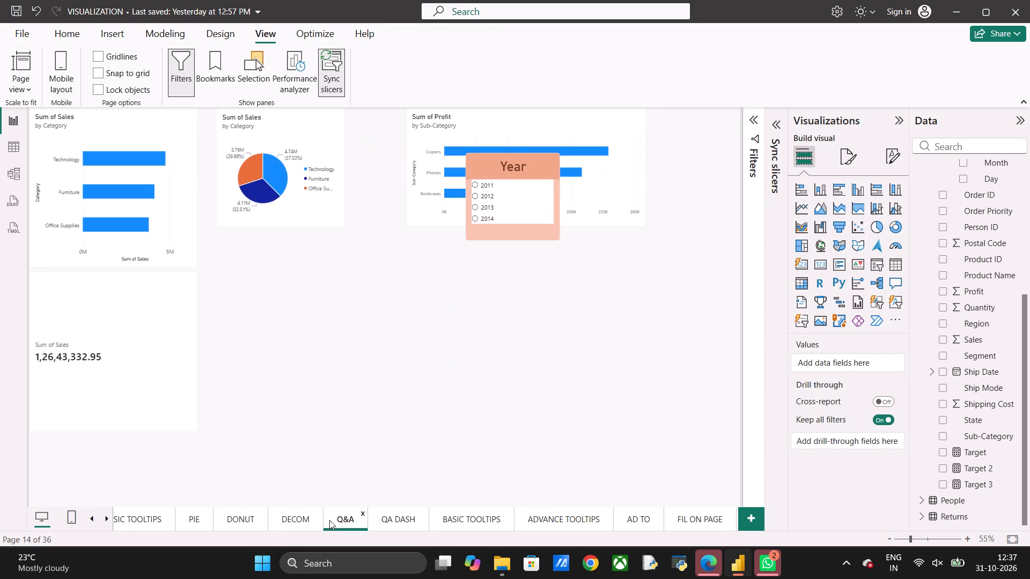
key(ctrl+v)
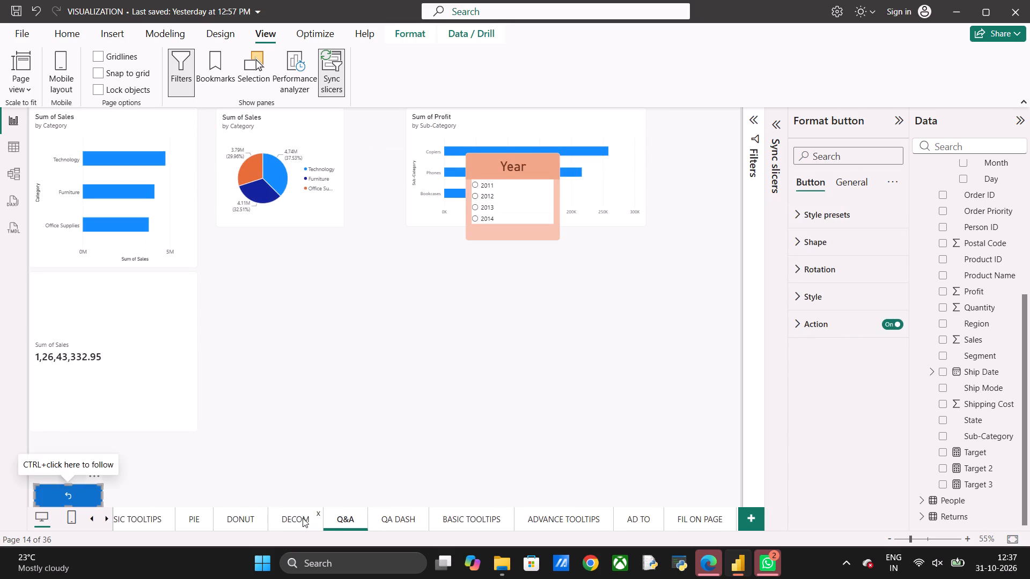
click(302, 517)
key(ctrl+v)
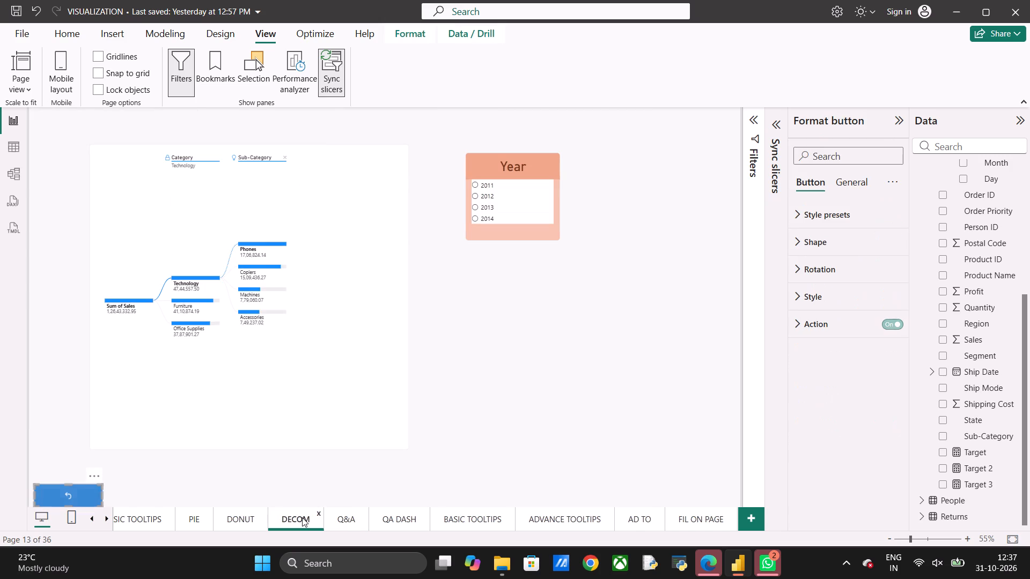
click(244, 516)
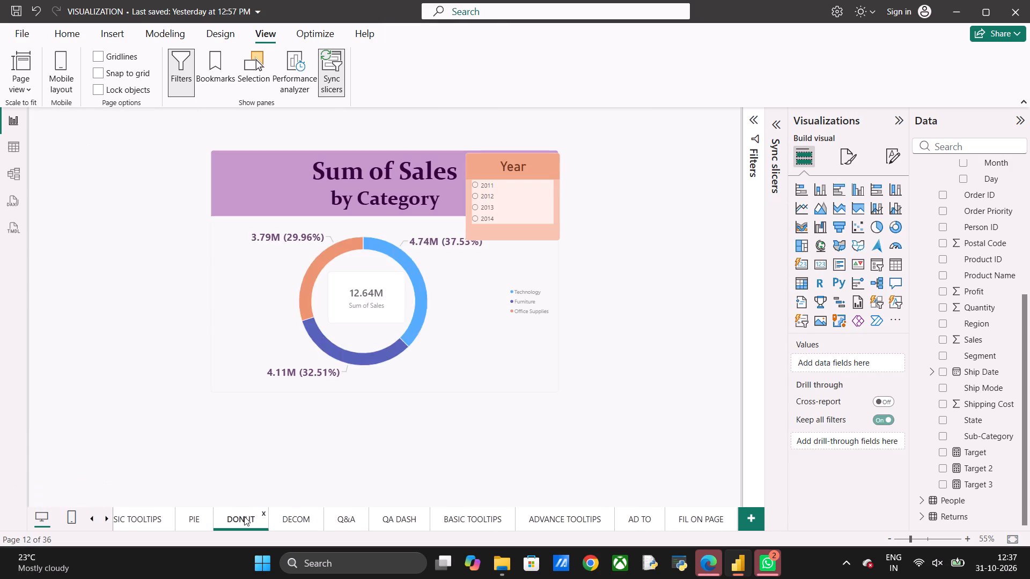
key(ctrl+v)
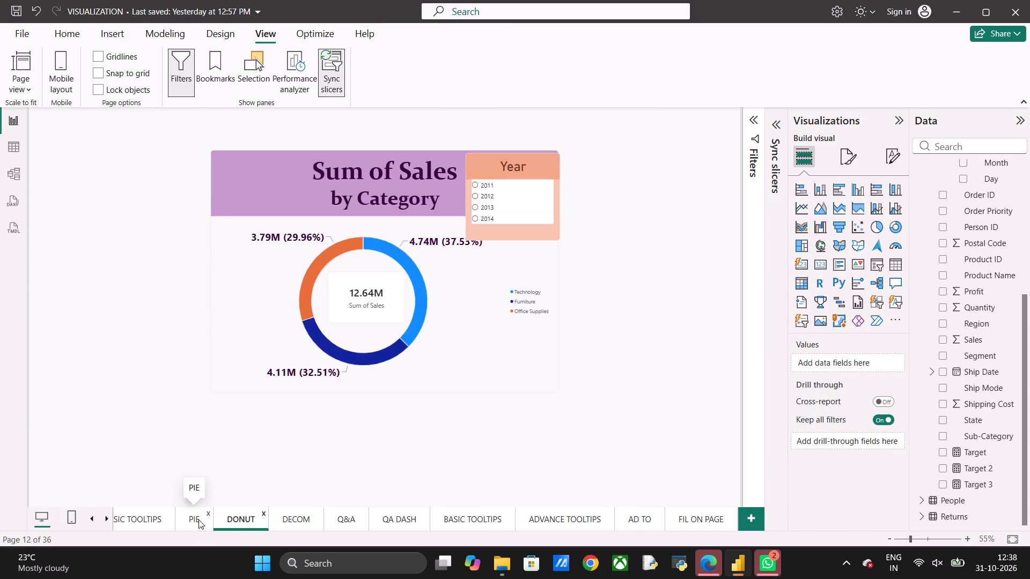
key(ctrl+v)
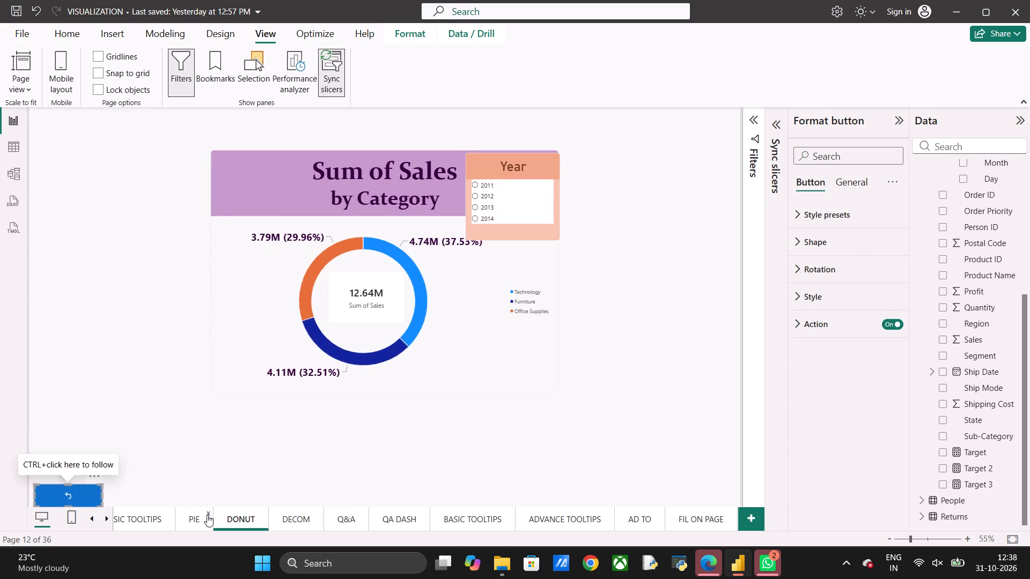
click(190, 519)
key(ctrl+v)
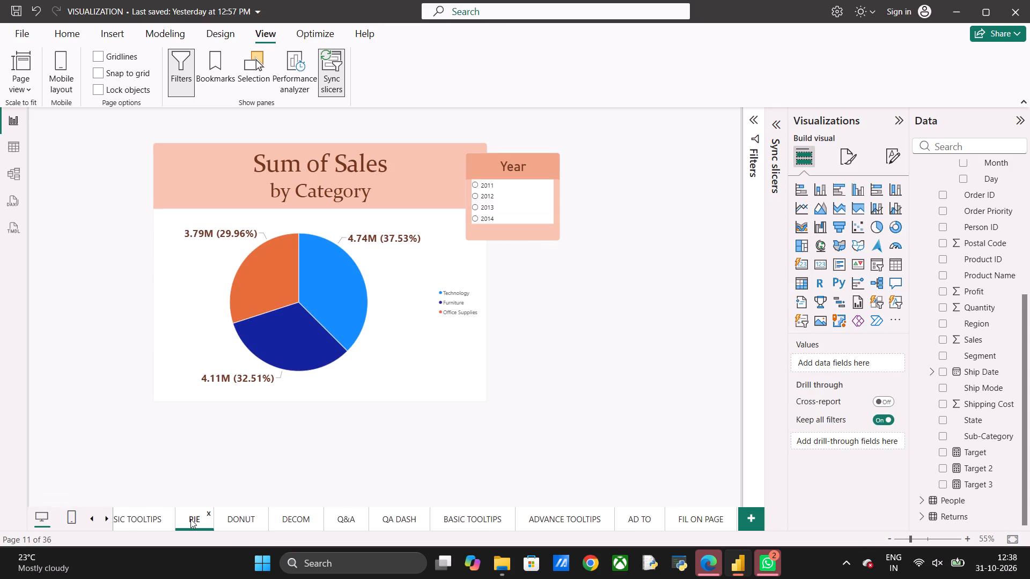
Paste the return button onto the PIE page, the BASIC TOOLTIPS page beside it, and Page 3.
key(ctrl+v)
scroll(190, 519, right, 3)
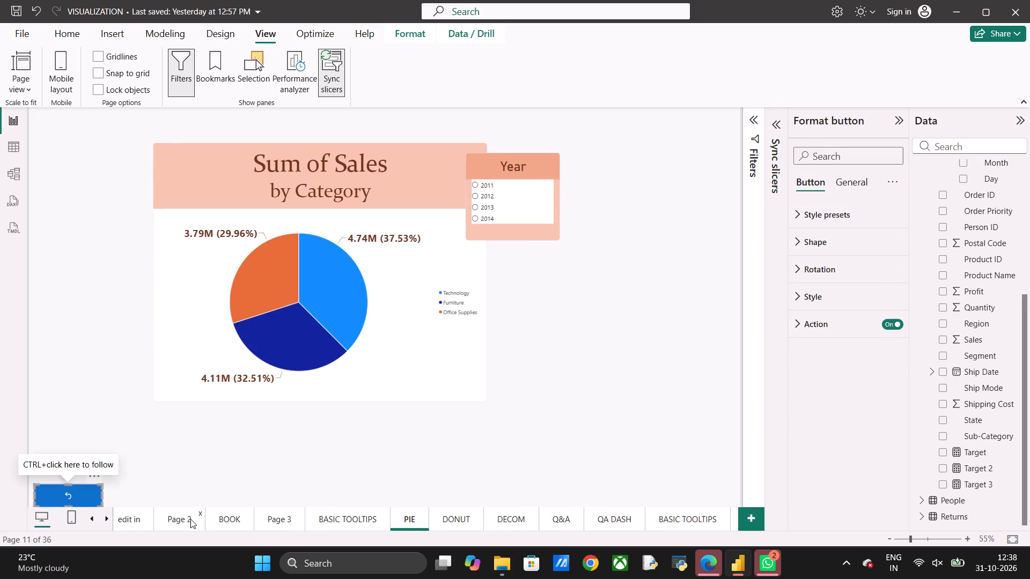
scroll(190, 519, right, 6)
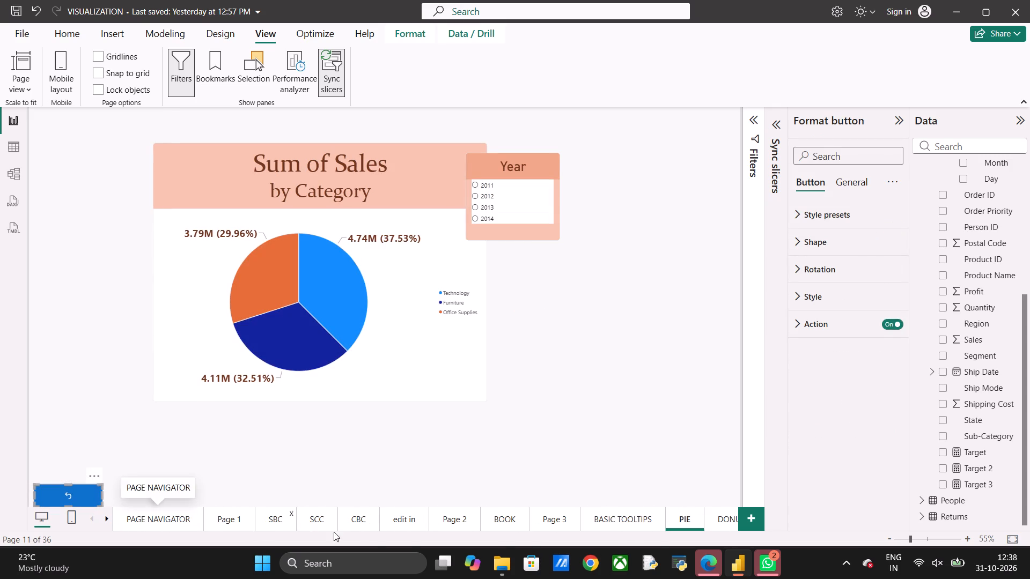
click(623, 522)
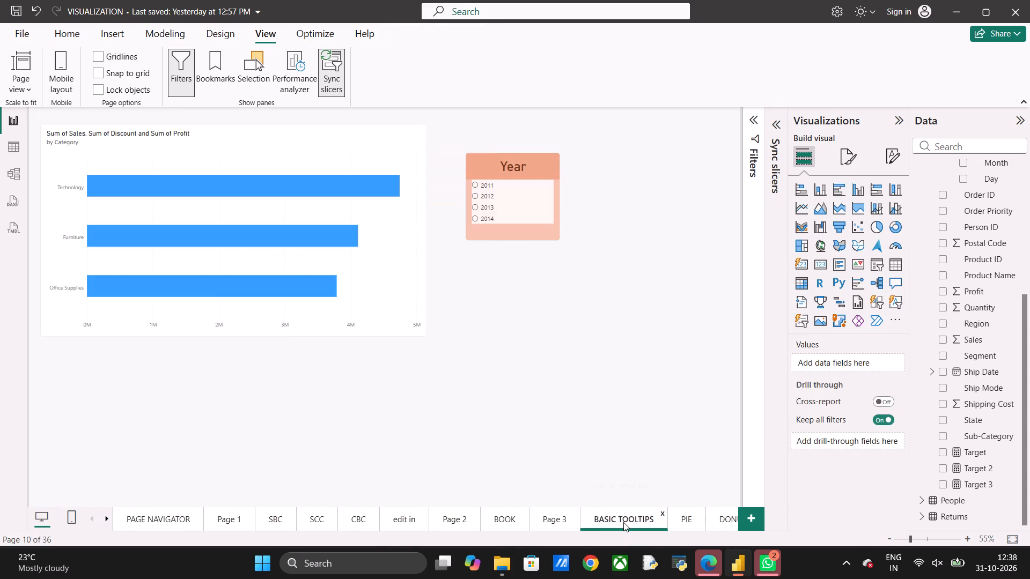
key(ctrl+v)
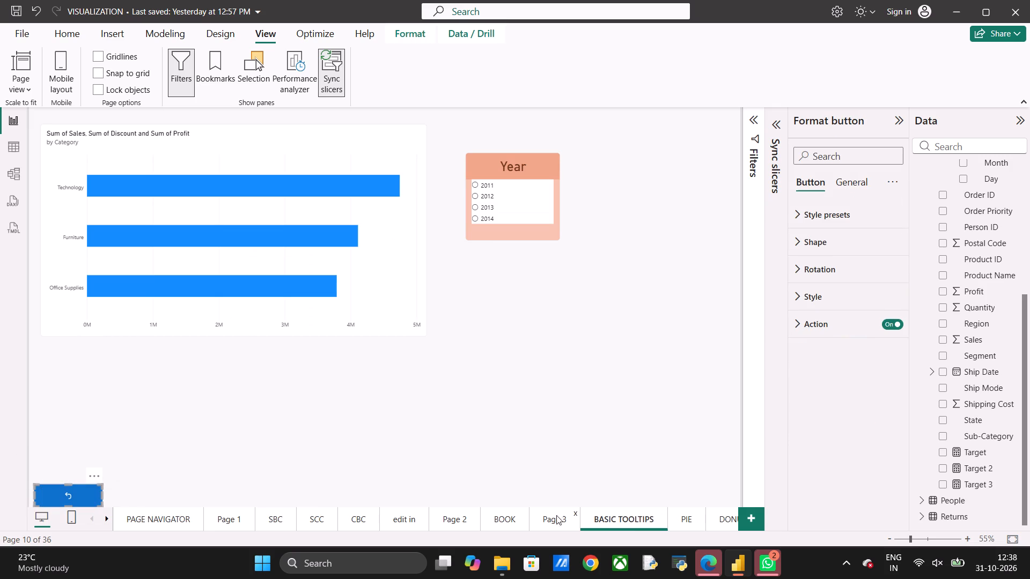
click(556, 519)
key(ctrl+v)
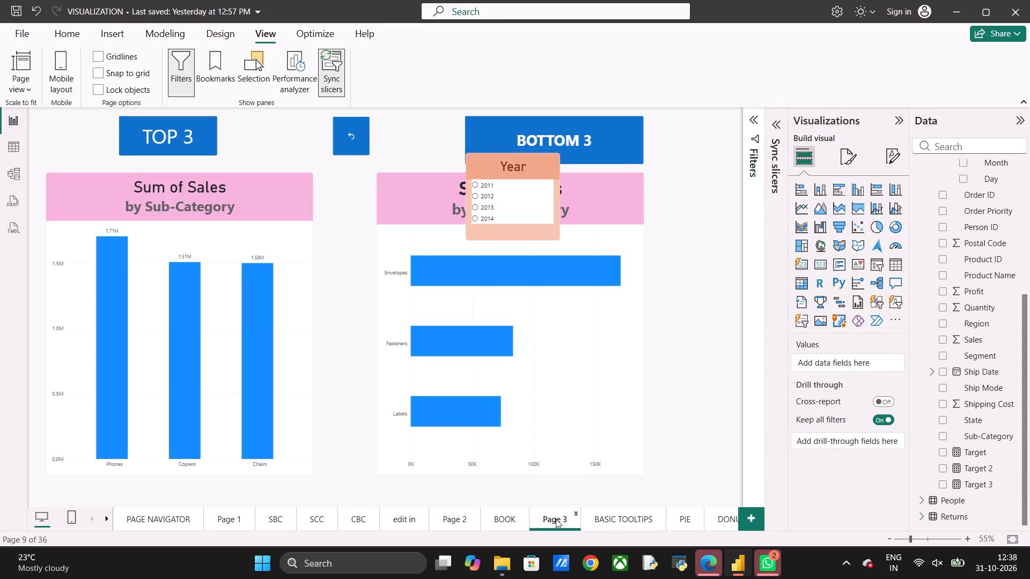
Paste the return button onto the BOOK, Page 2, edit in and CBC pages.
click(500, 519)
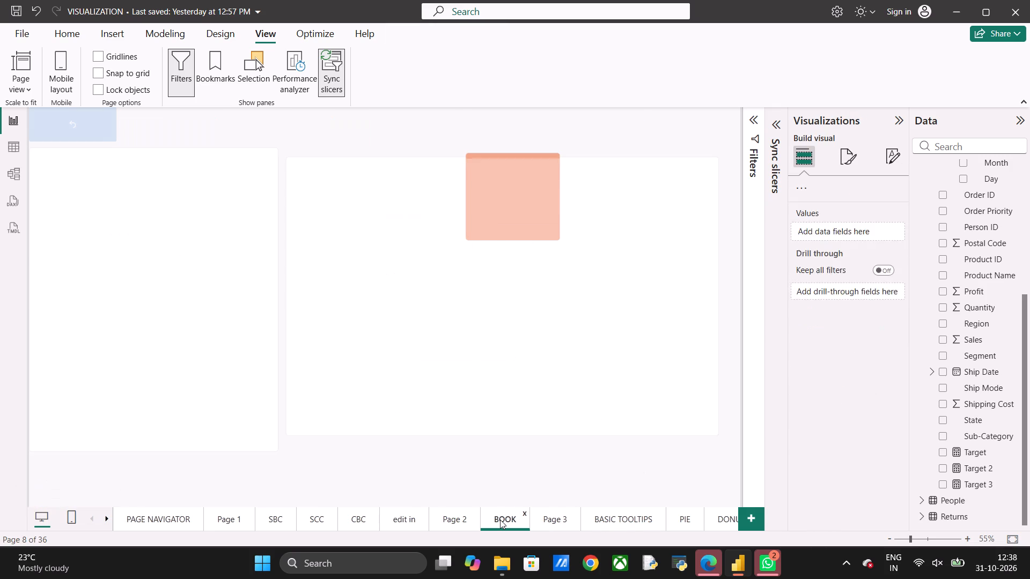
key(ctrl+v)
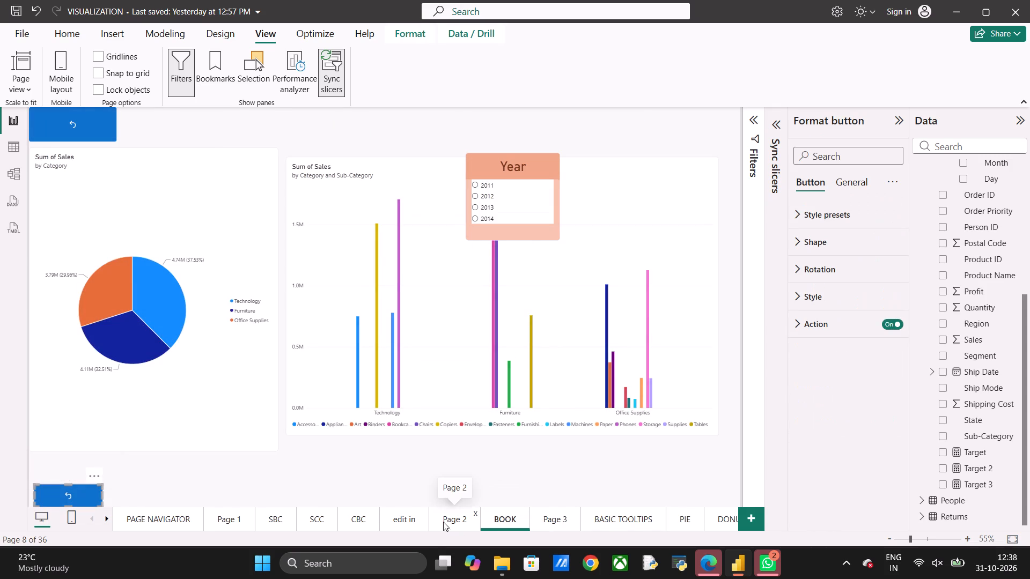
click(449, 522)
key(ctrl+v)
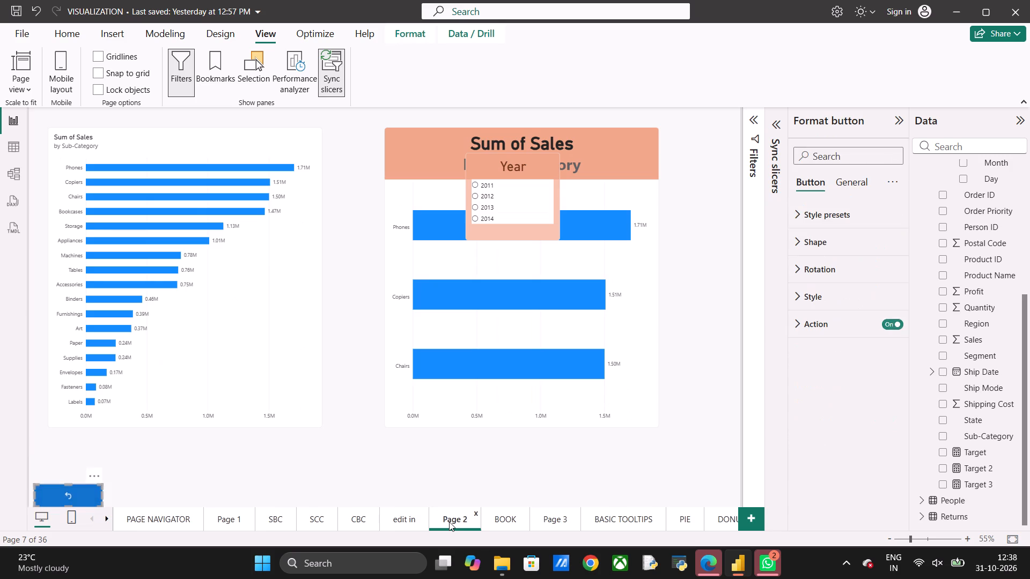
click(404, 522)
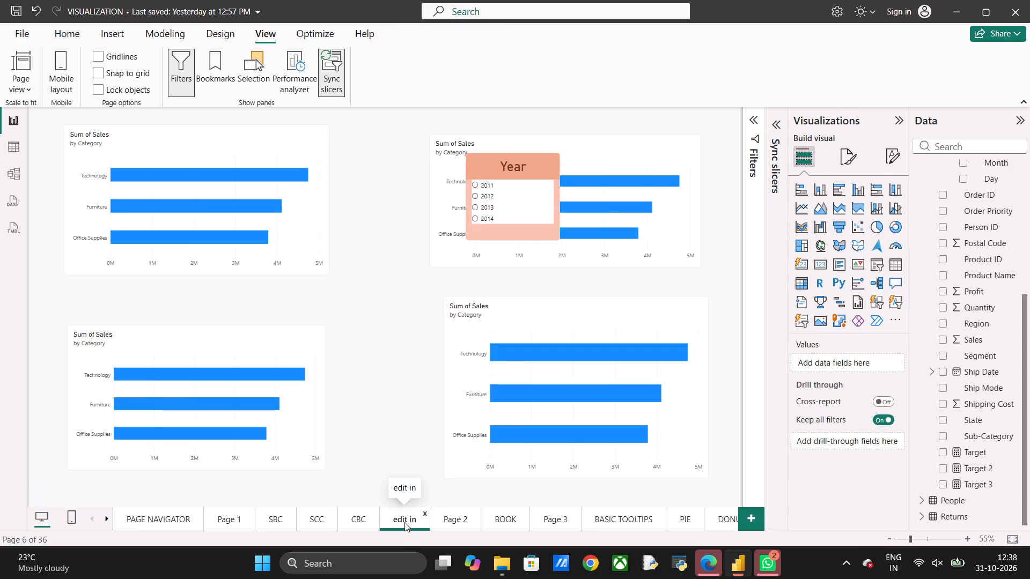
key(ctrl+v)
click(350, 515)
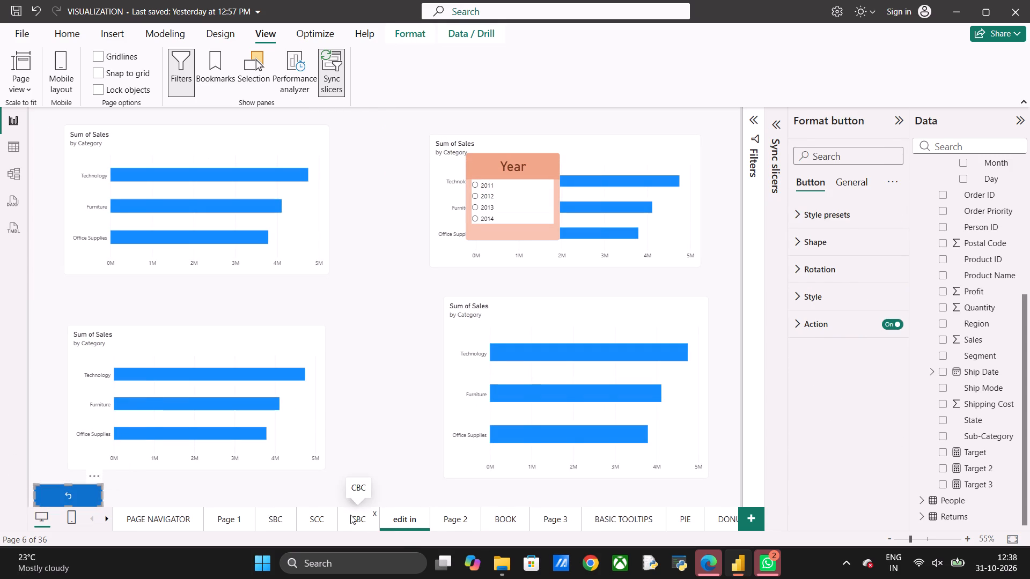
key(ctrl+v)
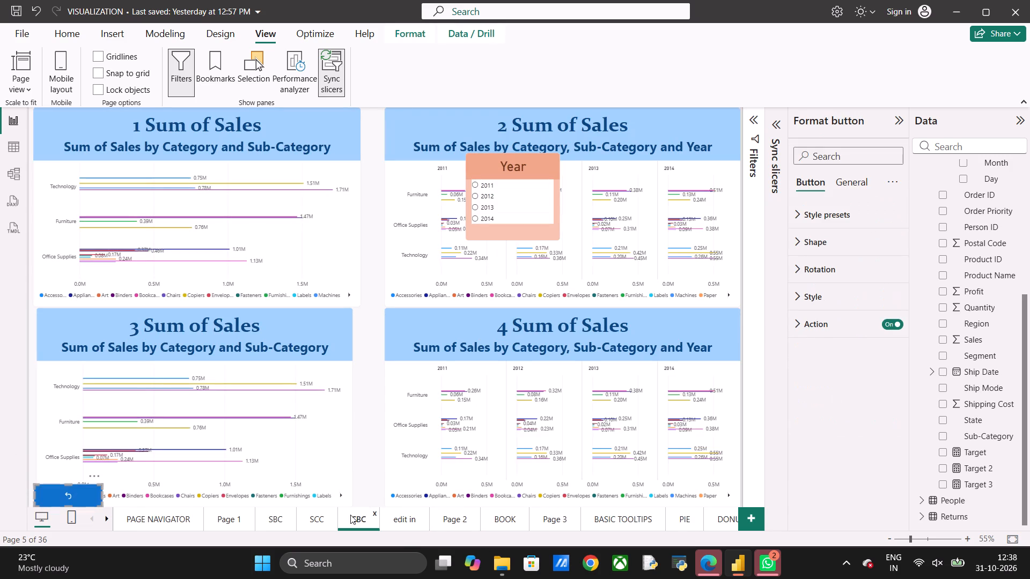
Paste the return button onto the SCC, SBC and Page 1 pages.
click(313, 523)
key(ctrl+v)
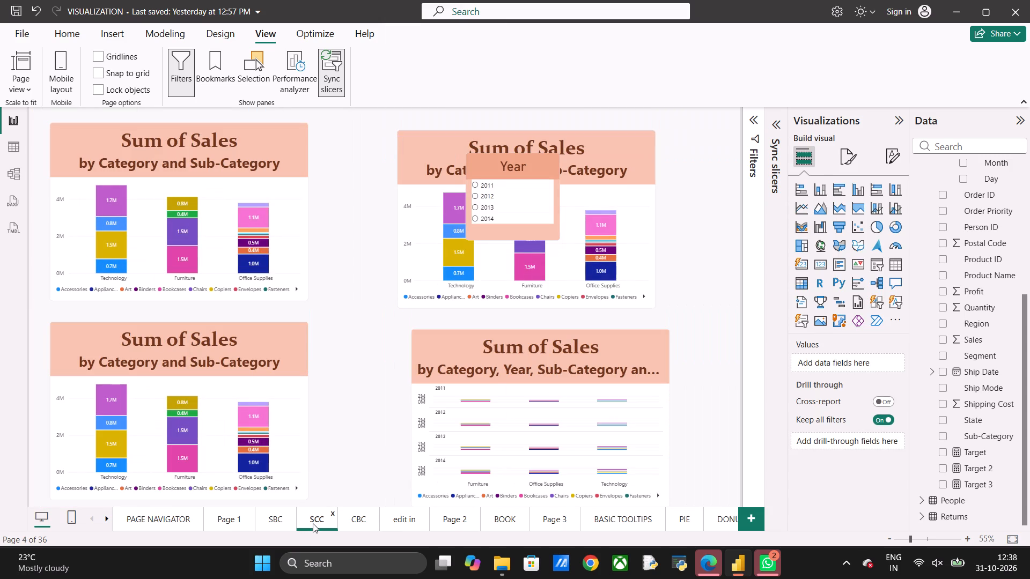
click(274, 518)
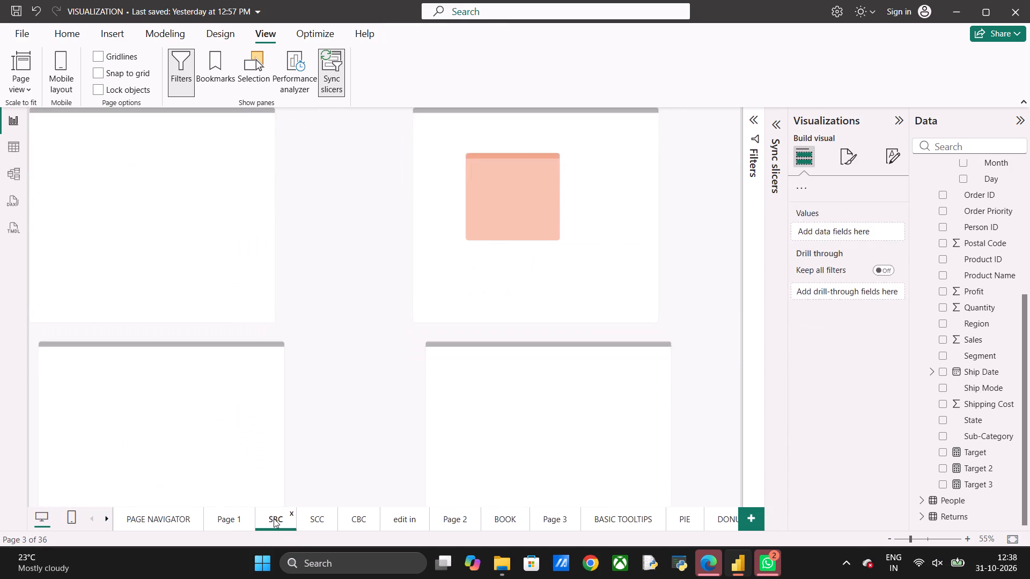
key(ctrl+v)
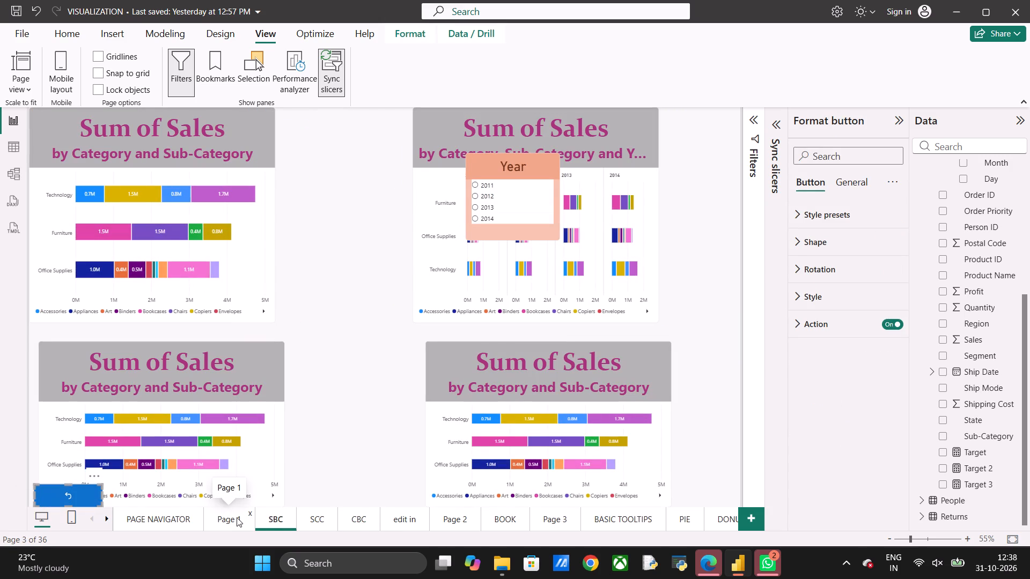
click(237, 517)
key(ctrl+v)
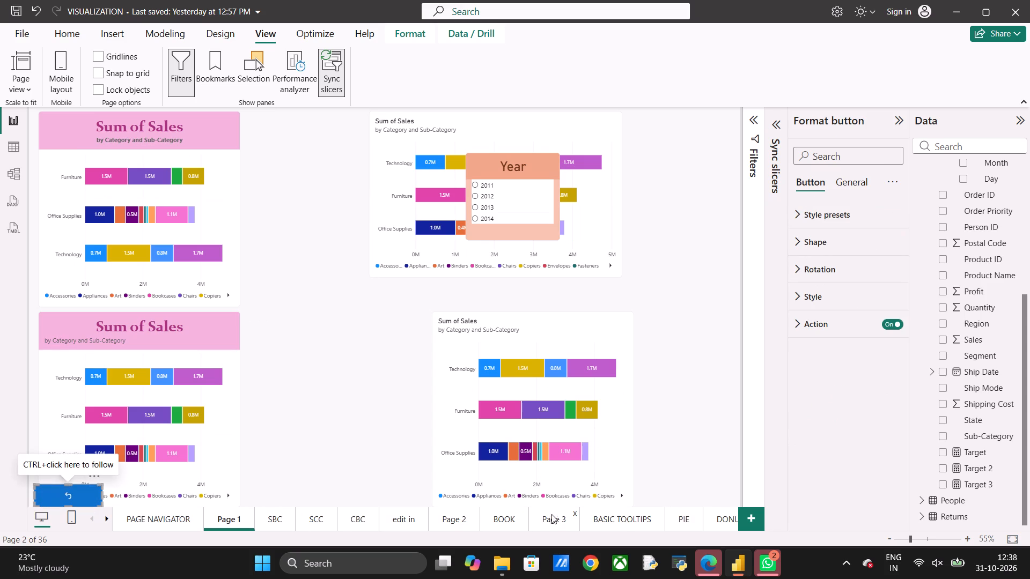
Review the GAUGE CHART & LIST SLICER page and the Year slicer's page sync settings on the SYNC SLICERS page.
scroll(623, 524, left, 6)
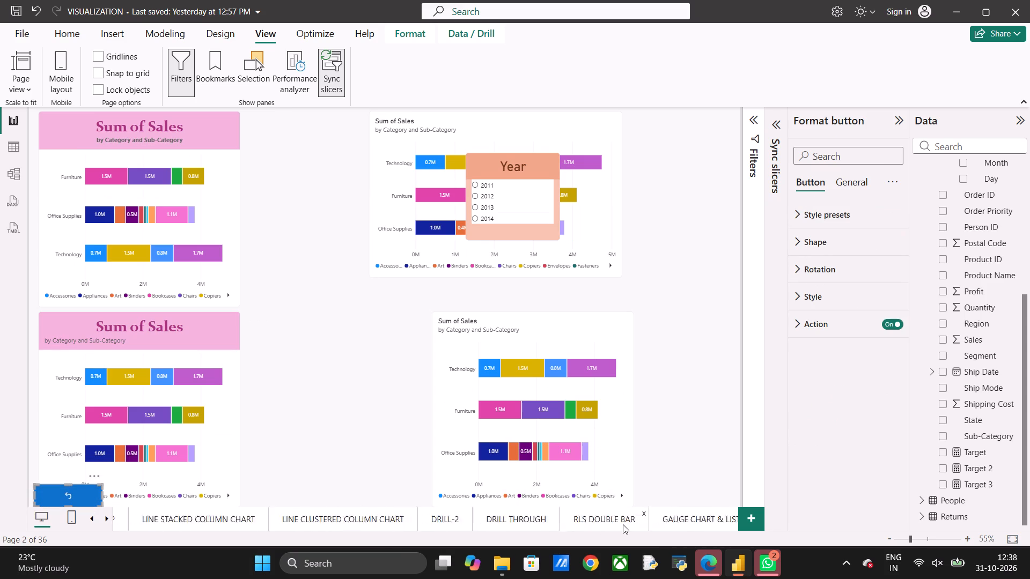
scroll(623, 524, left, 1)
click(602, 516)
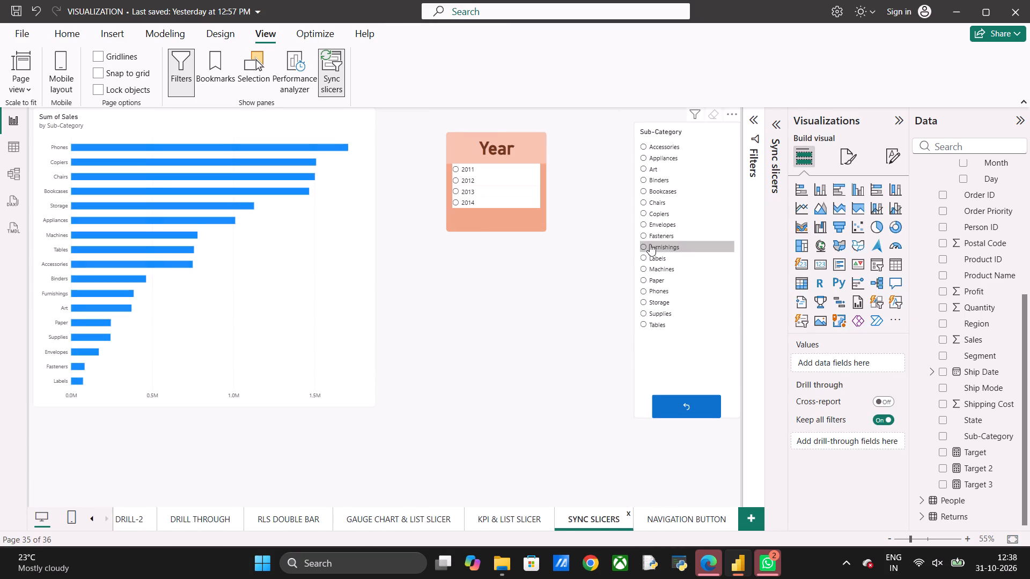
click(330, 64)
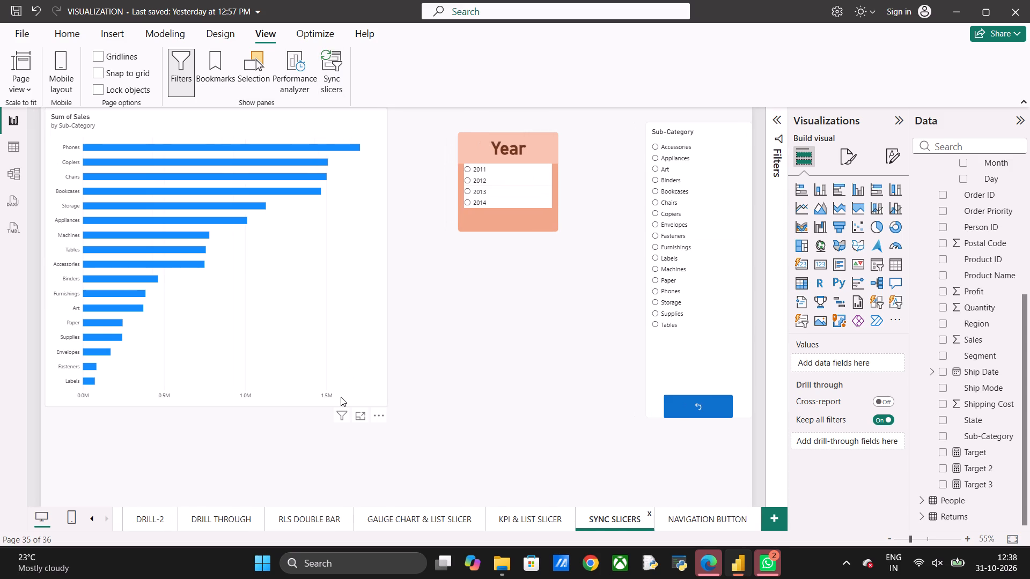
click(386, 518)
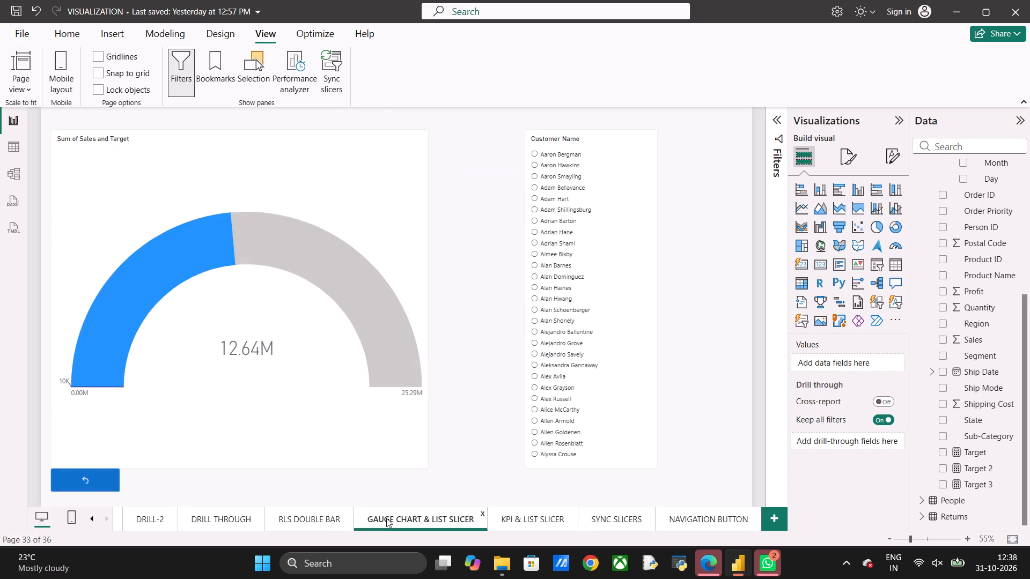
click(615, 517)
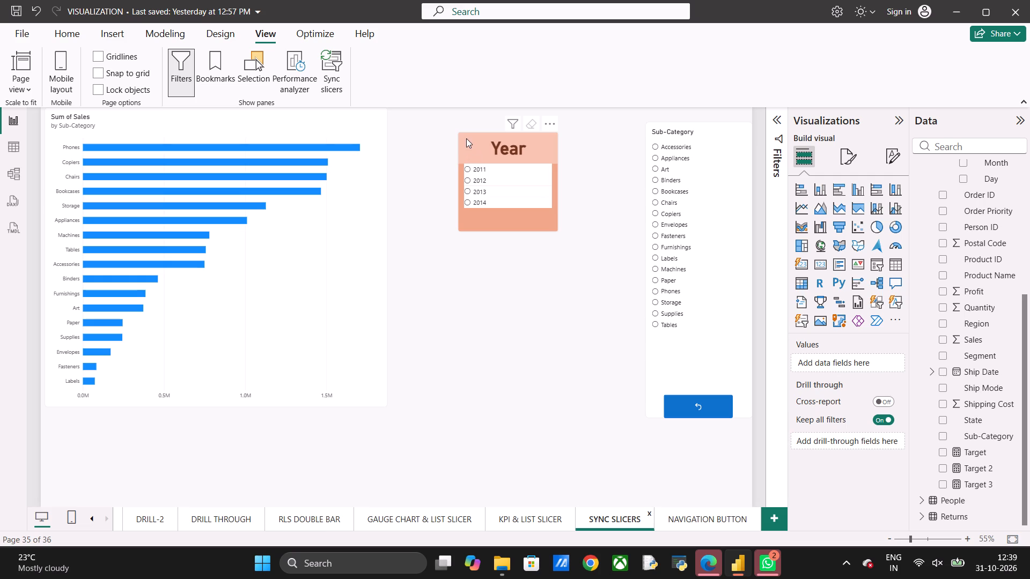
click(466, 138)
click(335, 70)
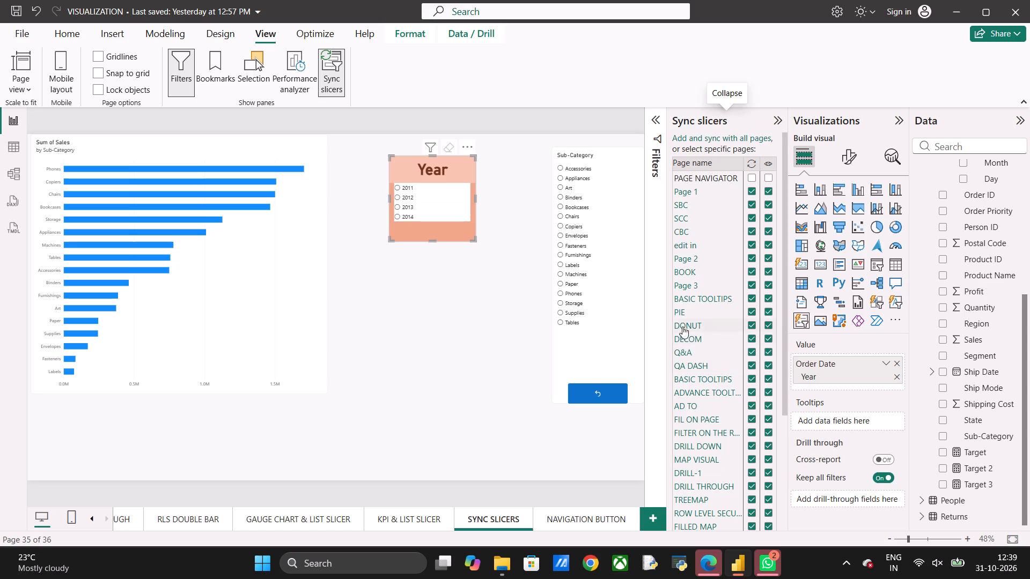
click(328, 66)
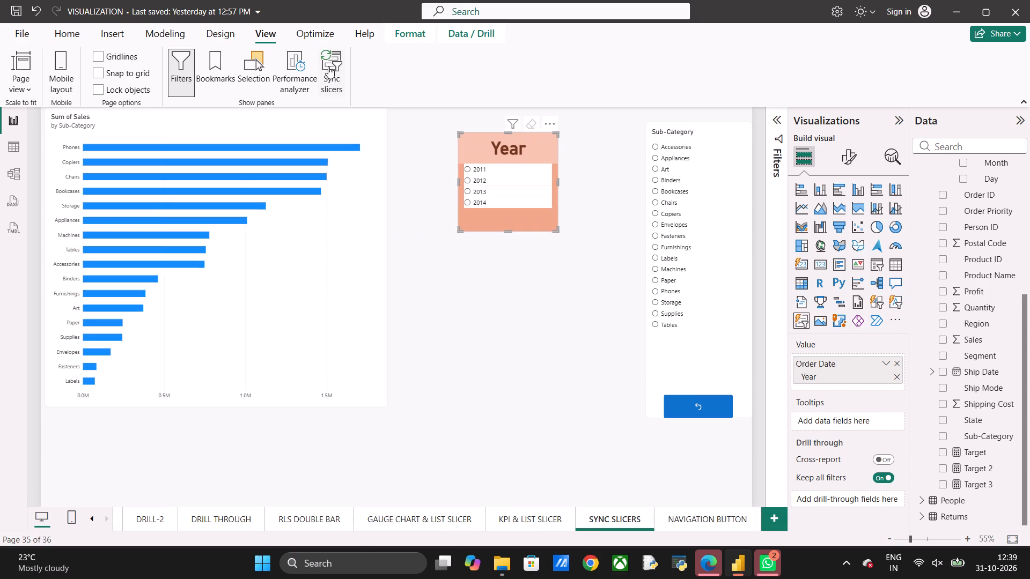
Add a new report page and insert an enlarged scatter chart on it.
click(770, 517)
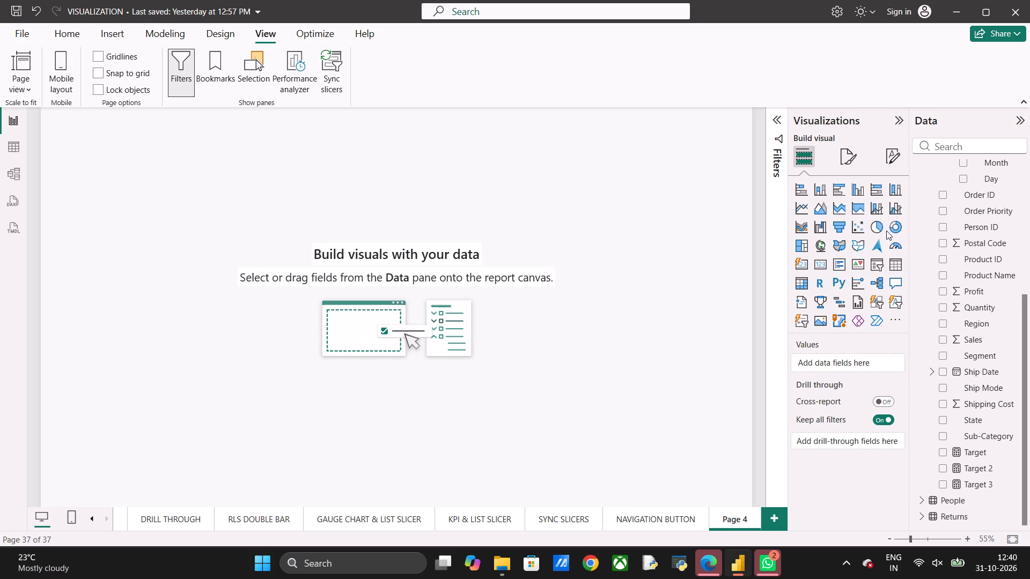
click(855, 225)
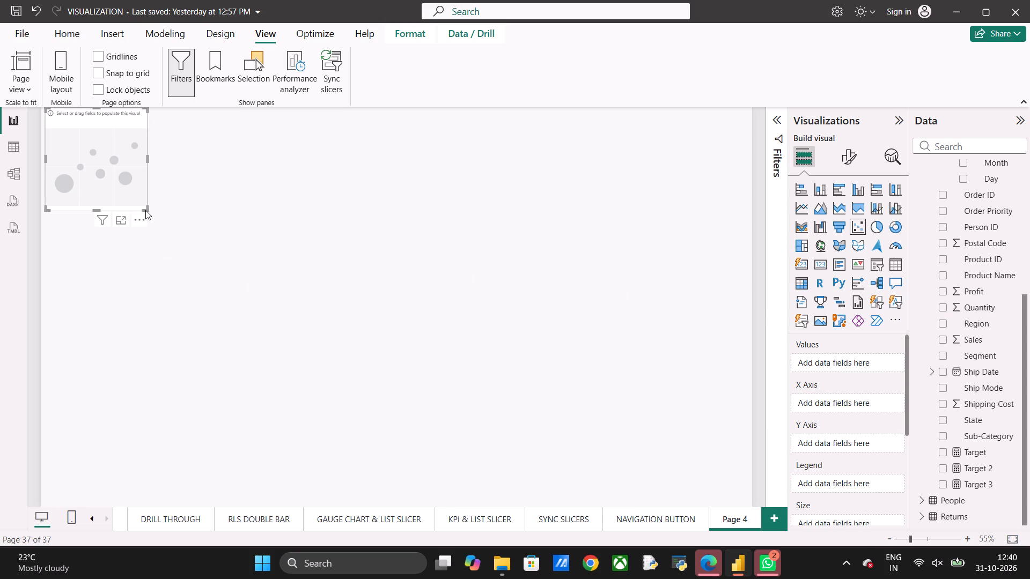
drag(145, 207, 313, 285)
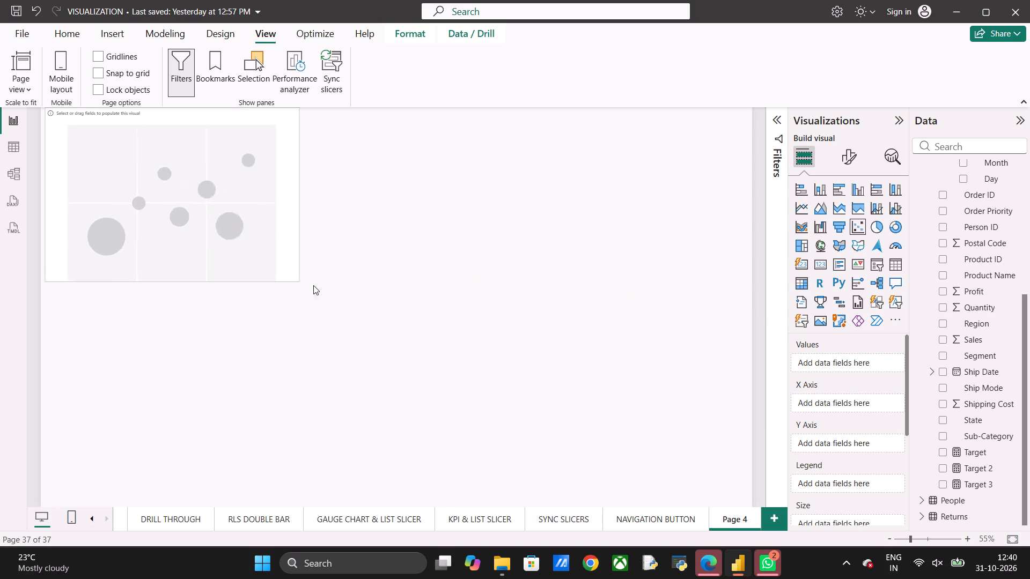
drag(313, 285, 416, 411)
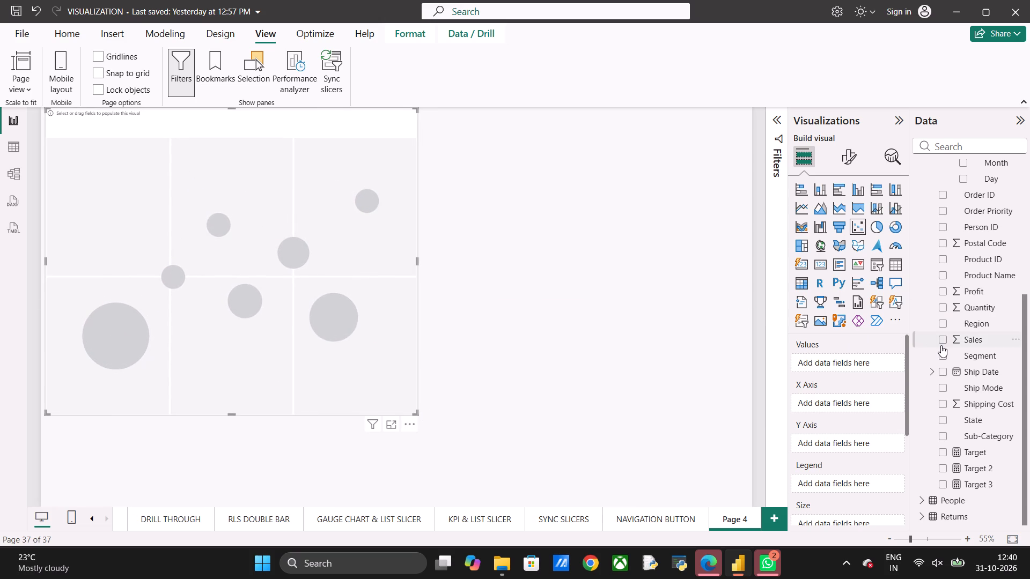
Assign Order Date Year to the scatter chart's Values, Sales to the X axis and Profit to the Y axis.
scroll(941, 345, up, 1)
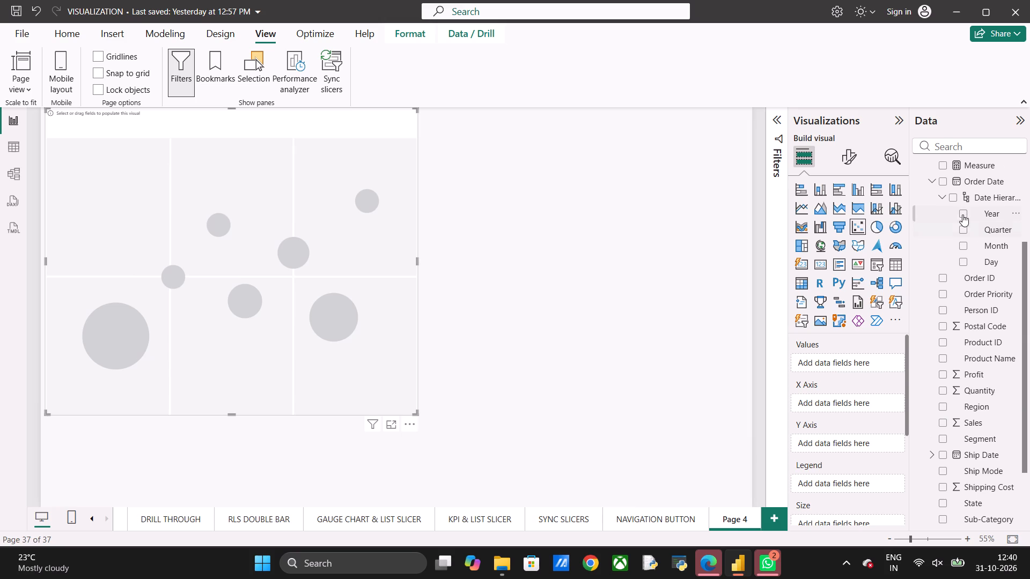
click(962, 211)
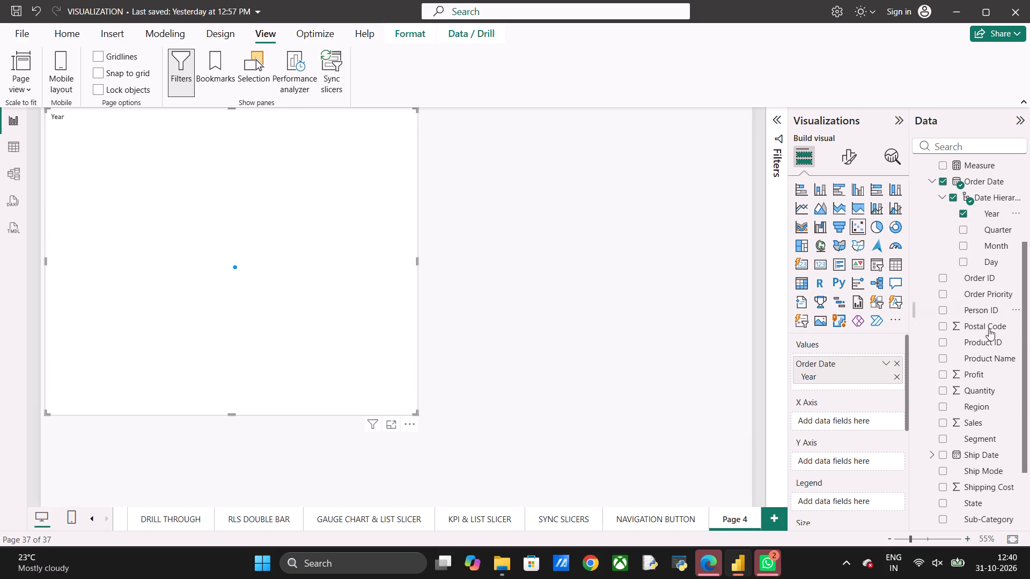
scroll(965, 426, down, 1)
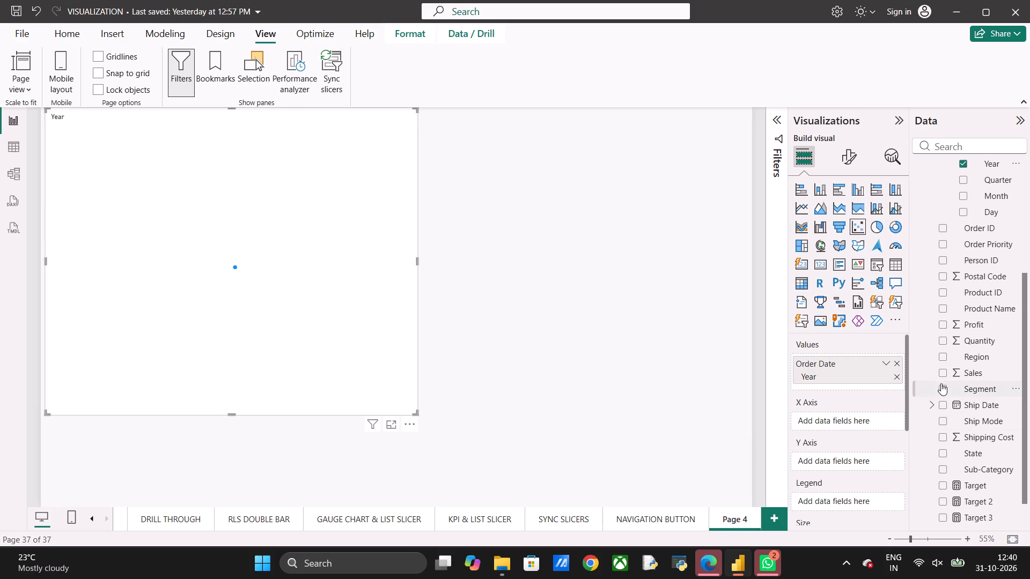
click(944, 370)
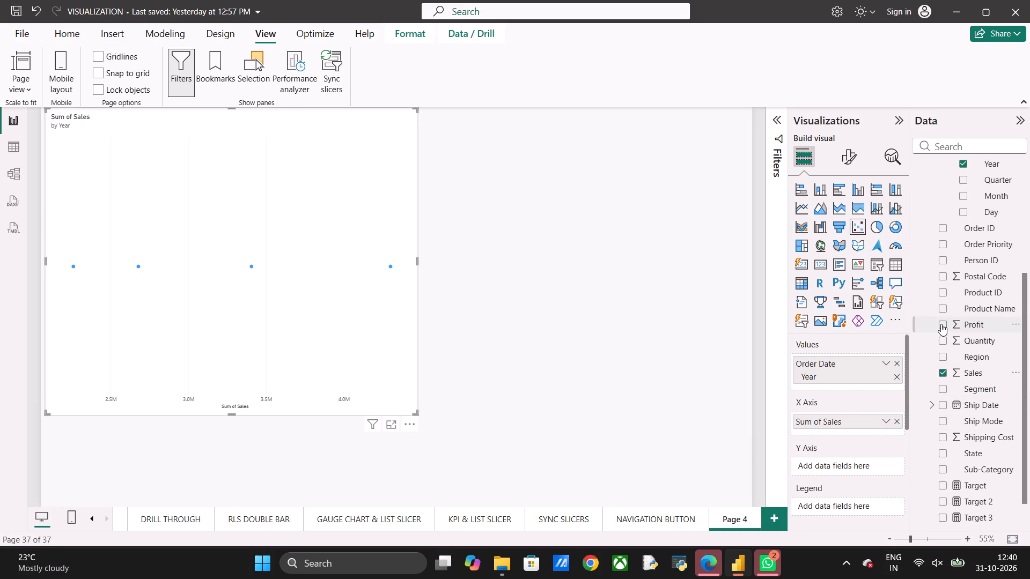
click(941, 324)
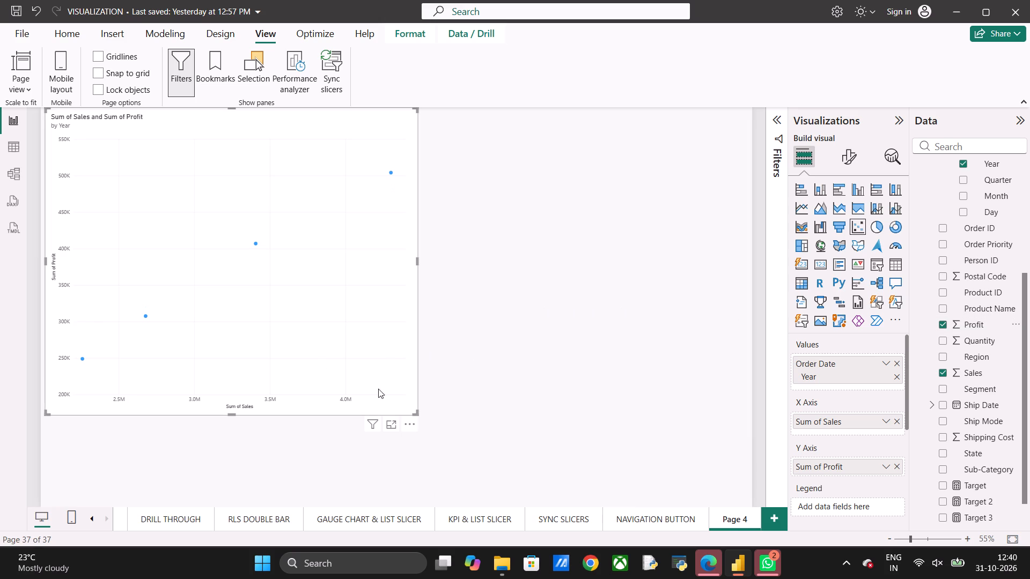
Enlarge the scatter chart to fill most of the page and shift it slightly away from the page's upper-left corner.
drag(417, 413, 593, 434)
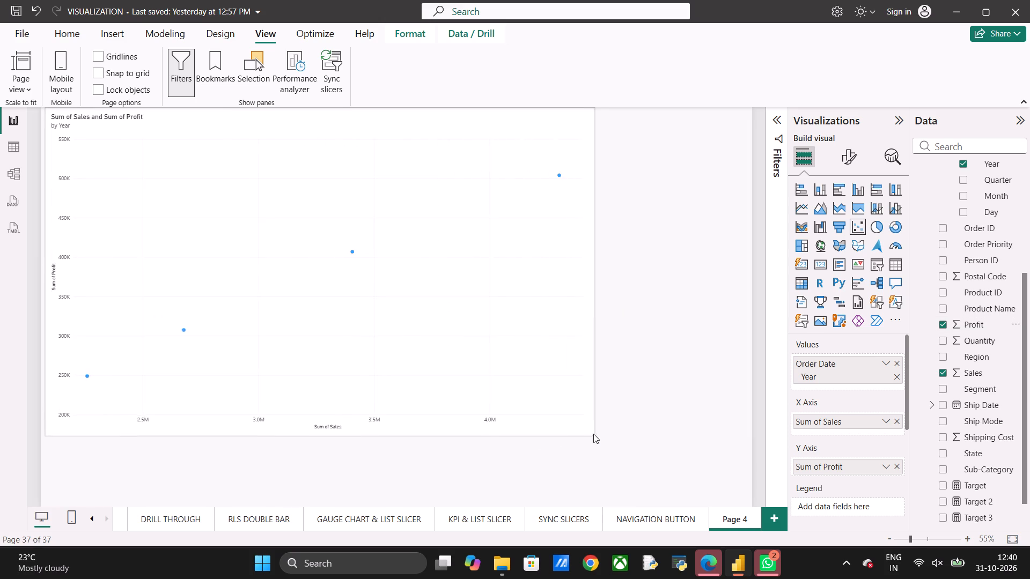
drag(593, 434, 572, 446)
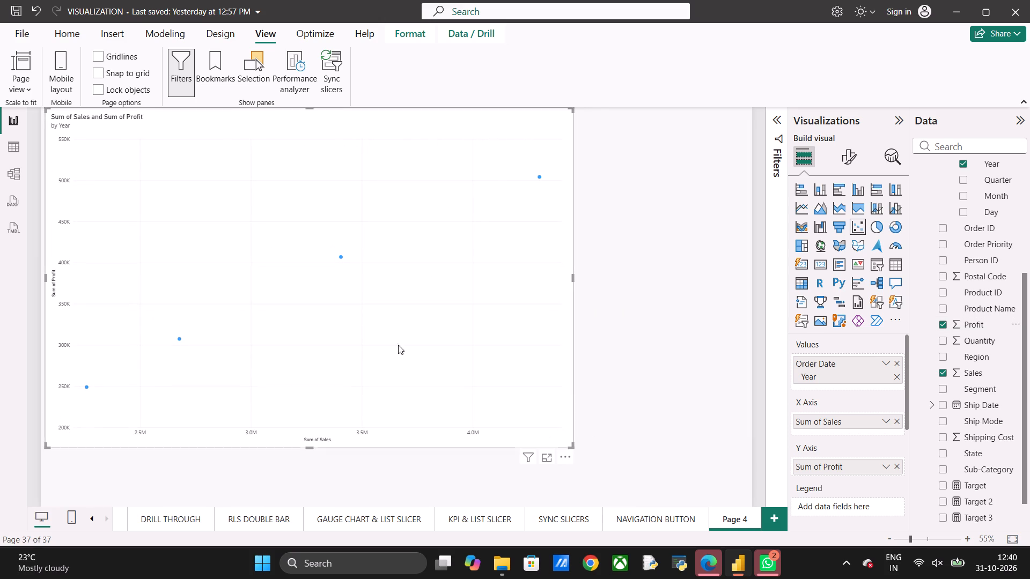
drag(370, 323, 384, 334)
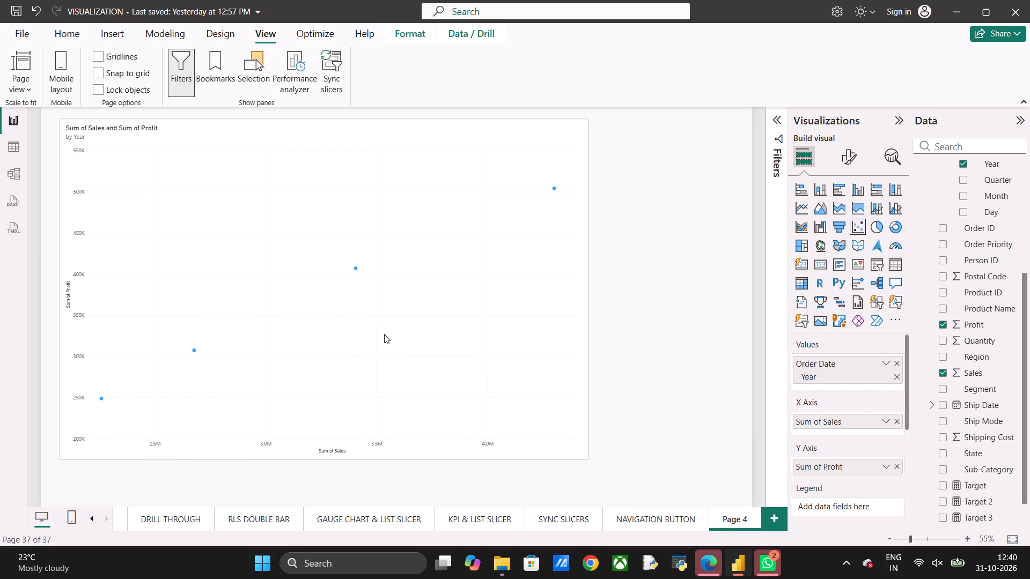
drag(384, 334, 384, 335)
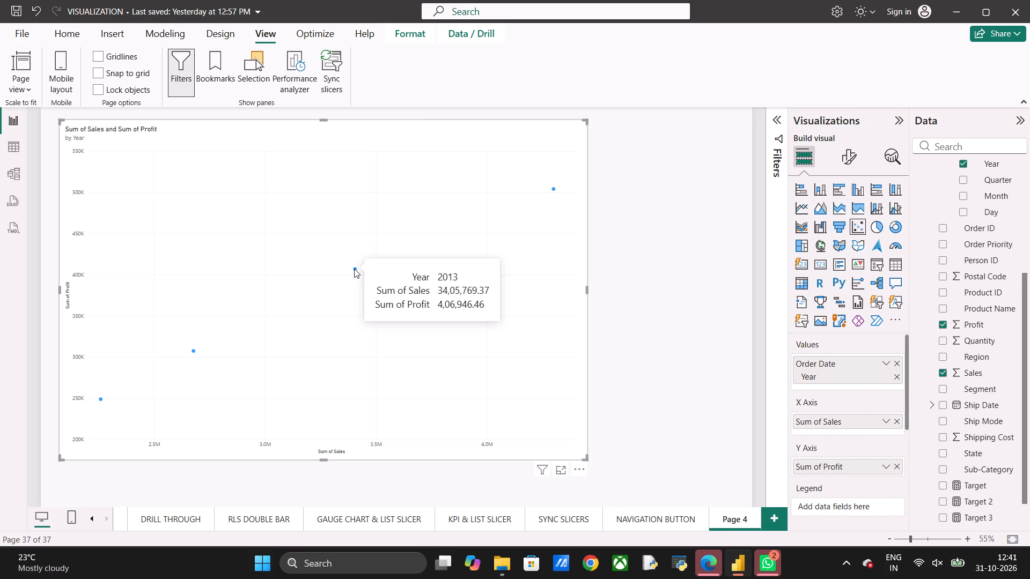
Change the scatter chart's markers to the diamond shape with a size multiplier of 47.
click(849, 160)
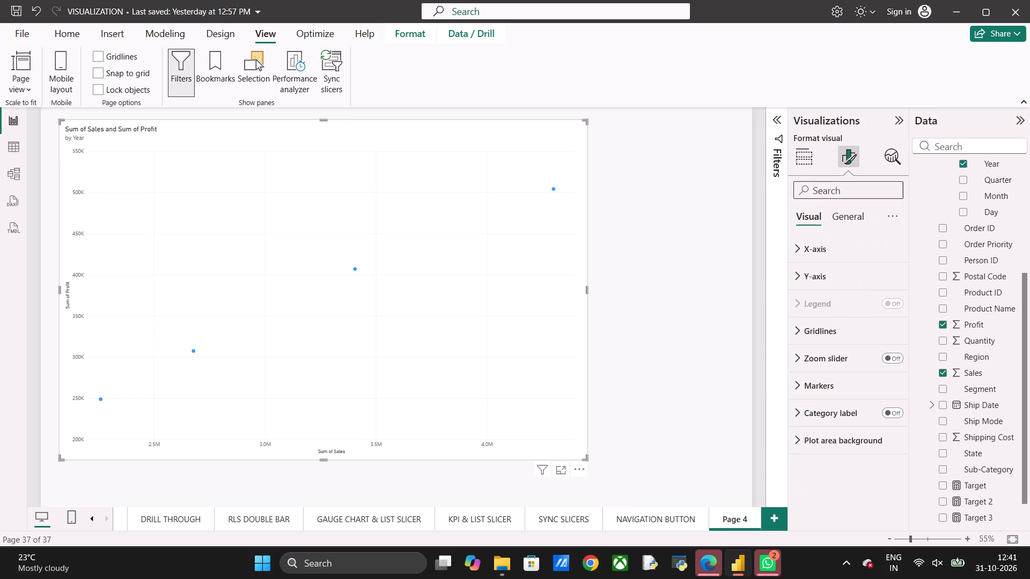
click(844, 216)
click(808, 217)
click(803, 383)
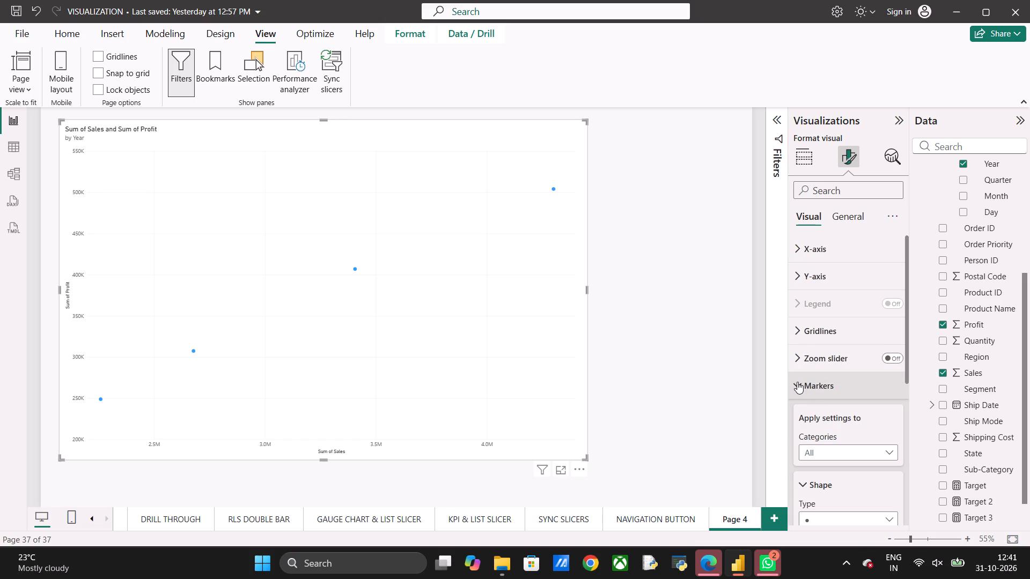
click(797, 382)
click(797, 382)
scroll(829, 459, down, 2)
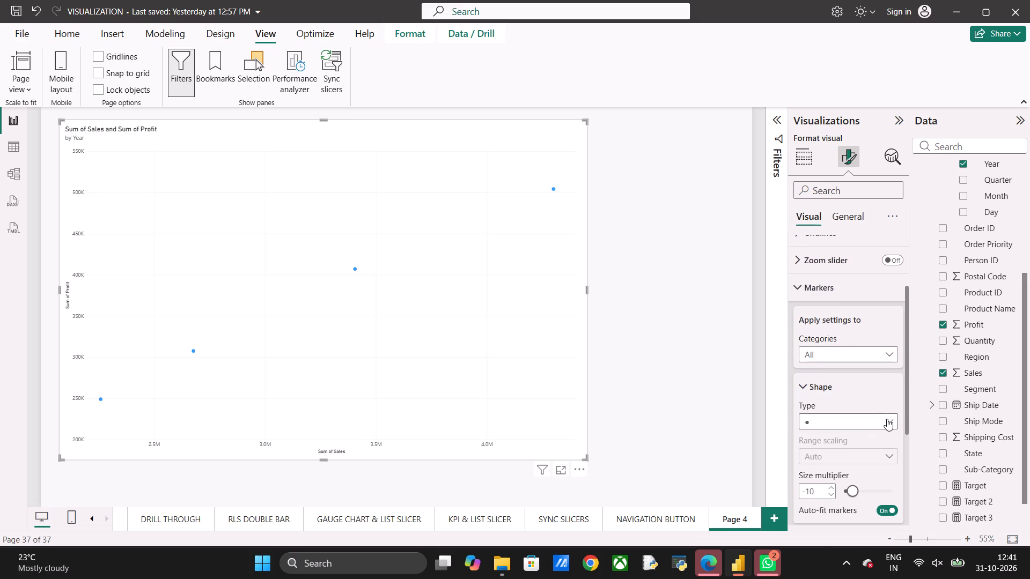
click(891, 419)
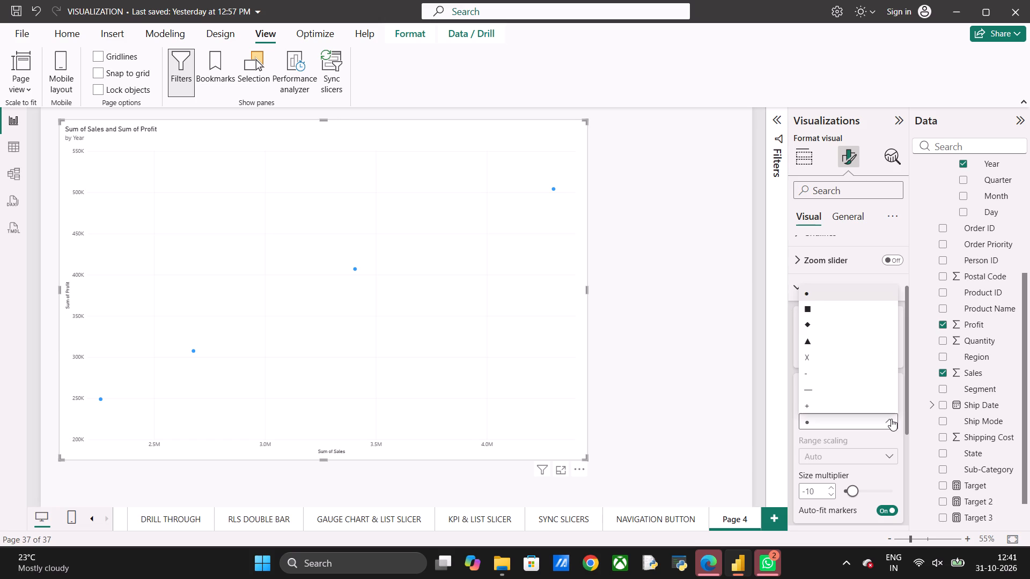
click(807, 323)
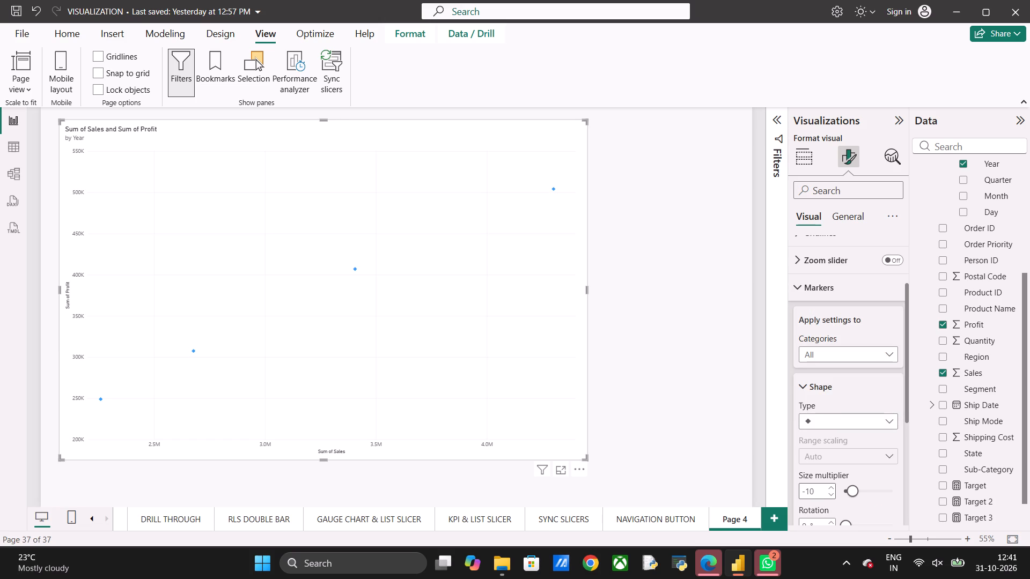
drag(853, 493, 872, 492)
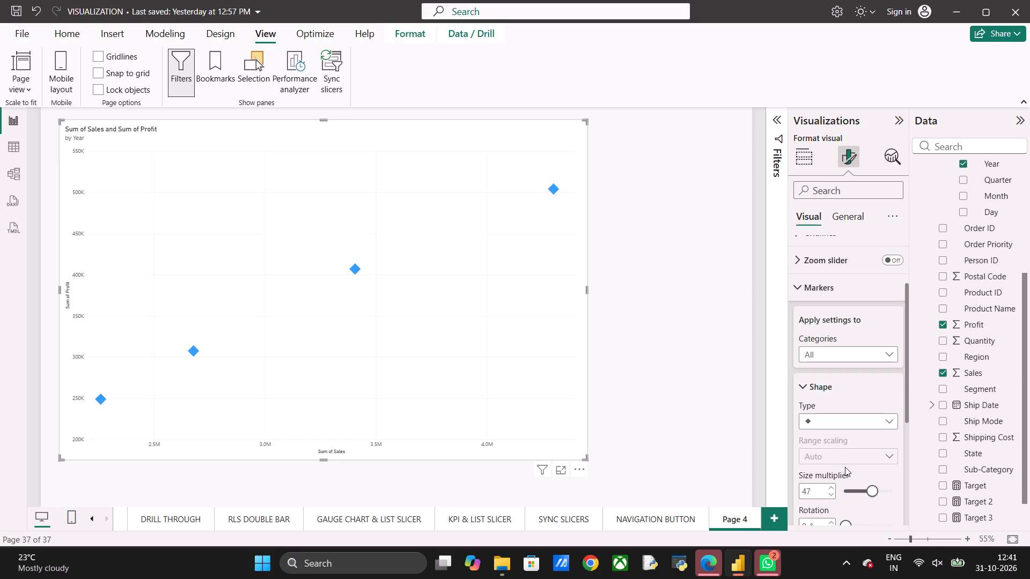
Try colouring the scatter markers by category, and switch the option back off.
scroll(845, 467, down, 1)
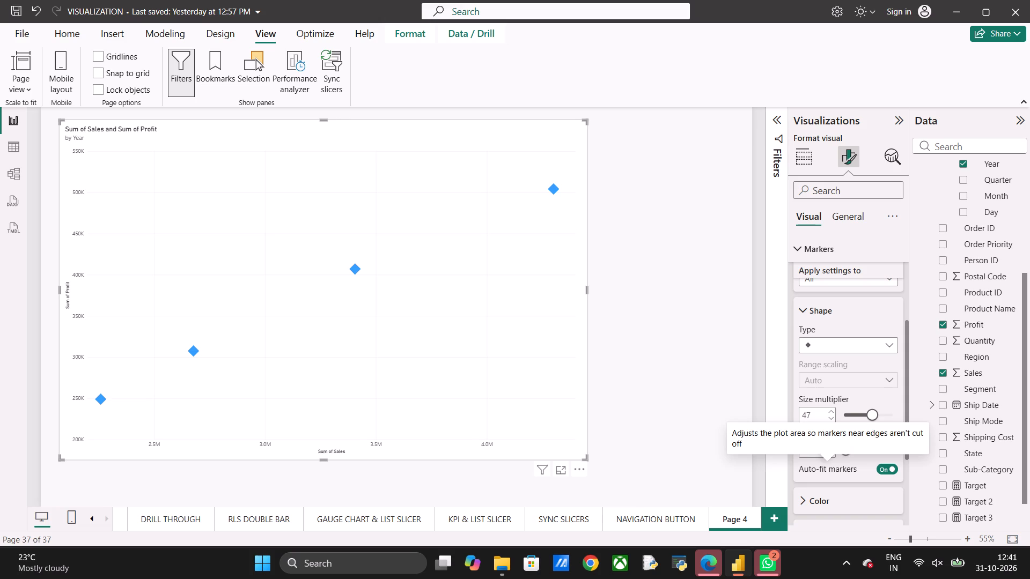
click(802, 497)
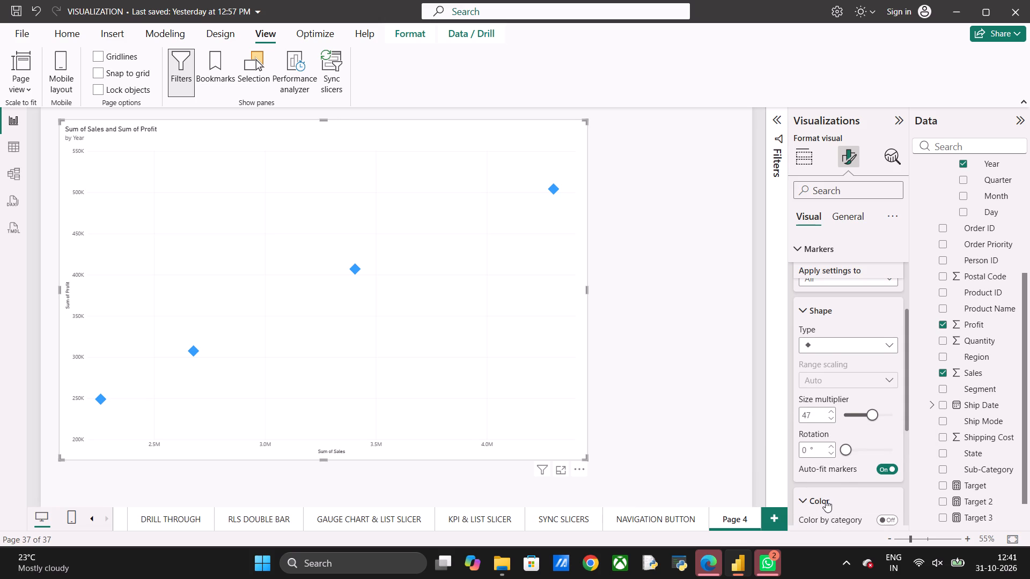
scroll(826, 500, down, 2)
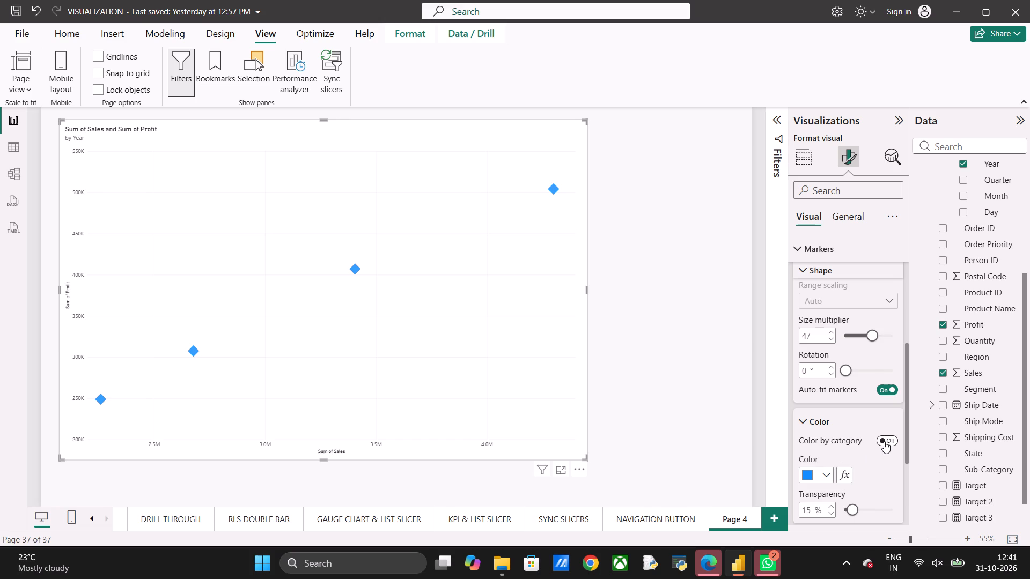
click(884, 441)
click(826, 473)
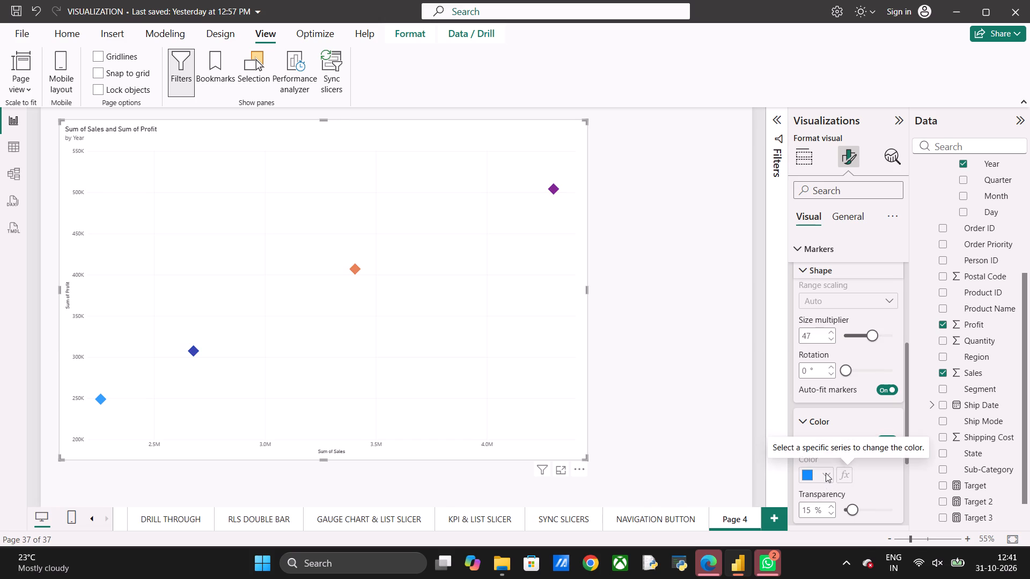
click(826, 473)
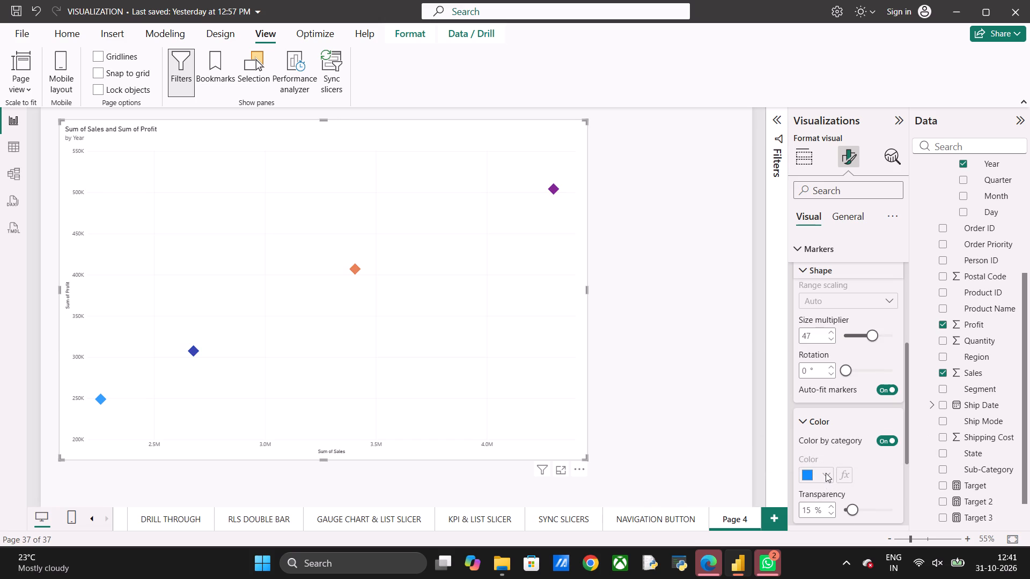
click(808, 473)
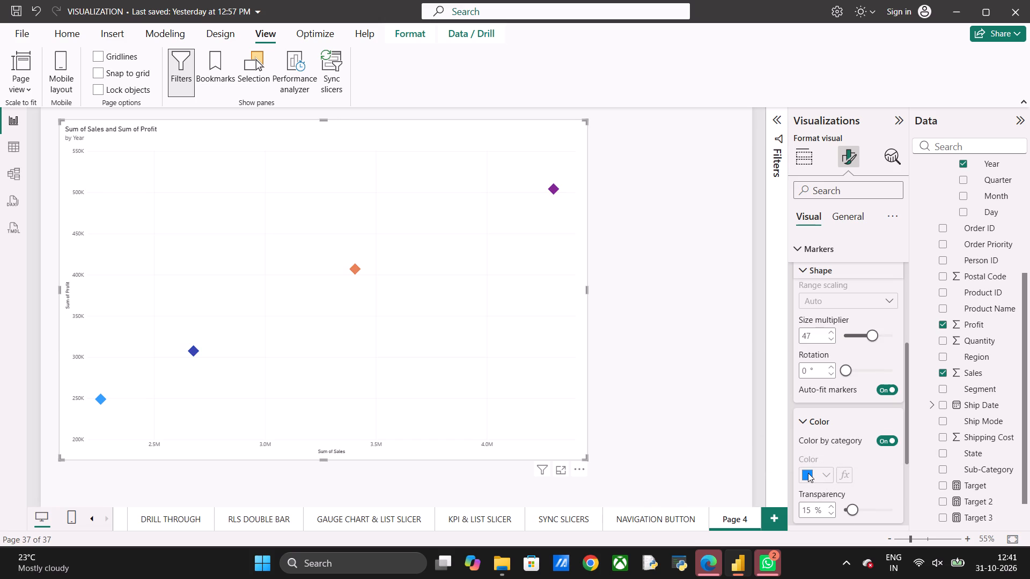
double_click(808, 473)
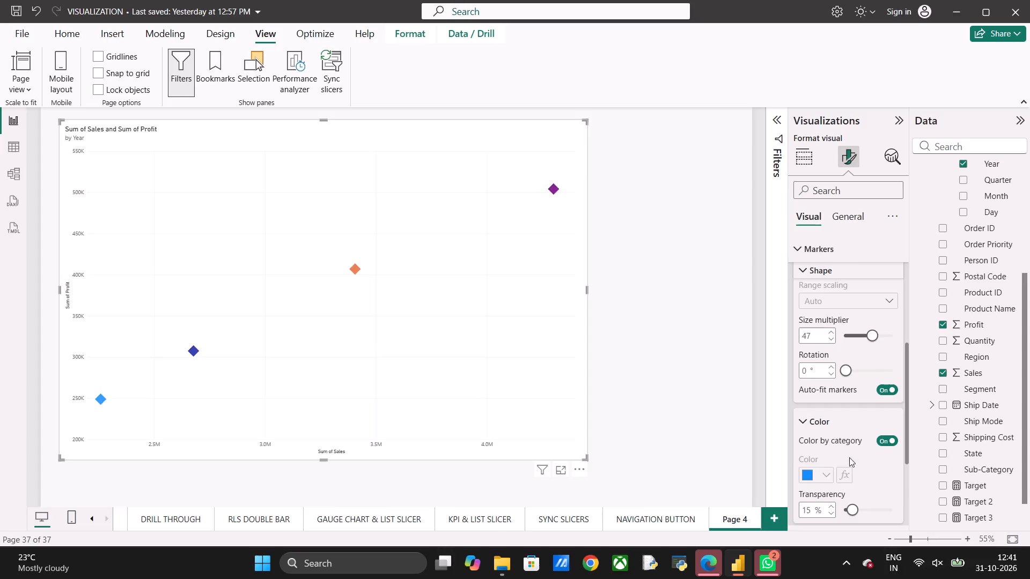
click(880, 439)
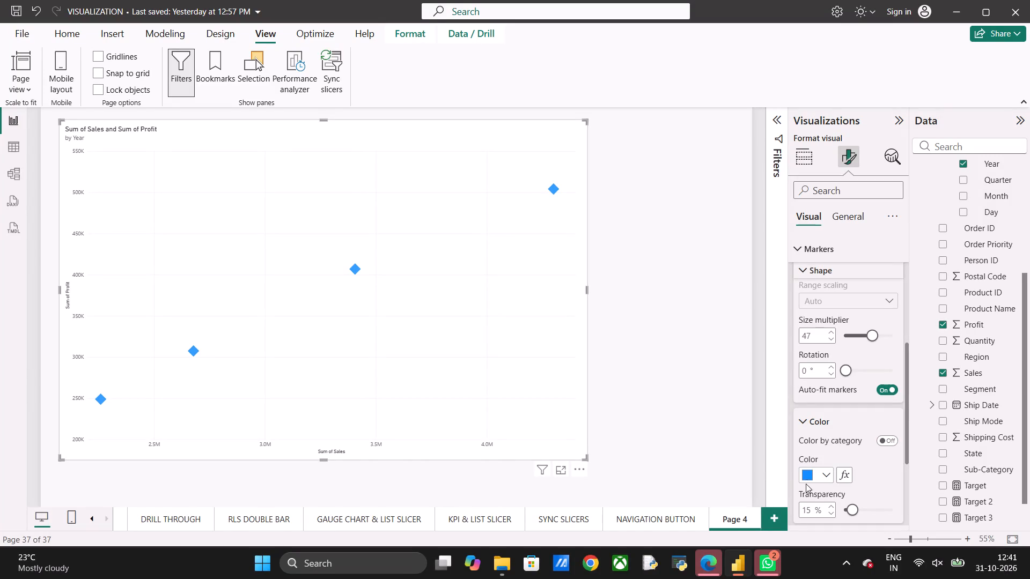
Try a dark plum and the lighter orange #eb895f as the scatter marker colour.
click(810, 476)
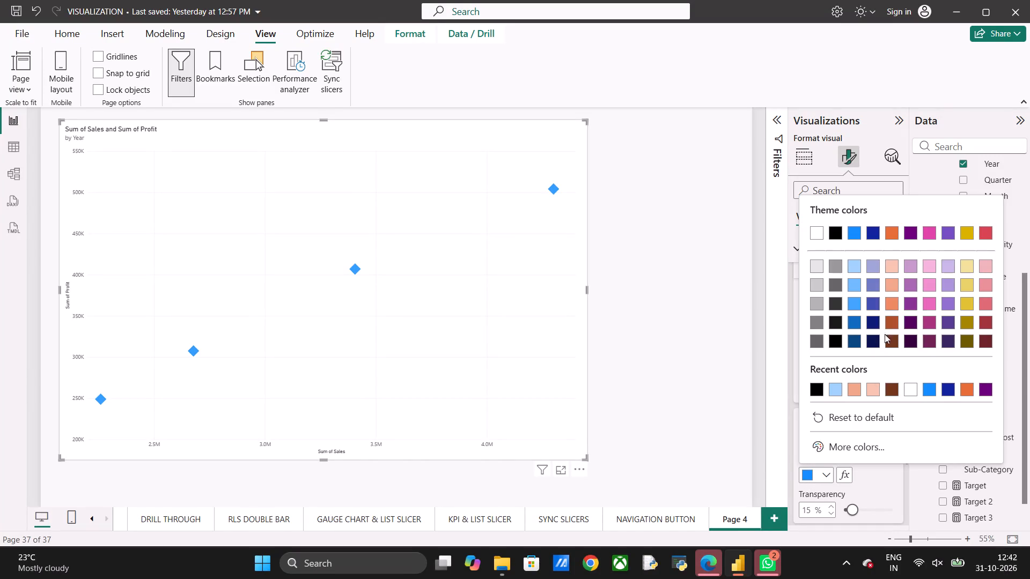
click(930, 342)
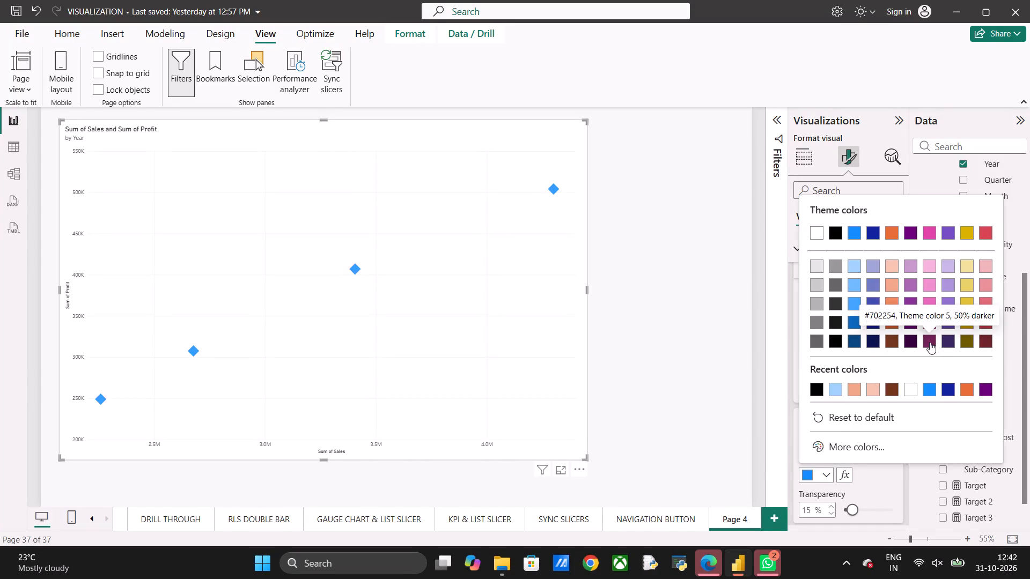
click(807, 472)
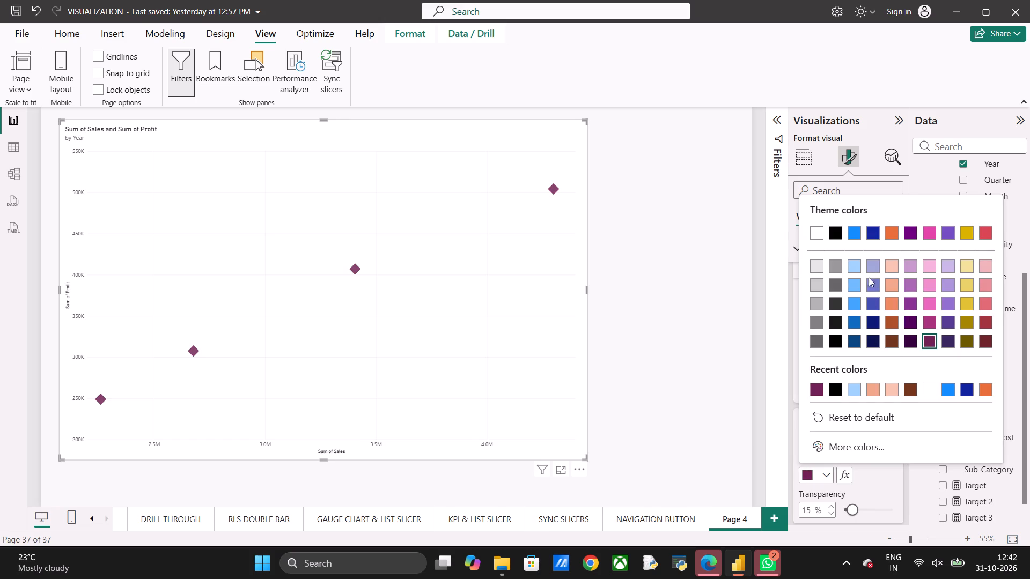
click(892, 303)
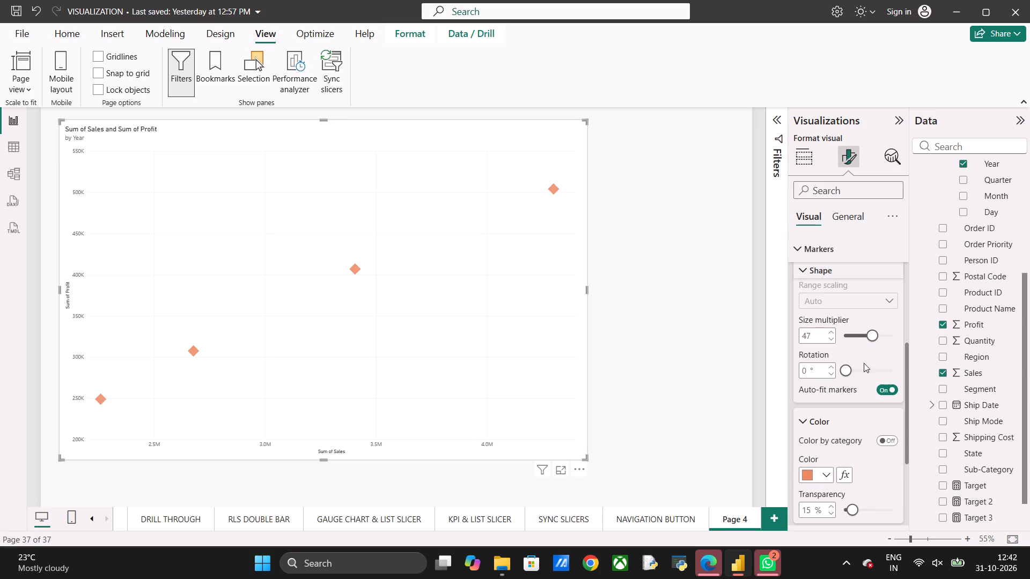
Set the scatter marker colour to a dark navy blue theme shade.
click(825, 473)
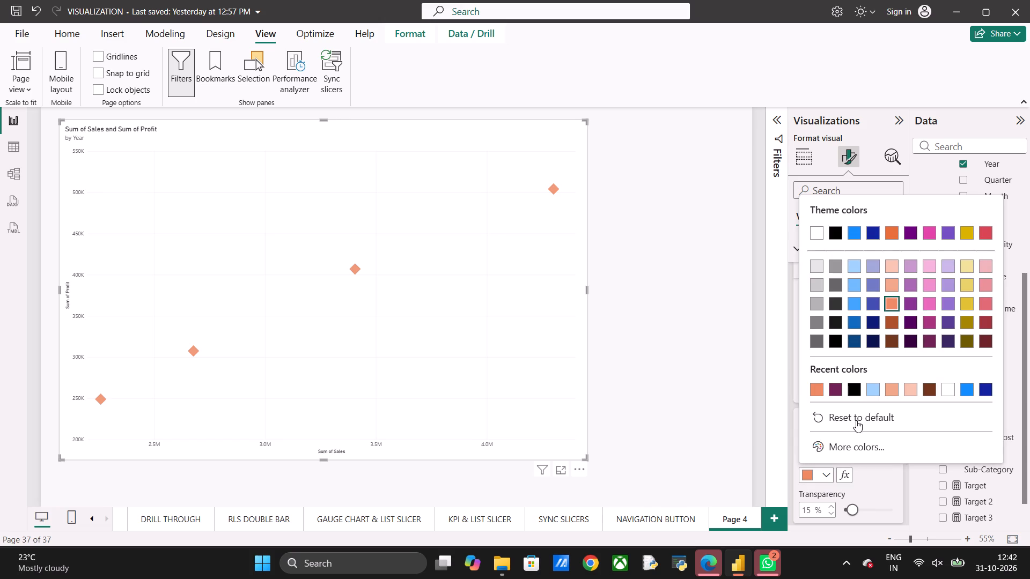
click(872, 320)
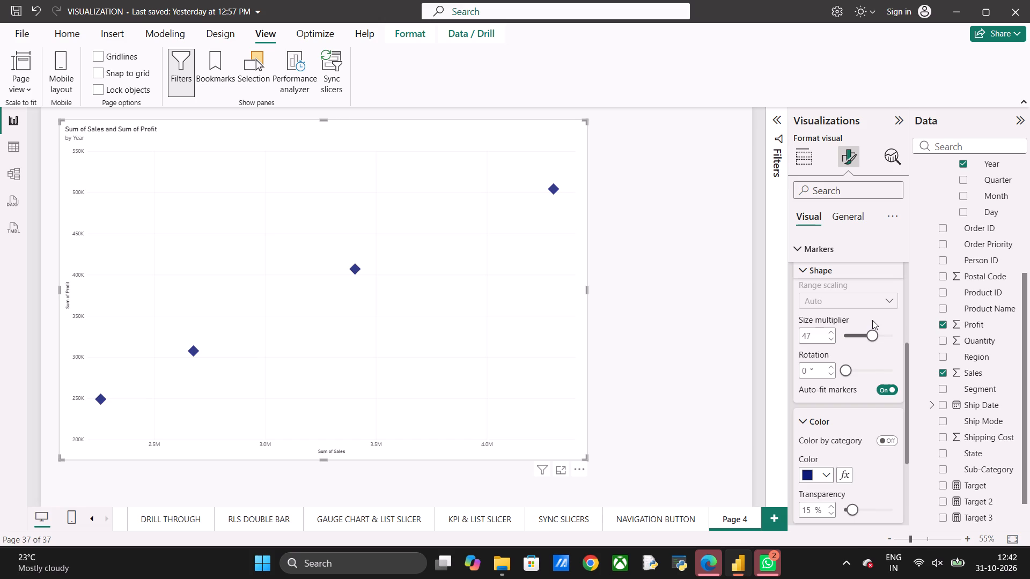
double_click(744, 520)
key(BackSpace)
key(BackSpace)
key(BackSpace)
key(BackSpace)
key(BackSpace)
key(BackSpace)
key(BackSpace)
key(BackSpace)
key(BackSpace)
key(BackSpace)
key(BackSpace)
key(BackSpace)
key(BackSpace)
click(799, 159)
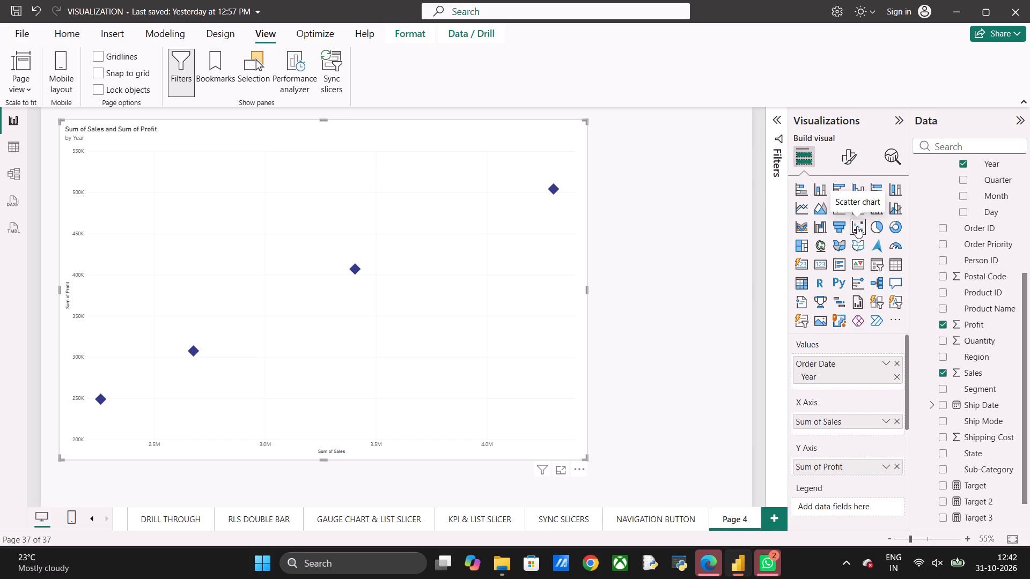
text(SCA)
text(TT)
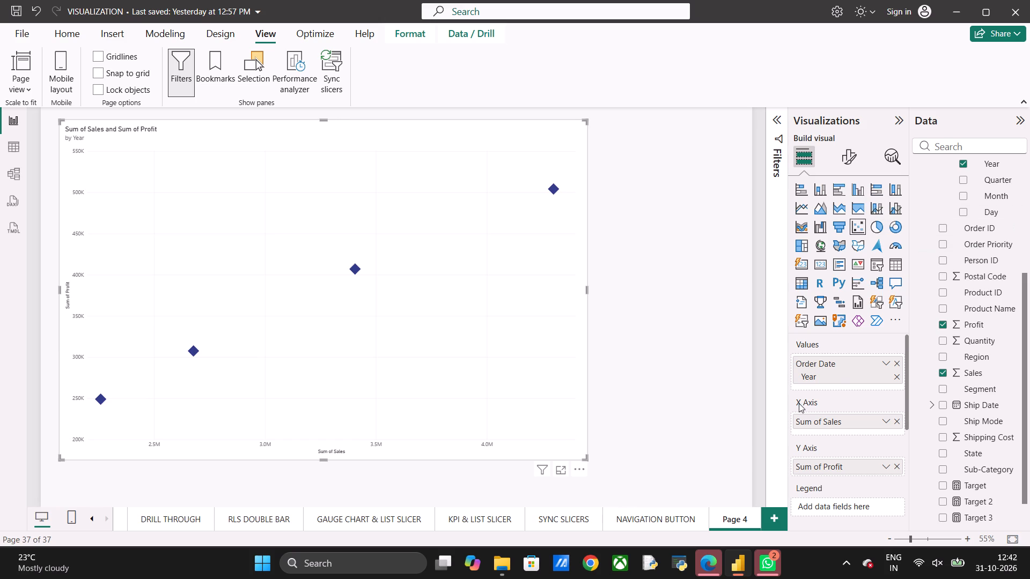
Rename the scatter chart's page as SCATTER CHART.
double_click(745, 519)
key(BackSpace)
key(BackSpace)
key(BackSpace)
key(BackSpace)
key(BackSpace)
key(BackSpace)
key(BackSpace)
key(BackSpace)
key(BackSpace)
key(BackSpace)
key(BackSpace)
key(BackSpace)
key(BackSpace)
key(BackSpace)
key(BackSpace)
key(BackSpace)
text(SCATTER CHART)
key(Return)
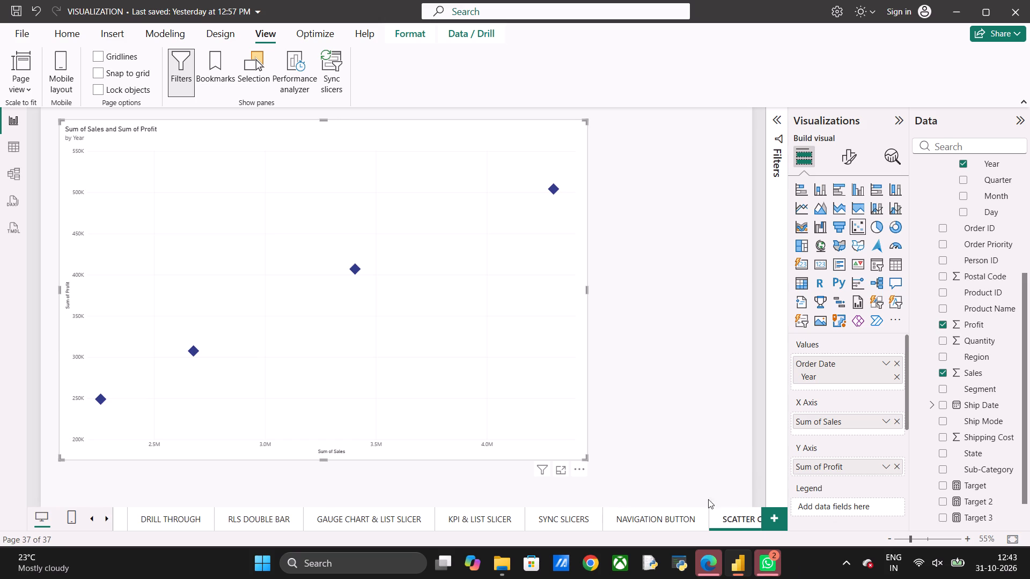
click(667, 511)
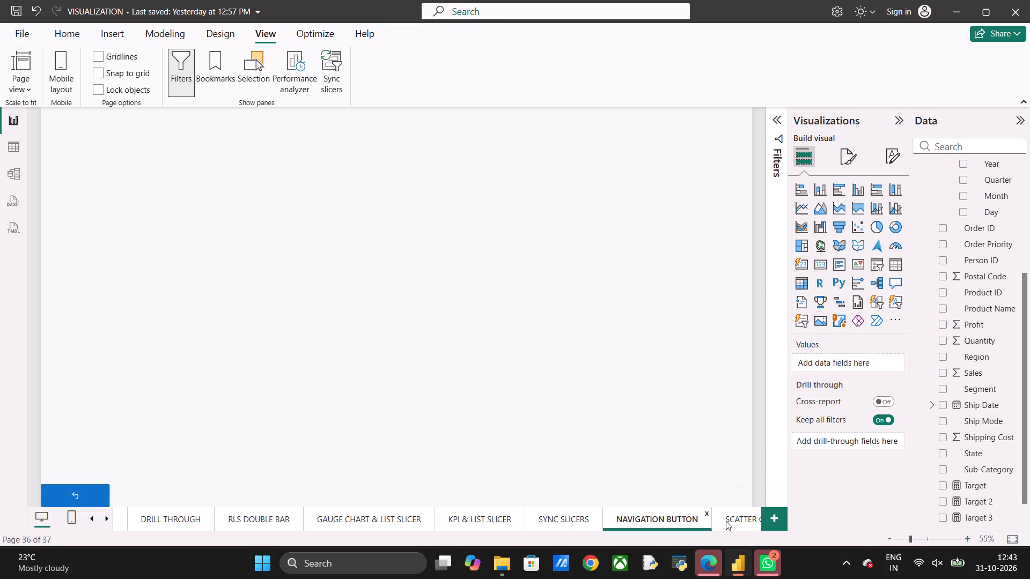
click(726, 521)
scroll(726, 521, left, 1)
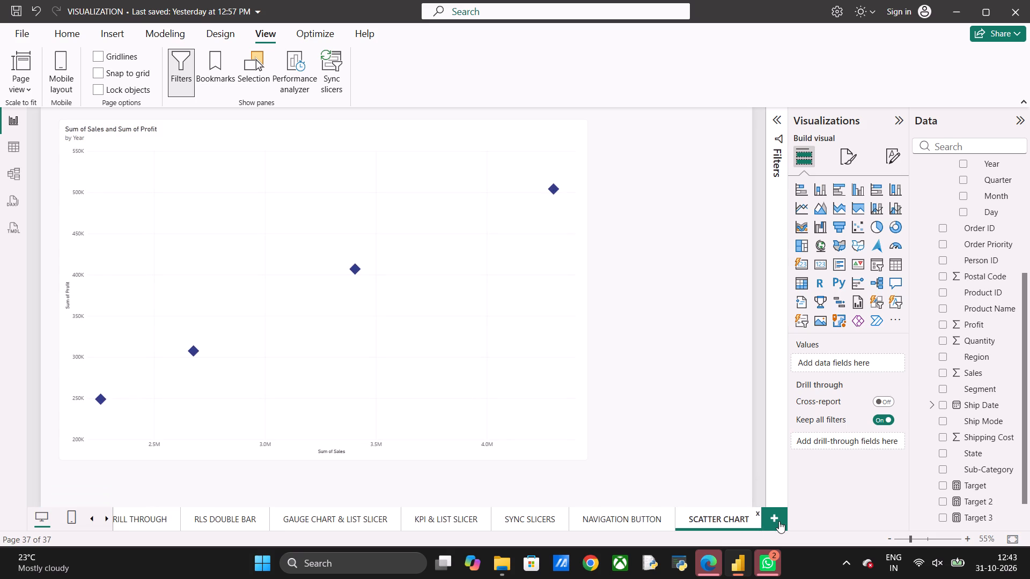
Add a new report page and place an enlarged, empty funnel chart on it.
click(774, 515)
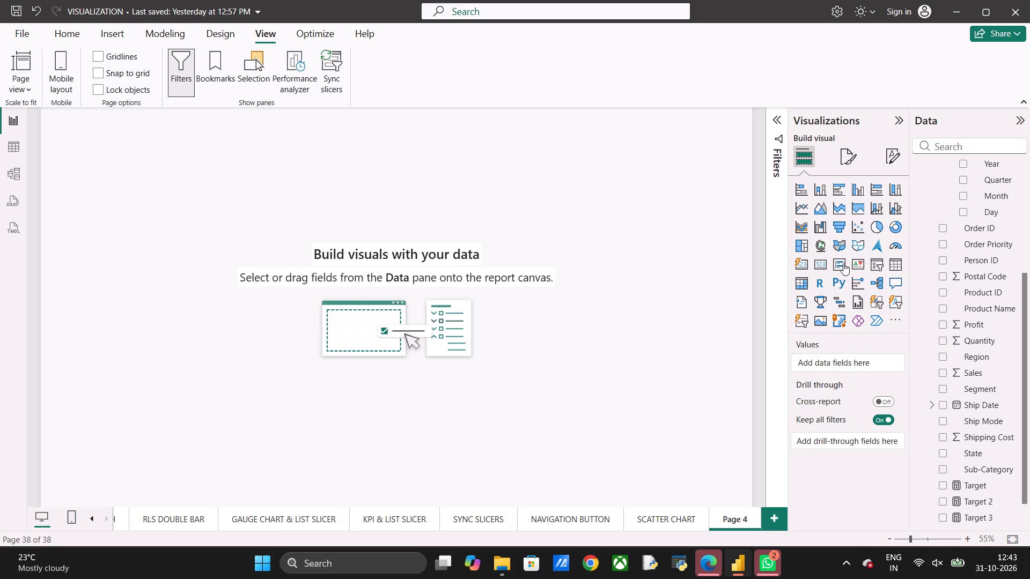
click(837, 222)
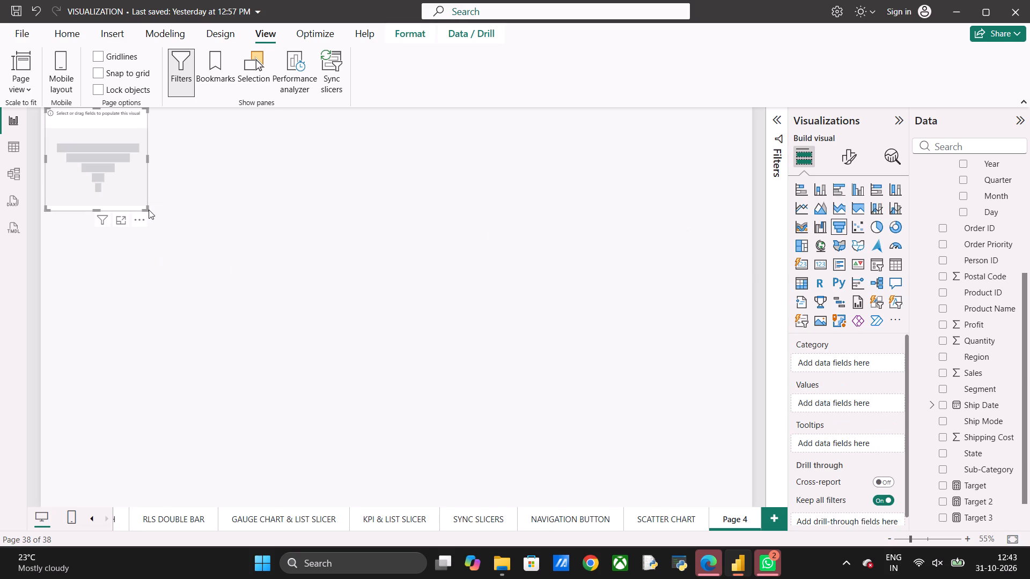
drag(146, 208, 378, 415)
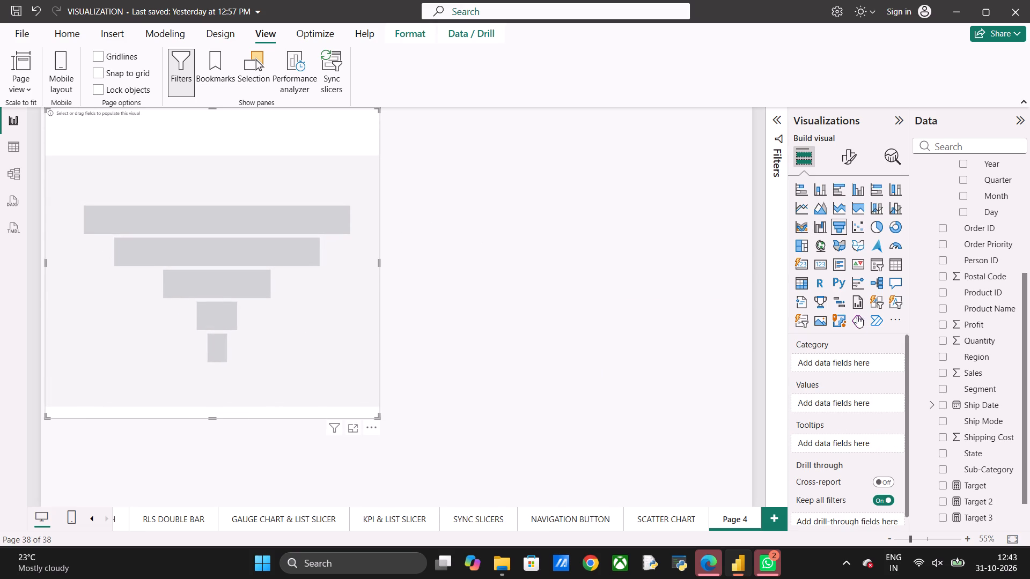
Fill the funnel chart with the Order Date Year as category and Sales as values.
scroll(986, 290, up, 1)
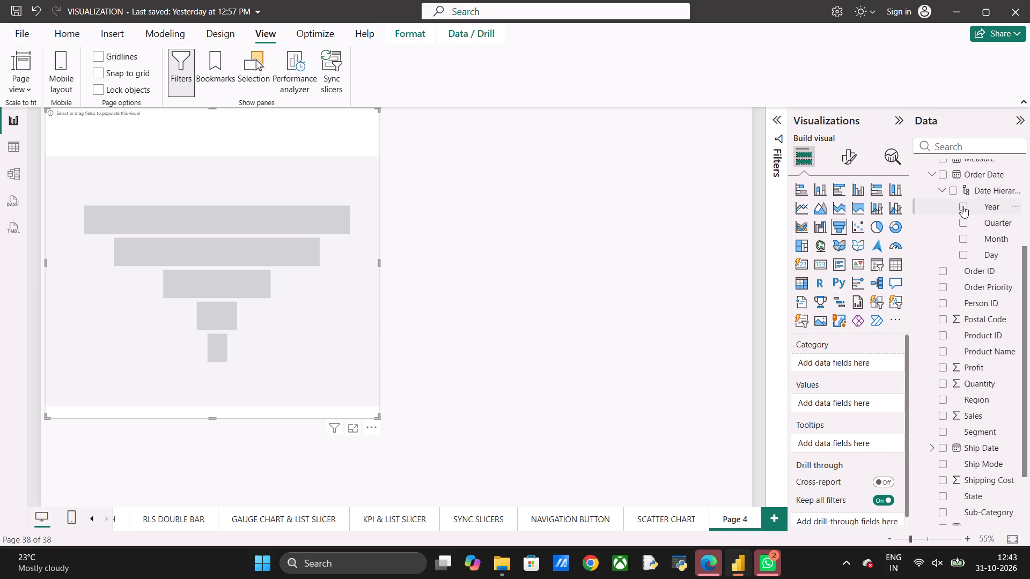
click(963, 205)
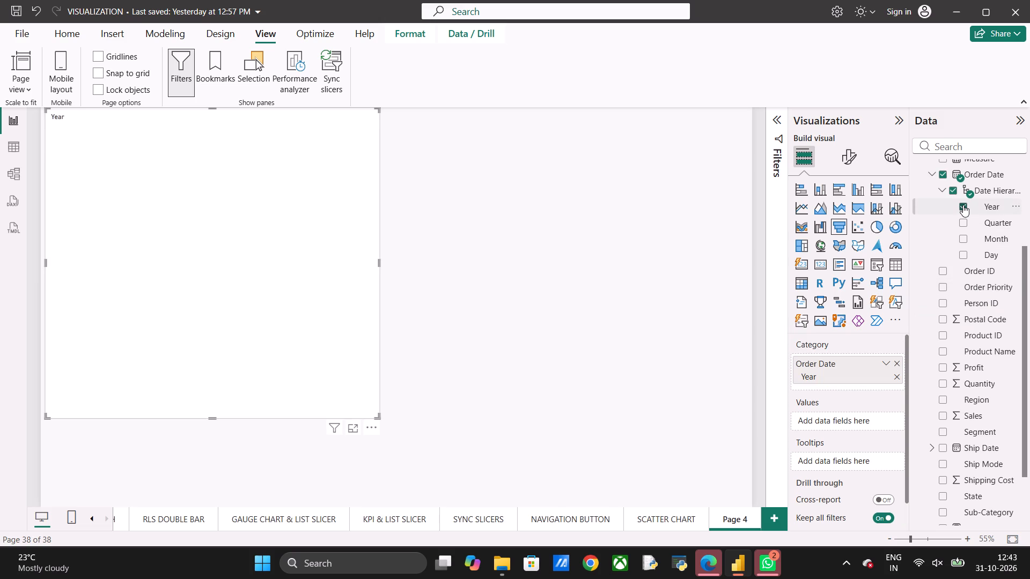
click(942, 415)
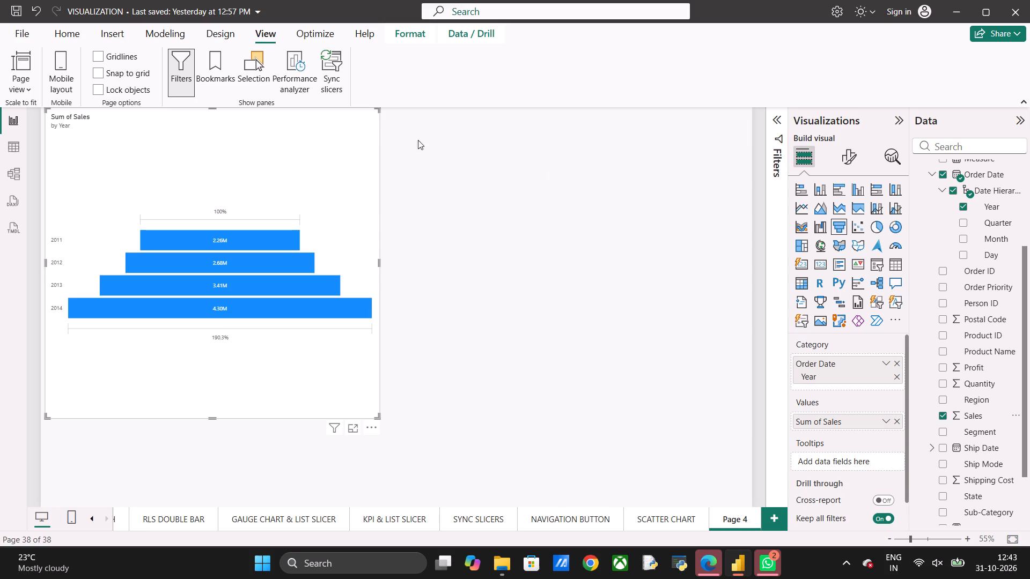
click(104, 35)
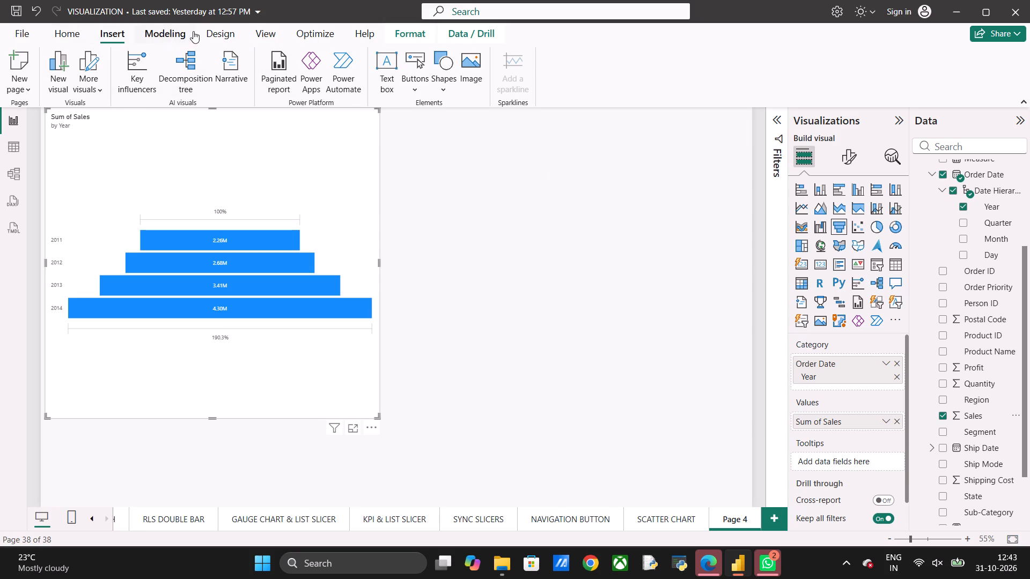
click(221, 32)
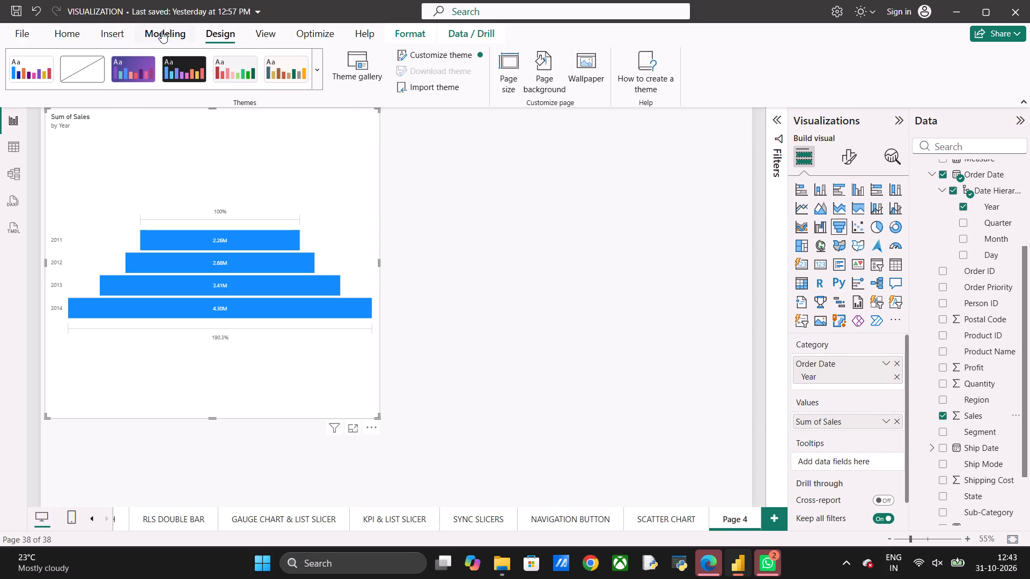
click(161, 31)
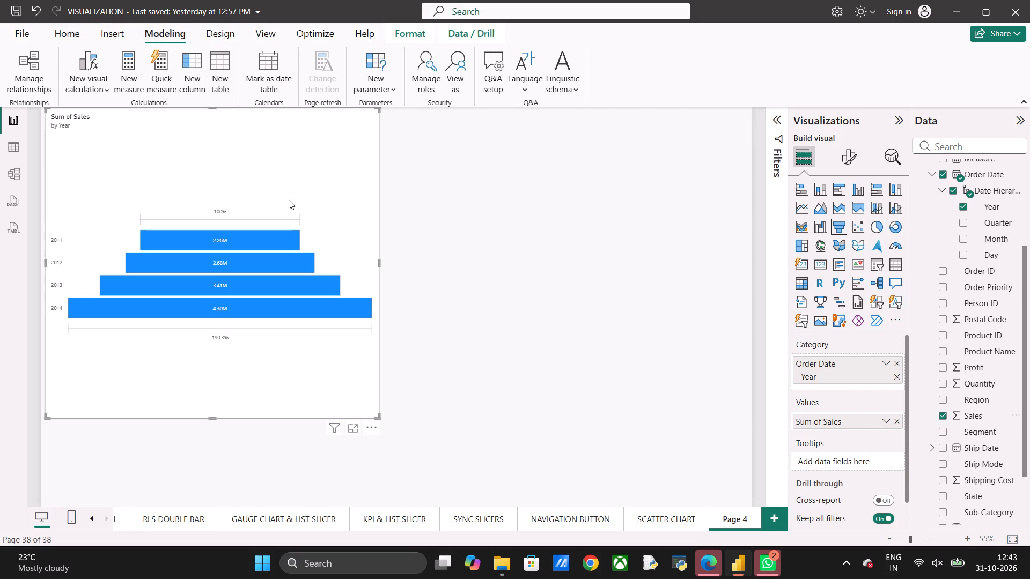
Sort the funnel chart by Year in descending order.
click(372, 425)
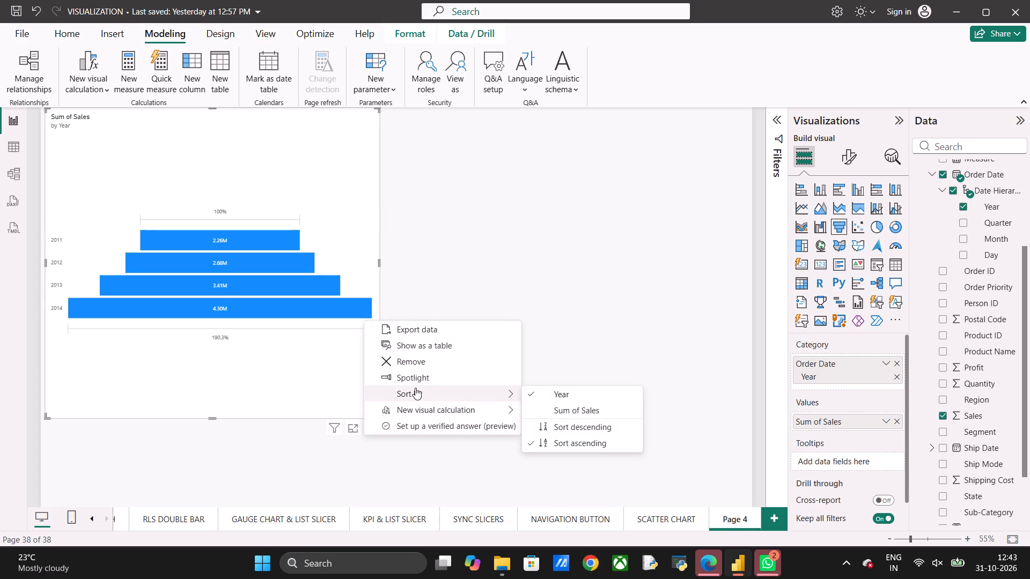
click(415, 388)
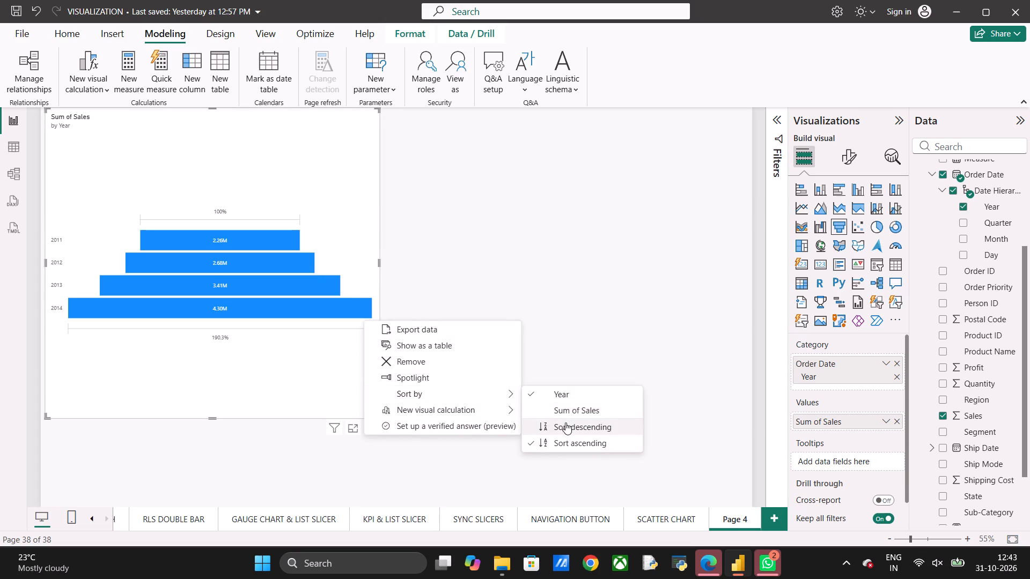
click(566, 425)
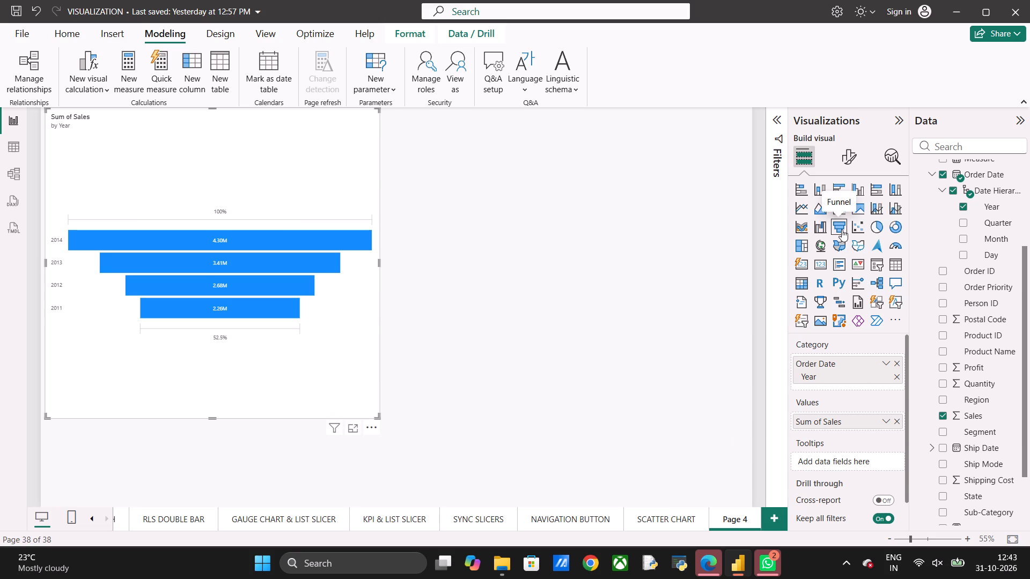
Rename the funnel chart's page as FUNNEL CHART.
double_click(742, 519)
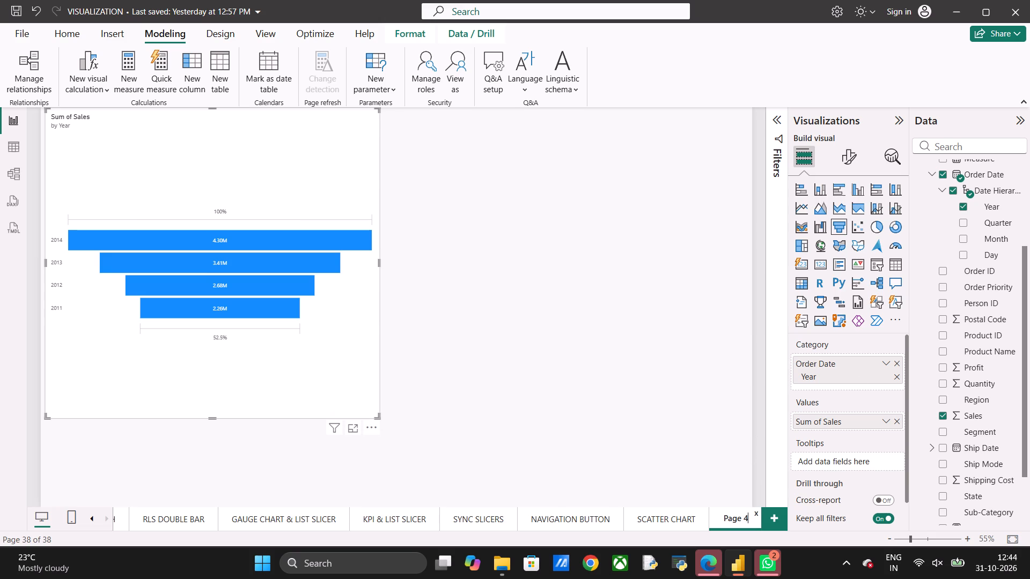
key(BackSpace)
key(BackSpace)
key(BackSpace)
key(BackSpace)
key(BackSpace)
key(BackSpace)
key(BackSpace)
key(BackSpace)
key(BackSpace)
key(BackSpace)
key(BackSpace)
key(BackSpace)
key(BackSpace)
key(BackSpace)
key(BackSpace)
key(BackSpace)
key(BackSpace)
key(BackSpace)
key(BackSpace)
text(FUNNEL CHART)
key(Return)
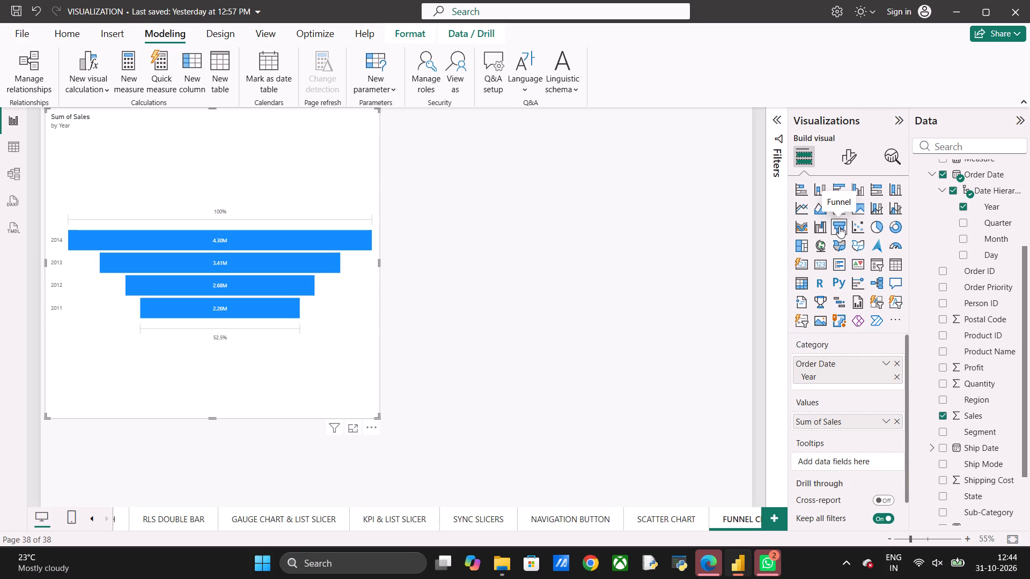
View the About information of the Funnel visual type and close it.
right_click(839, 226)
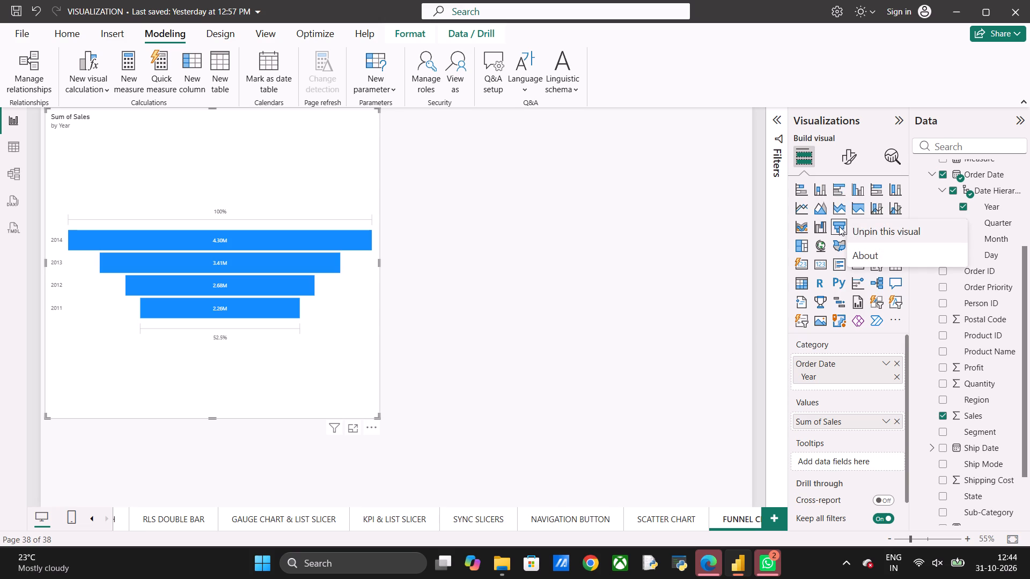
click(859, 252)
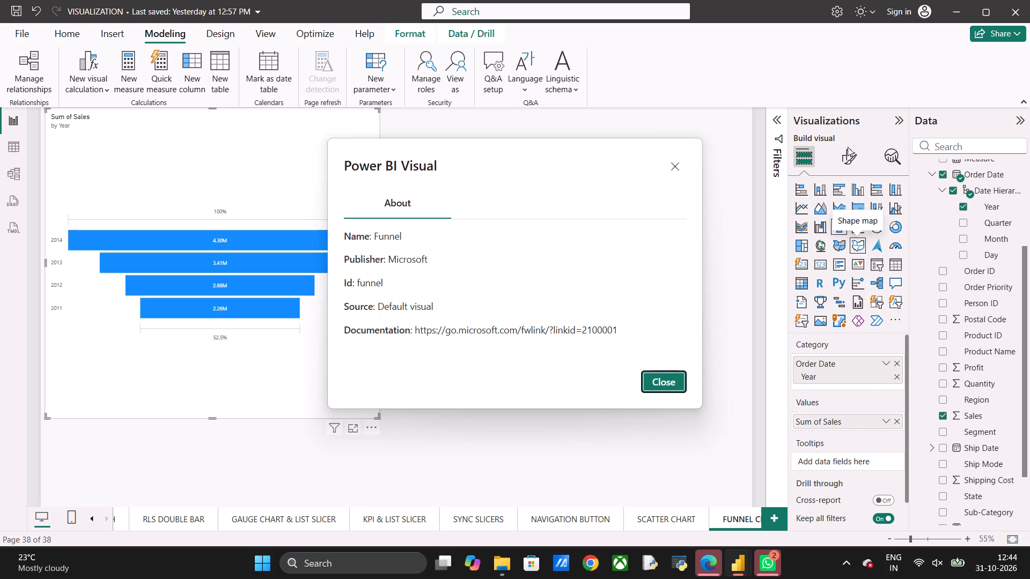
click(674, 166)
Move the funnel chart away from the page's upper-left corner, towards the middle of the page.
drag(345, 343, 370, 342)
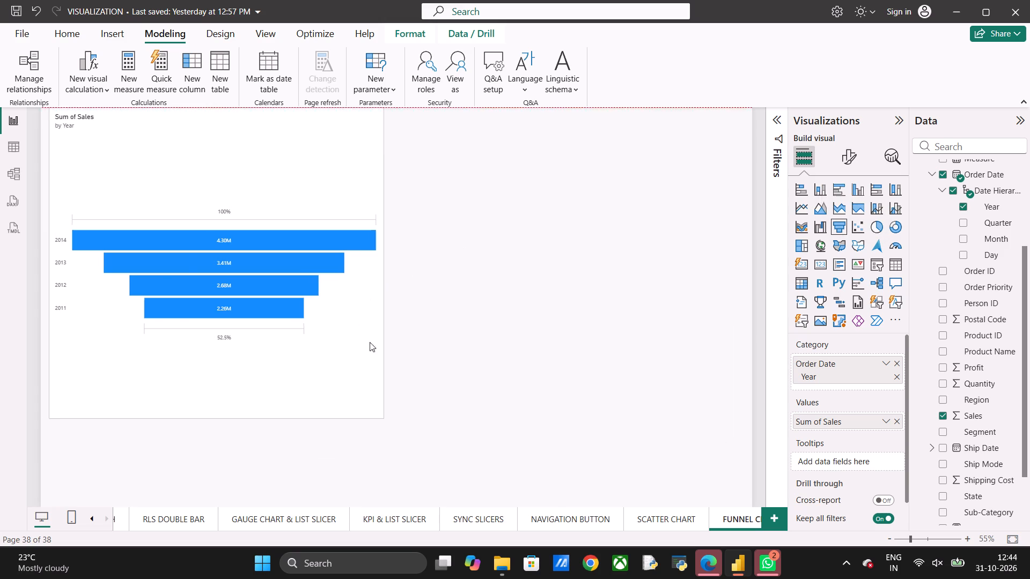
drag(370, 342, 471, 362)
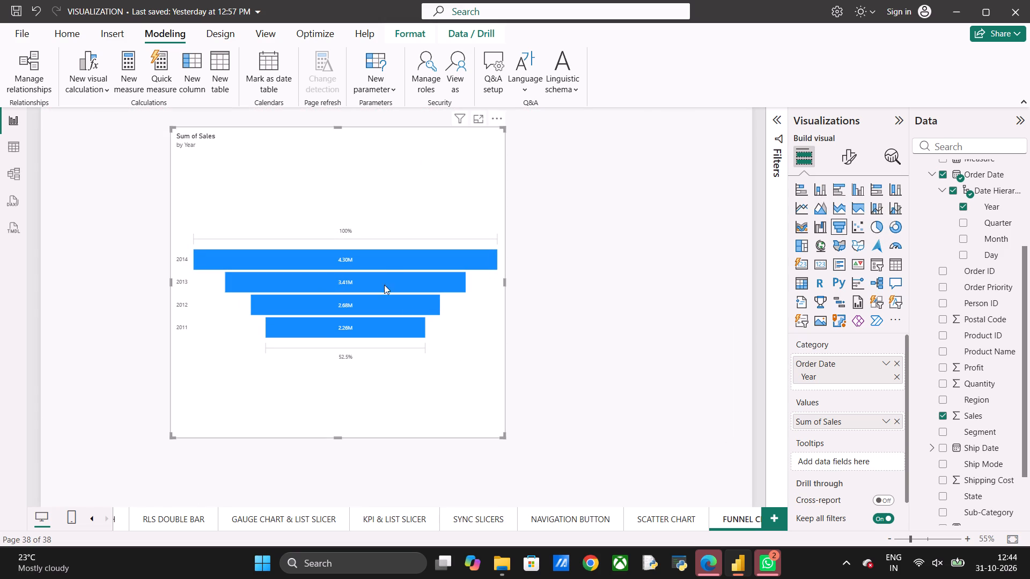
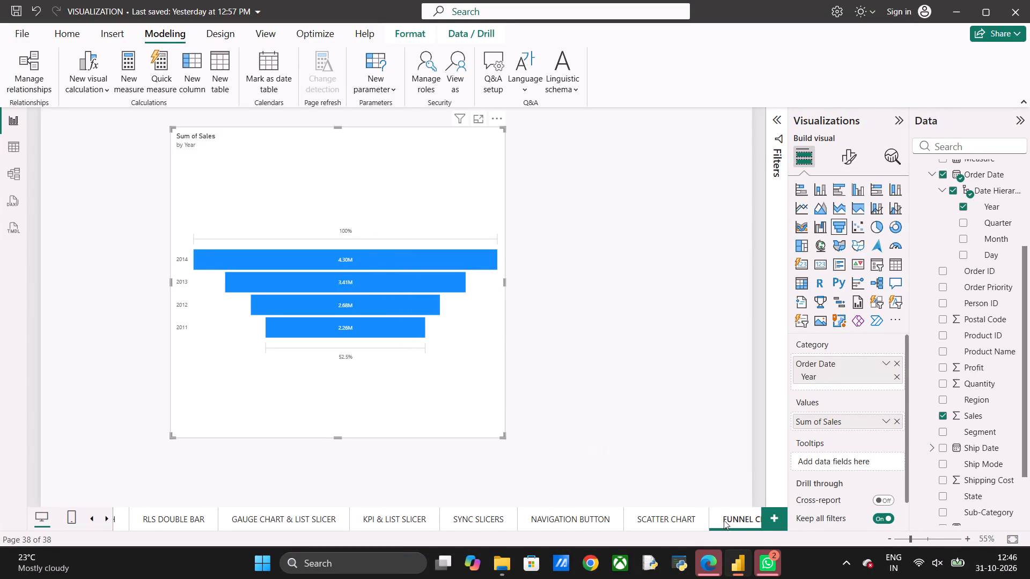
Add a new page after FUNNEL CHART with a Key influencers visual, enlarged and moved off the page's upper-left corner.
scroll(726, 519, left, 5)
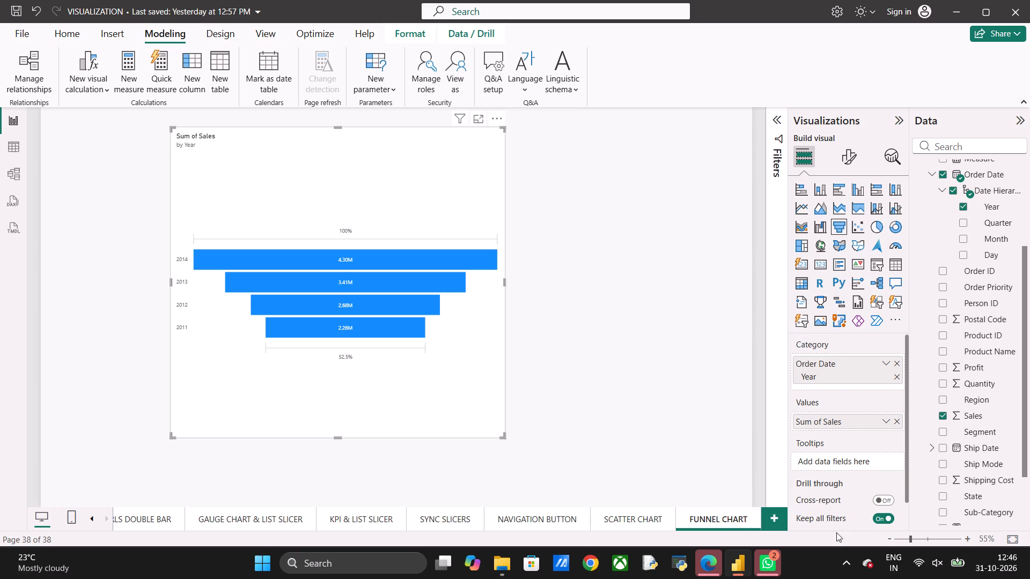
click(771, 516)
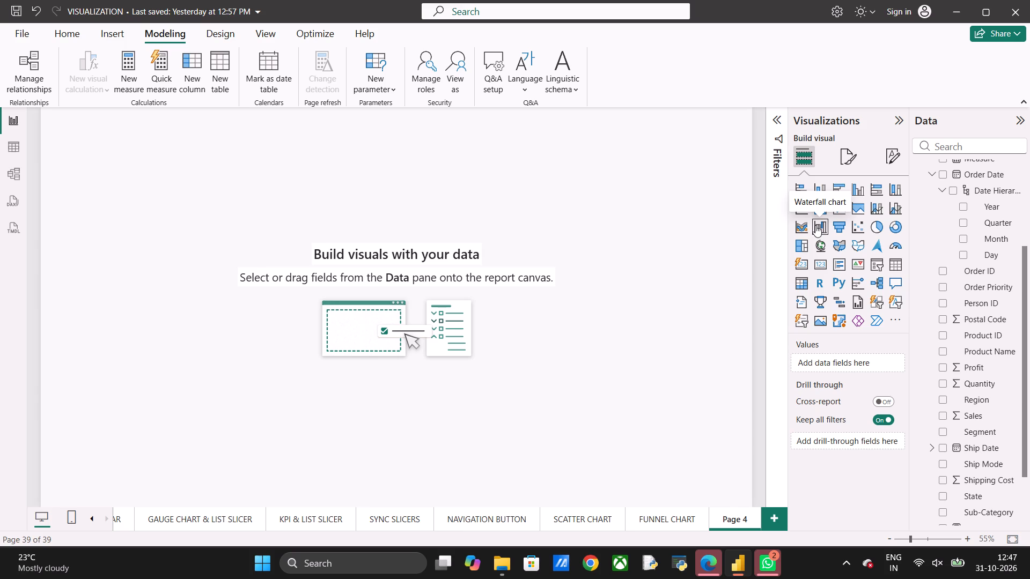
click(859, 283)
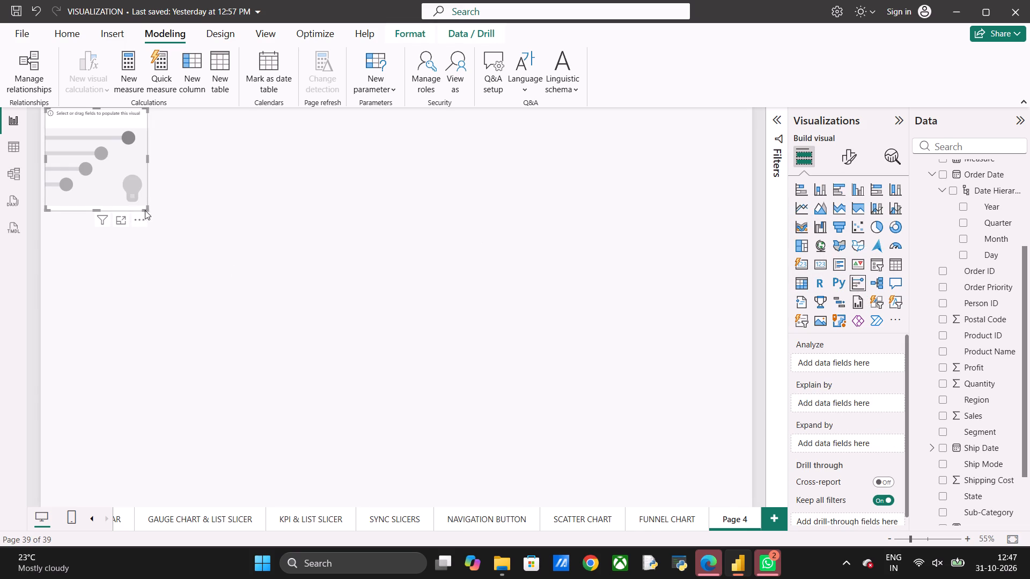
drag(146, 208, 396, 403)
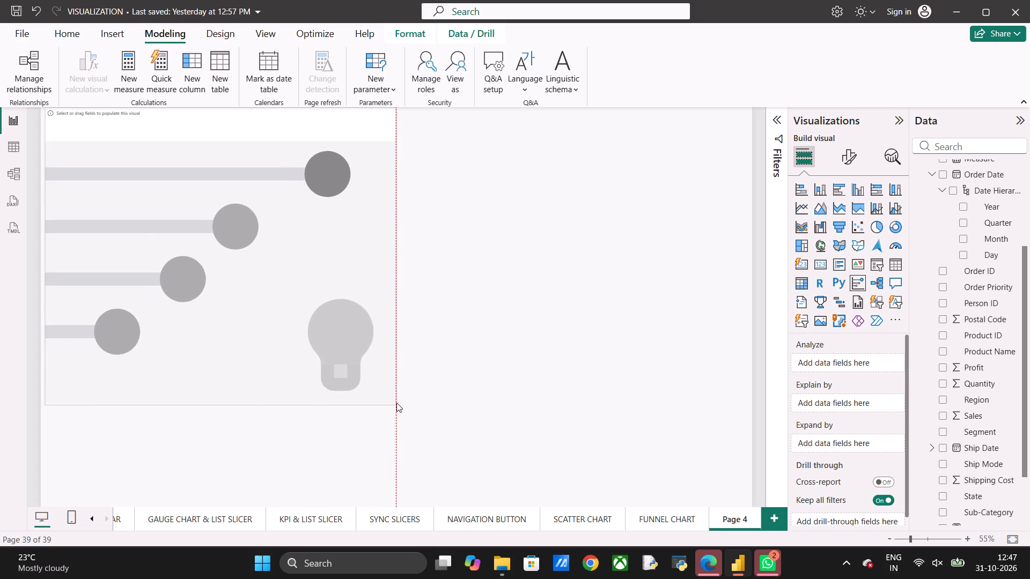
drag(396, 403, 400, 413)
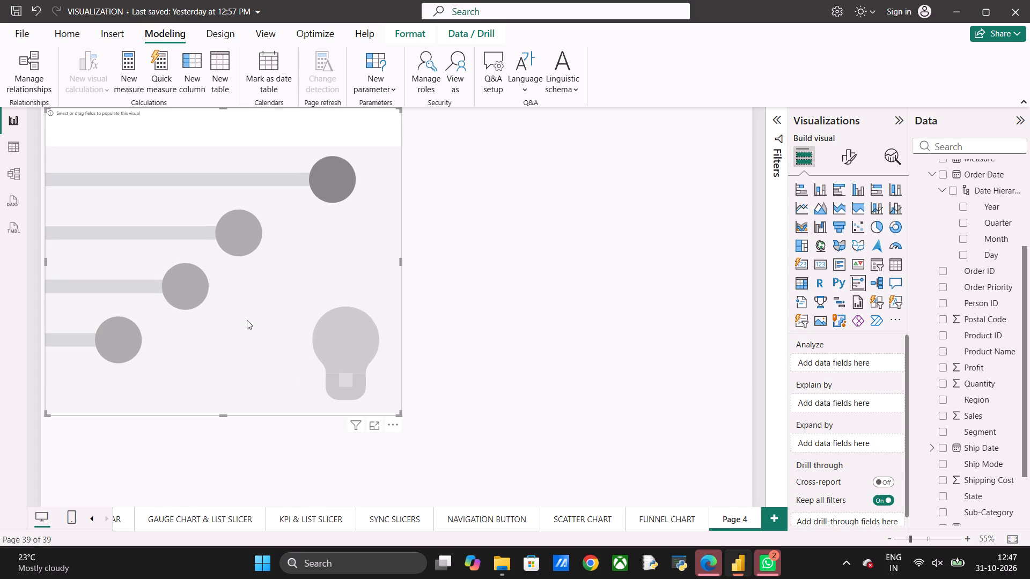
drag(247, 320, 268, 354)
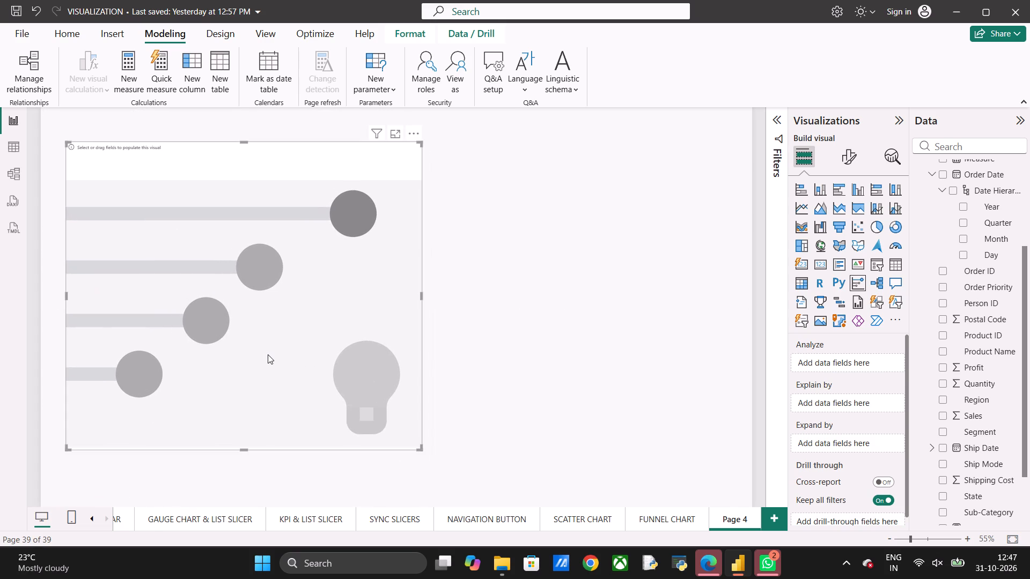
Rename the new page as KEY INFLUENCER.
double_click(742, 520)
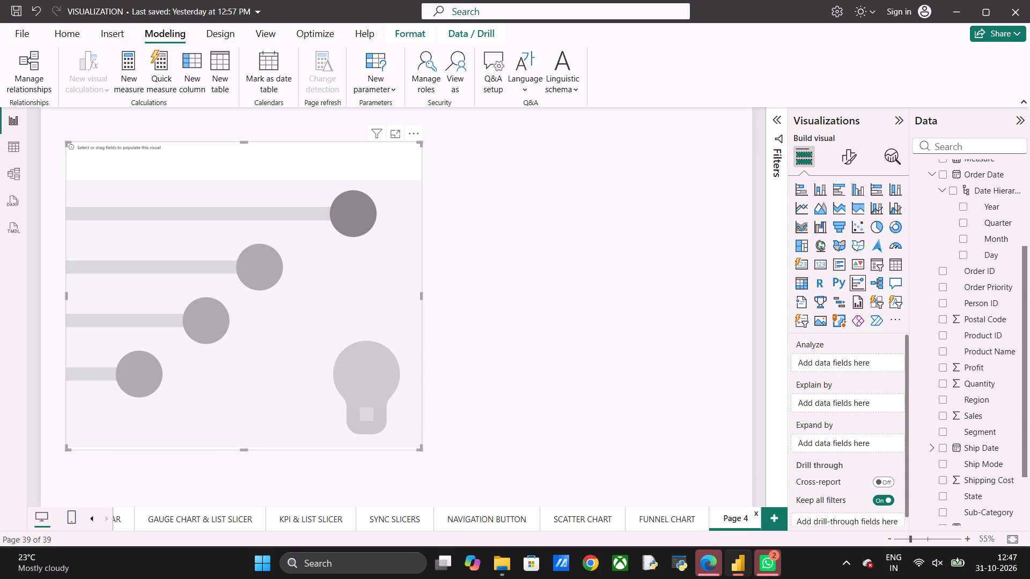
key(BackSpace)
key(BackSpace)
key(BackSpace)
key(BackSpace)
key(BackSpace)
key(BackSpace)
key(BackSpace)
key(BackSpace)
key(BackSpace)
key(BackSpace)
key(BackSpace)
key(BackSpace)
key(BackSpace)
key(k)
text(EY)
key(space)
text(IN)
text(FLUENCER)
key(Return)
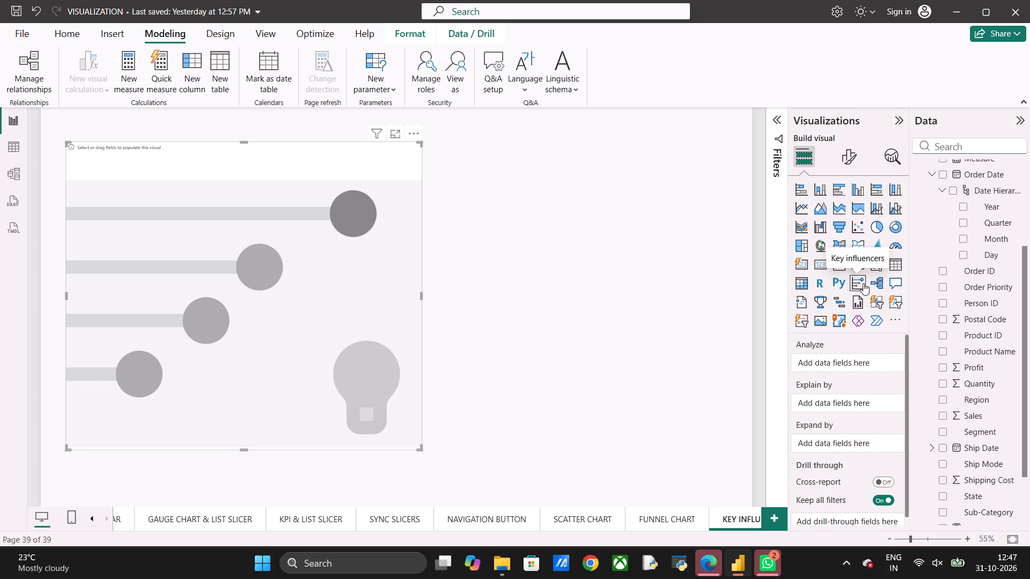
Set the key influencers visual to analyze Sales, explained by Category.
scroll(712, 517, left, 1)
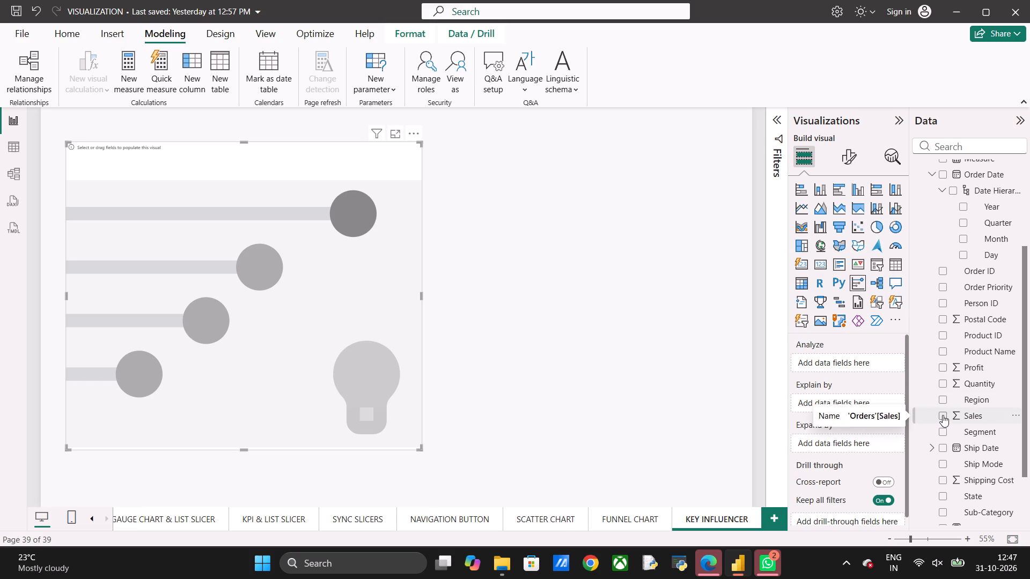
drag(943, 415, 818, 346)
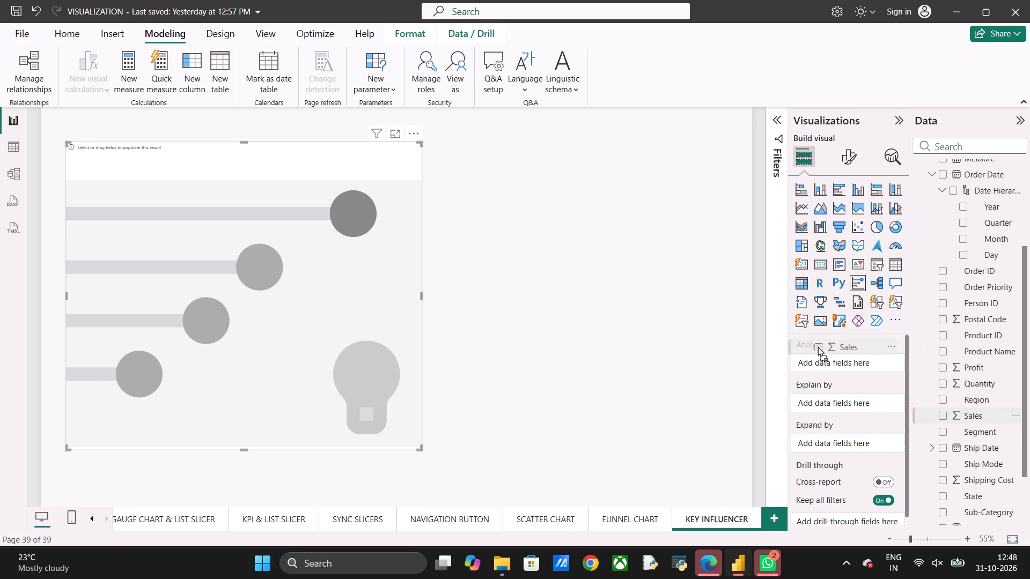
drag(818, 346, 822, 357)
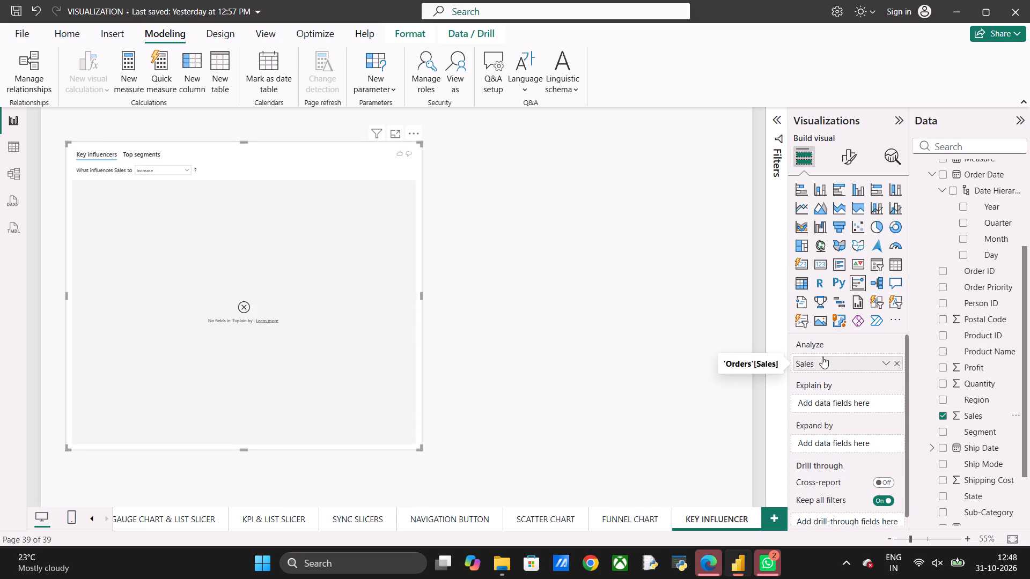
scroll(982, 203, up, 3)
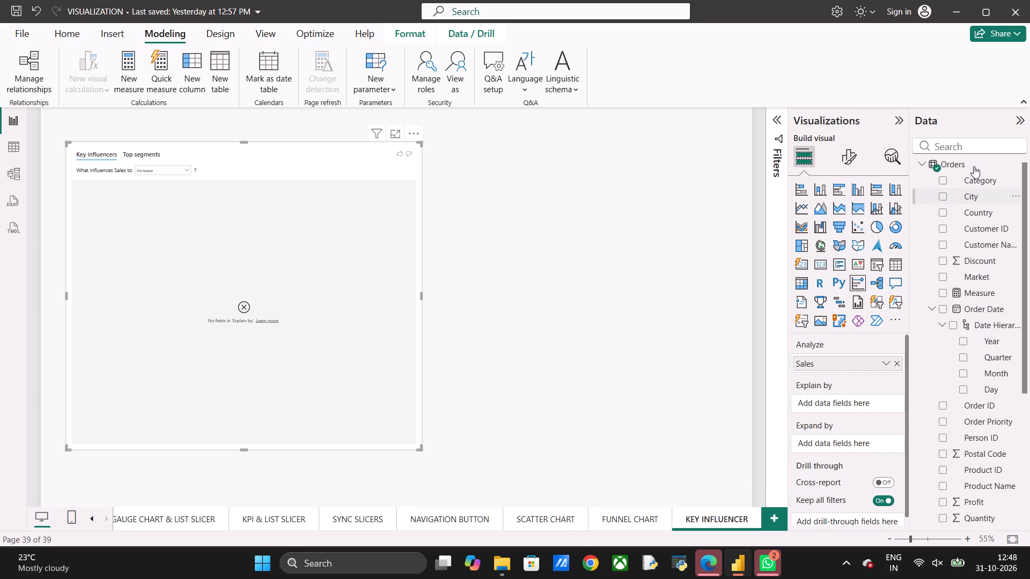
scroll(974, 166, up, 1)
drag(979, 184, 852, 394)
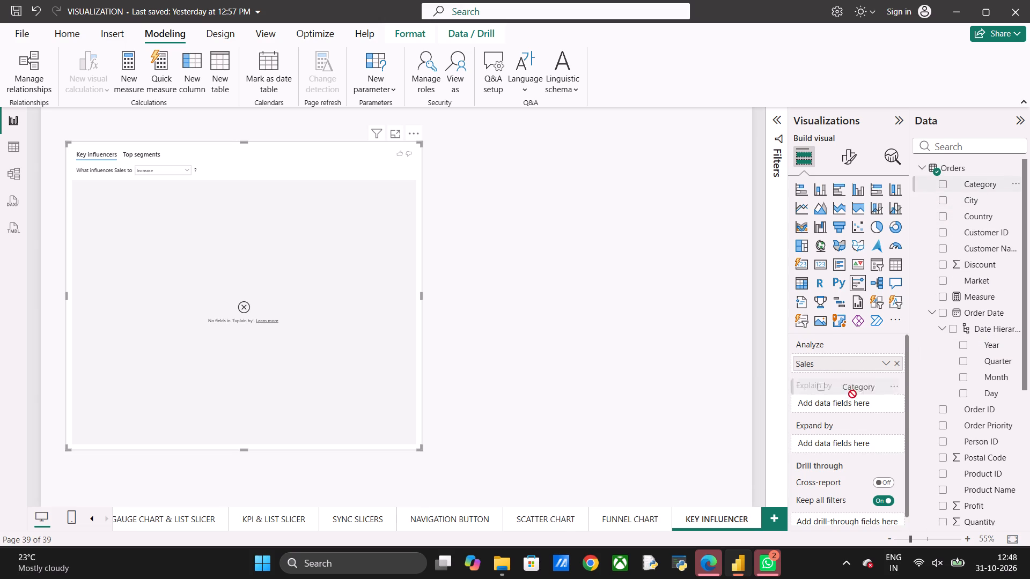
drag(852, 394, 847, 399)
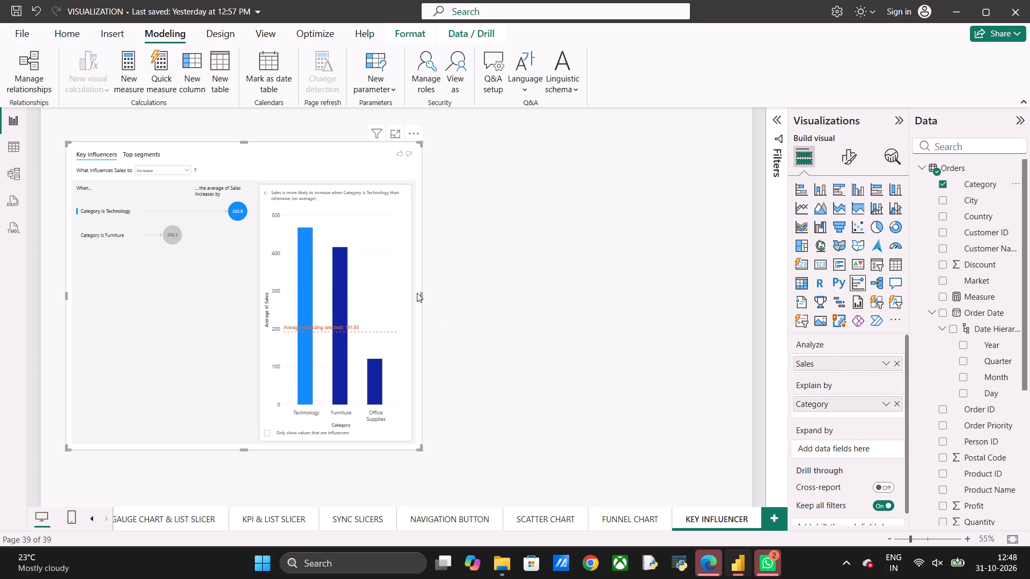
Widen the key influencers visual so it spans most of the page width.
drag(420, 295, 498, 294)
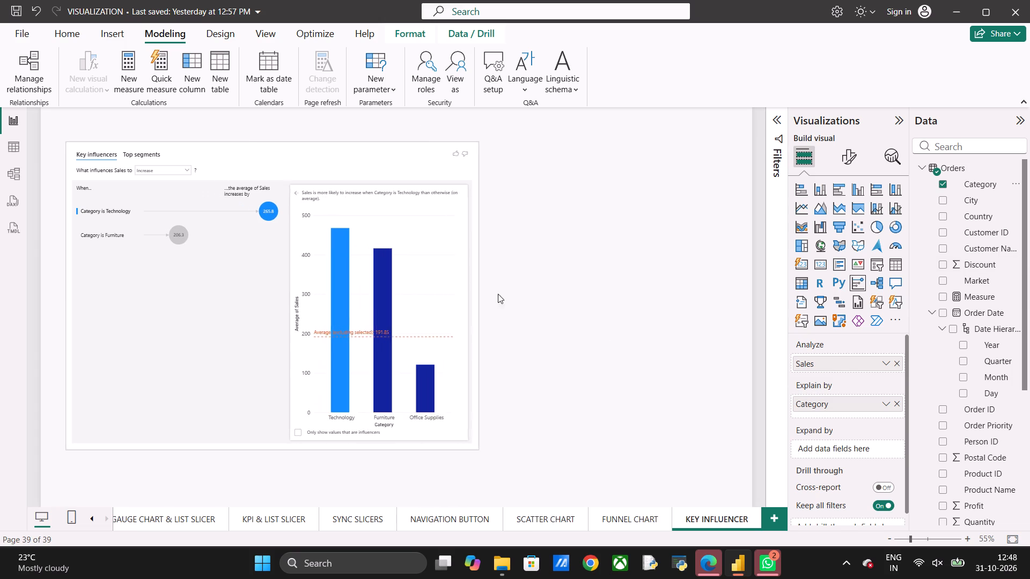
drag(498, 294, 705, 320)
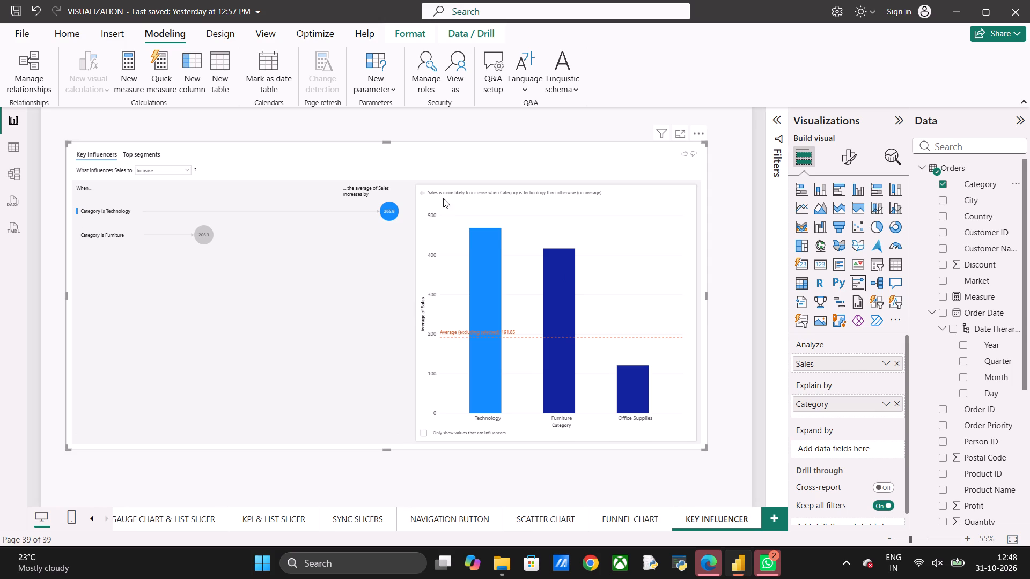
View what influences Sales to Decrease in the key influencers visual, and set it back to Increase.
click(185, 168)
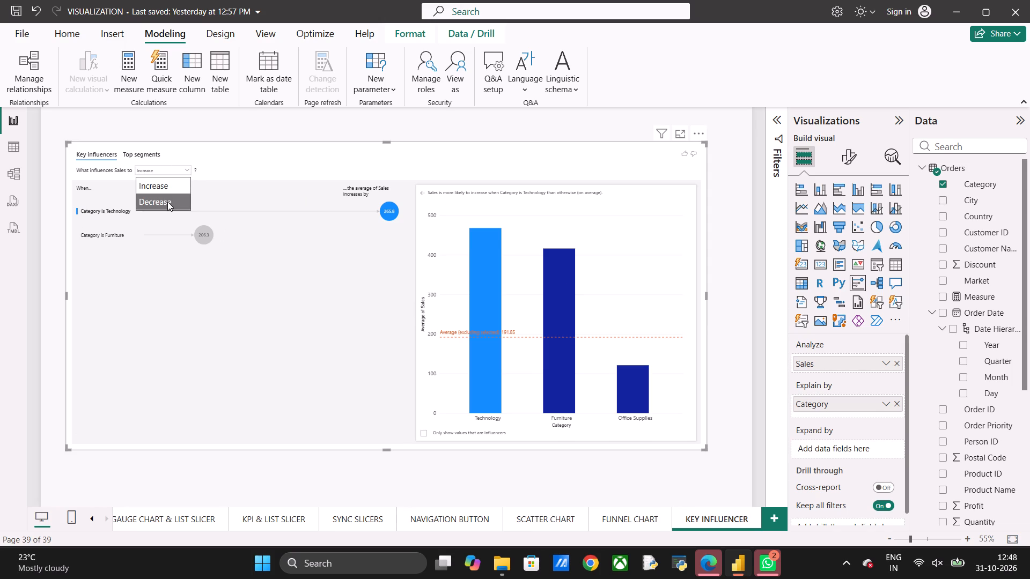
click(160, 201)
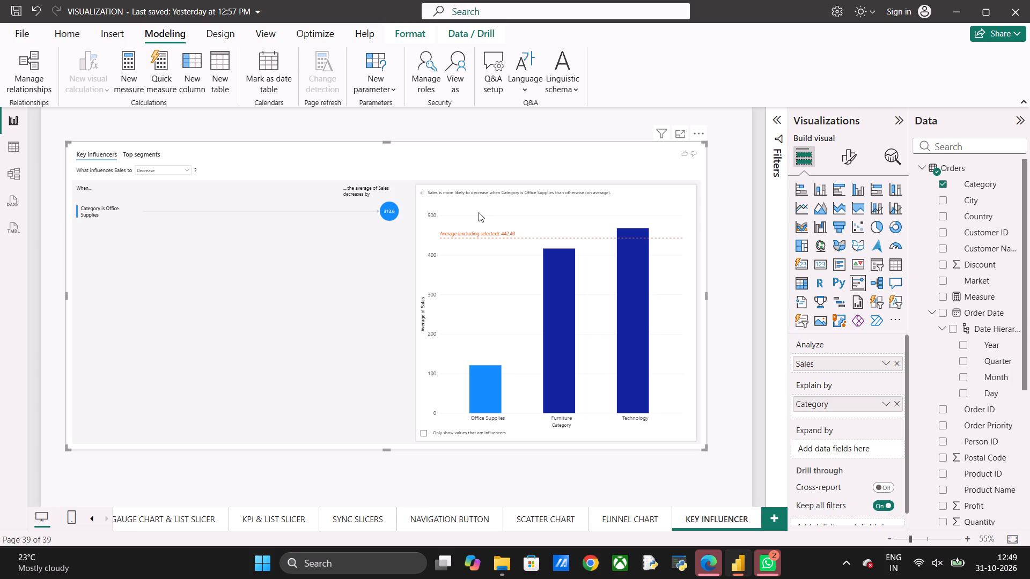
click(187, 170)
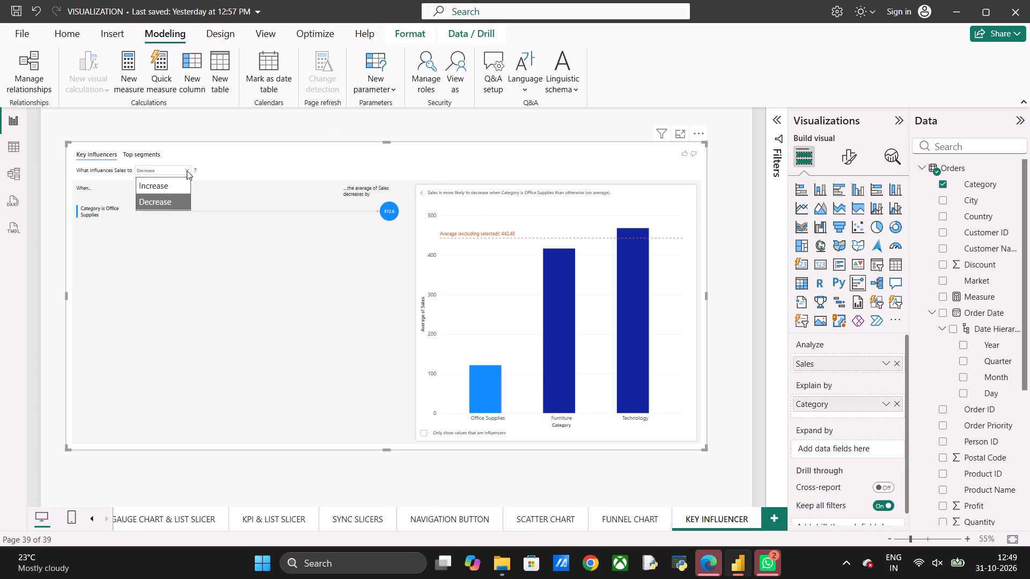
click(168, 187)
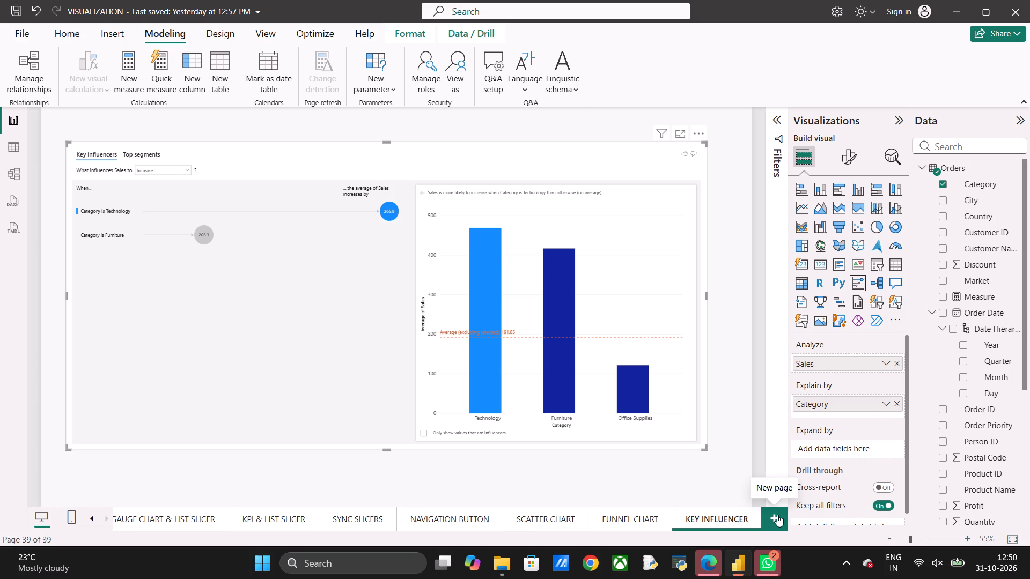
Rename the key influencers page as KEY INFLUENCERS.
double_click(744, 519)
key(s)
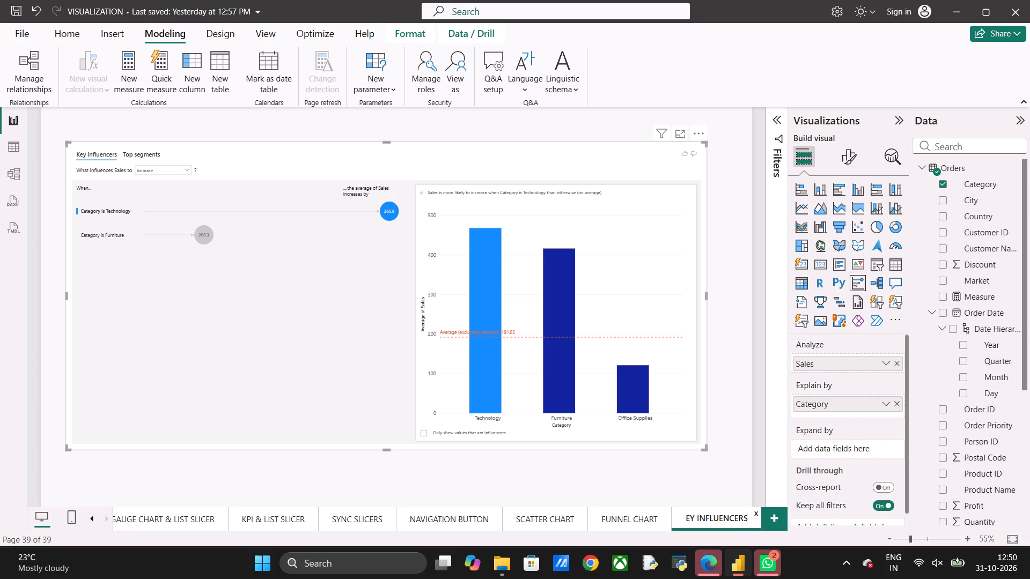
key(Return)
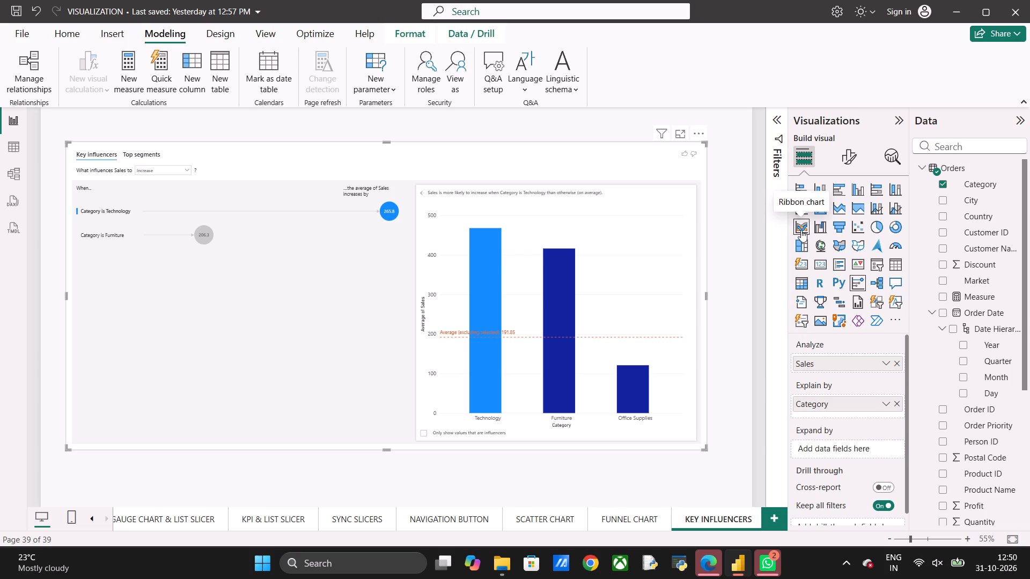
Add another new page after KEY INFLUENCERS and insert a Ribbon chart on it.
click(772, 516)
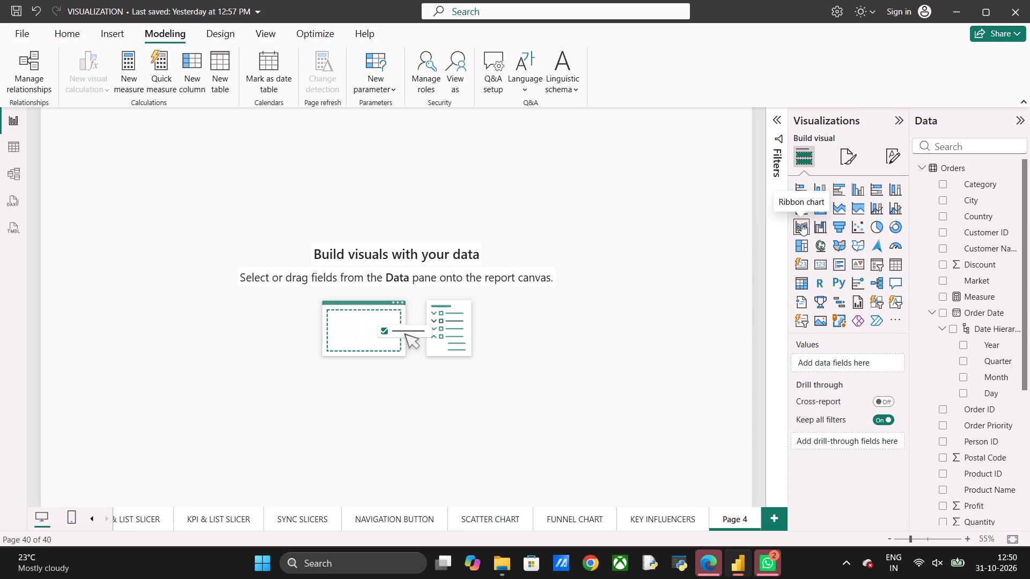
click(801, 224)
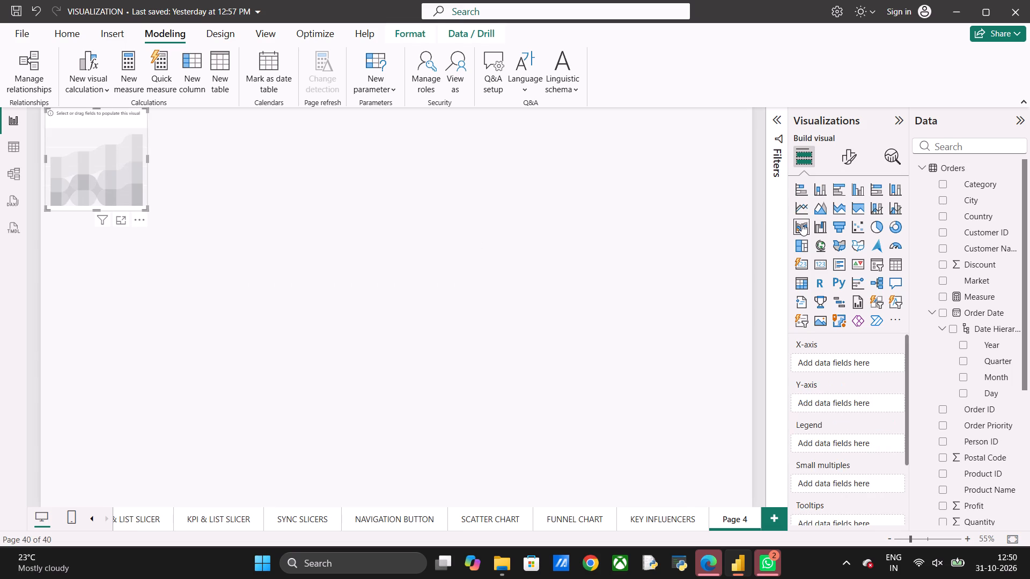
Rename the ribbon chart's page as RIBBON CHART.
double_click(749, 518)
key(BackSpace)
key(BackSpace)
key(BackSpace)
key(BackSpace)
key(BackSpace)
key(BackSpace)
key(BackSpace)
key(BackSpace)
key(BackSpace)
key(BackSpace)
key(BackSpace)
key(BackSpace)
key(BackSpace)
key(BackSpace)
key(BackSpace)
key(BackSpace)
key(BackSpace)
key(BackSpace)
key(BackSpace)
key(BackSpace)
text(RIBBON CHART)
key(Return)
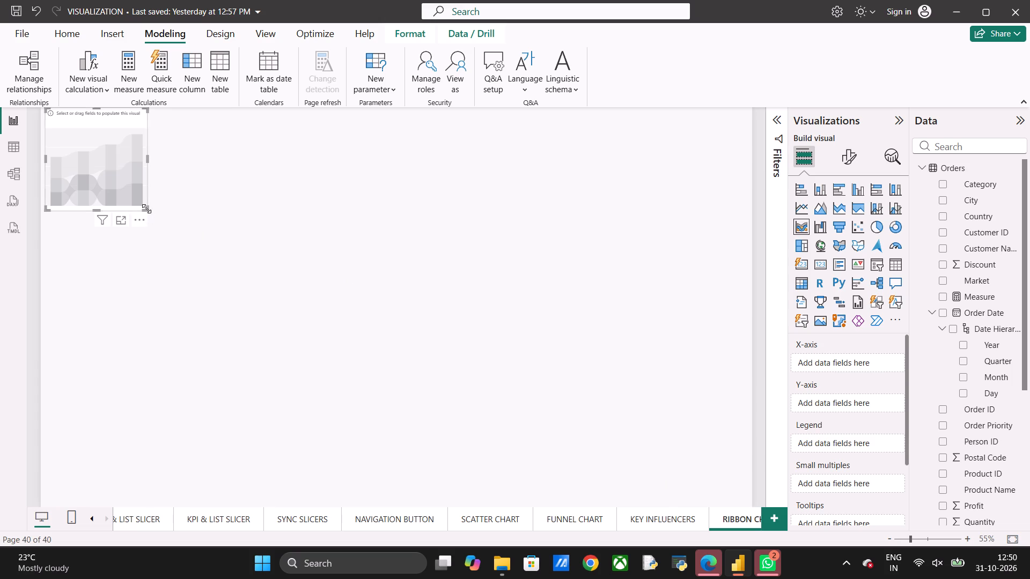
Enlarge the empty ribbon chart to fill most of the page and move it to the middle.
drag(147, 209, 628, 419)
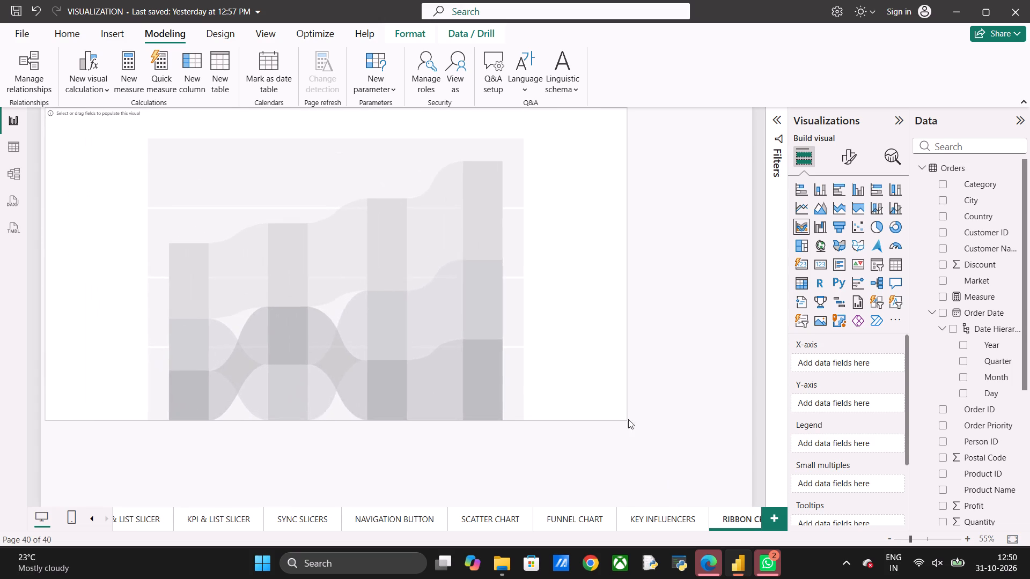
drag(628, 419, 619, 426)
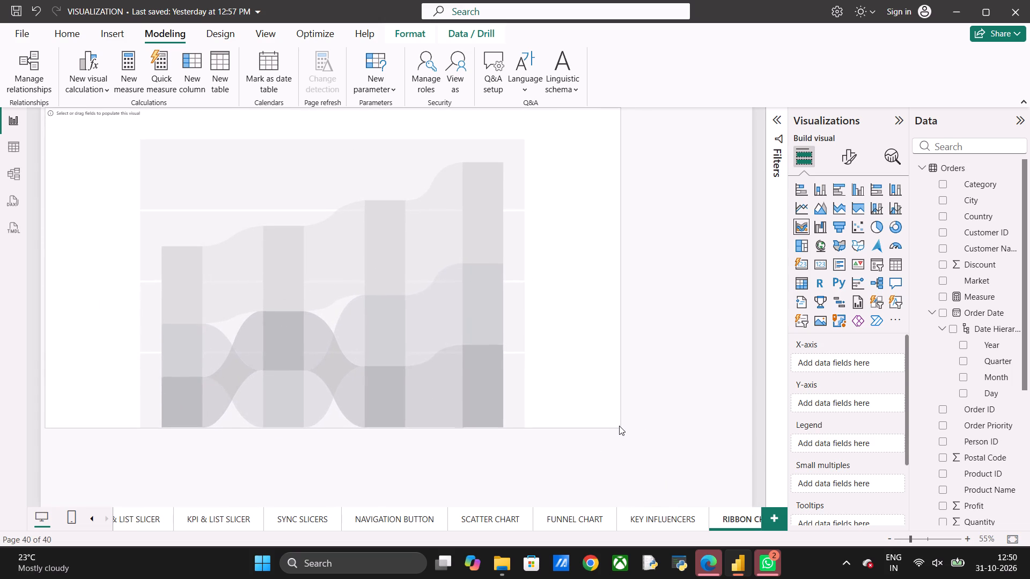
drag(619, 426, 619, 424)
drag(307, 236, 367, 272)
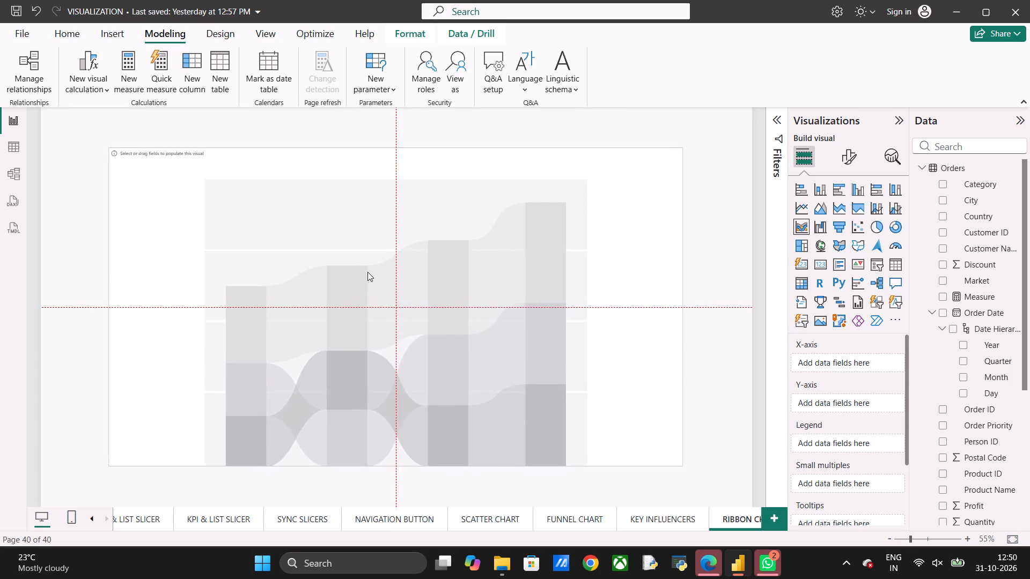
drag(367, 272, 364, 265)
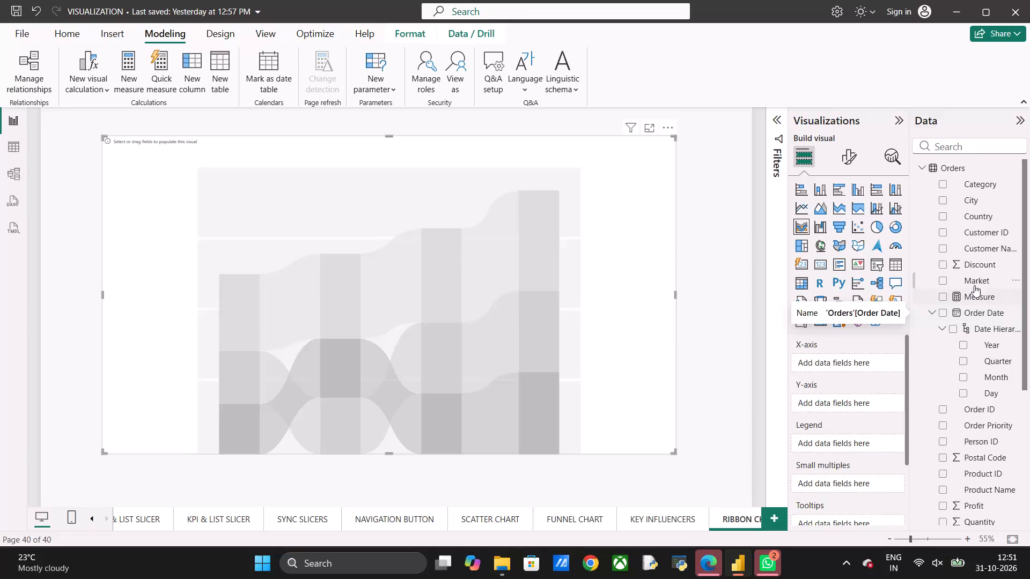
Populate the ribbon chart with the Order Date Year on the X-axis and Sales on the Y-axis.
click(961, 345)
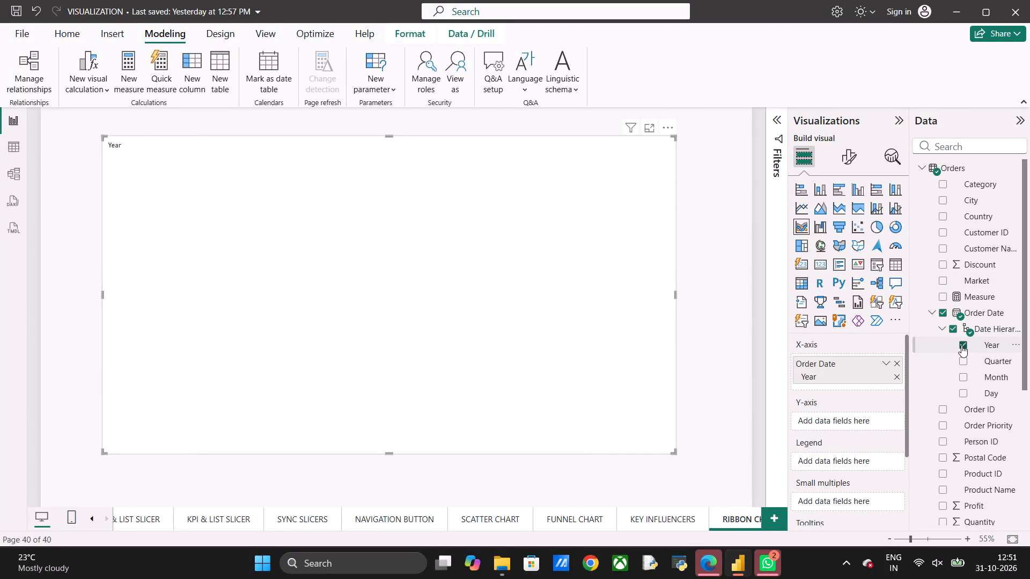
scroll(953, 401, down, 1)
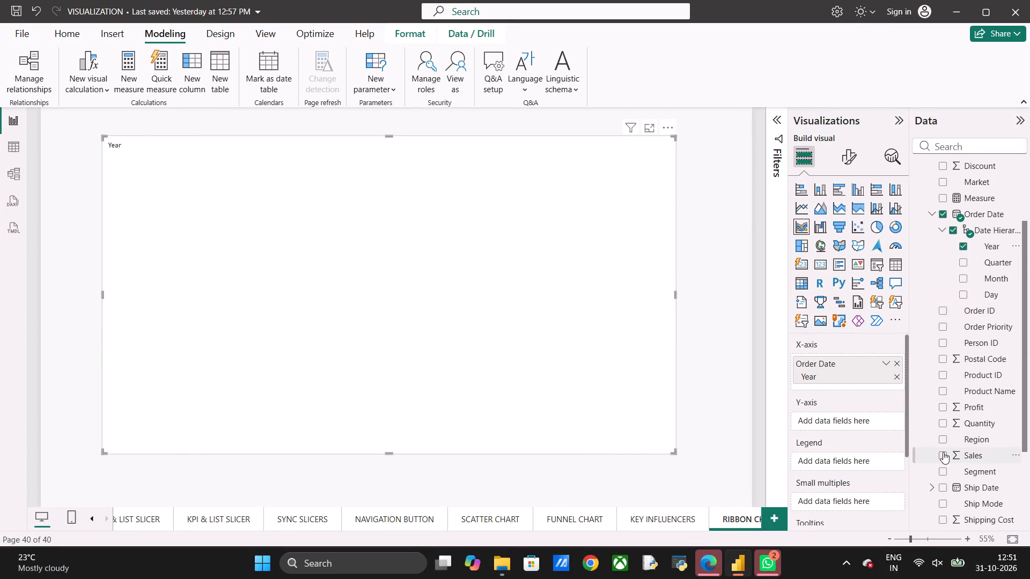
click(943, 452)
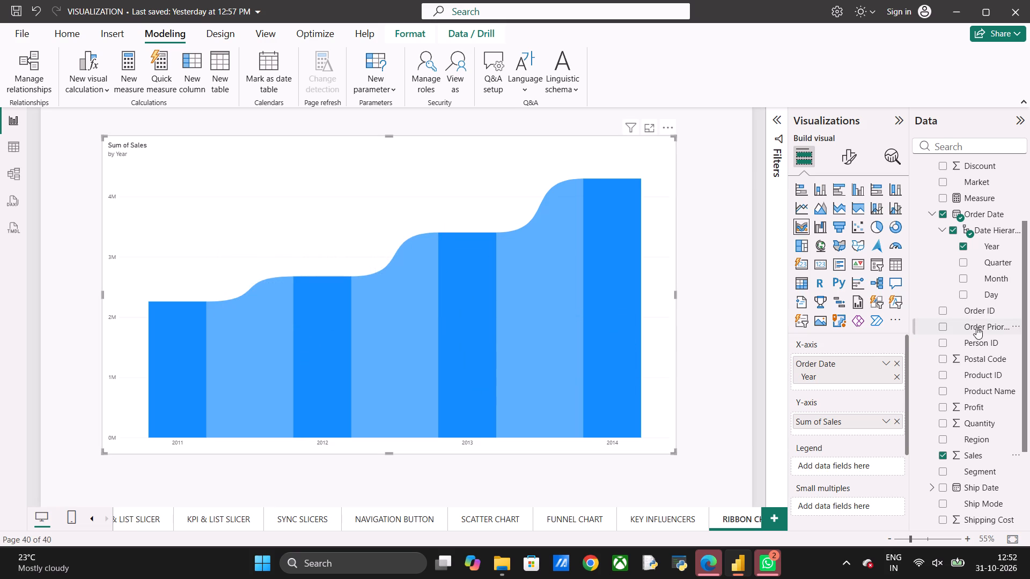
Replace Year with Category on the ribbon chart's X-axis and assign the Order Date Year as its legend.
click(962, 245)
scroll(962, 245, up, 3)
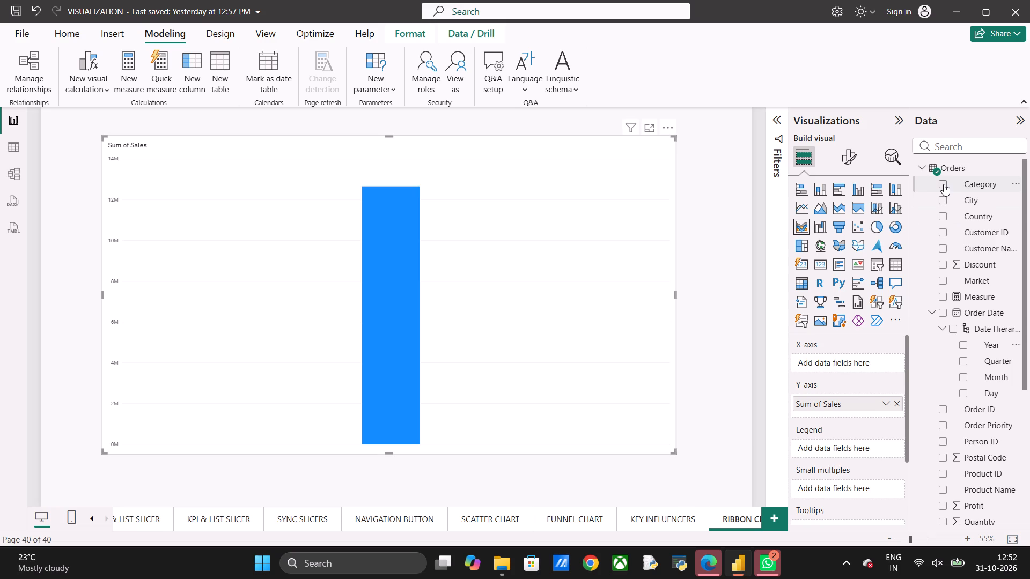
click(944, 184)
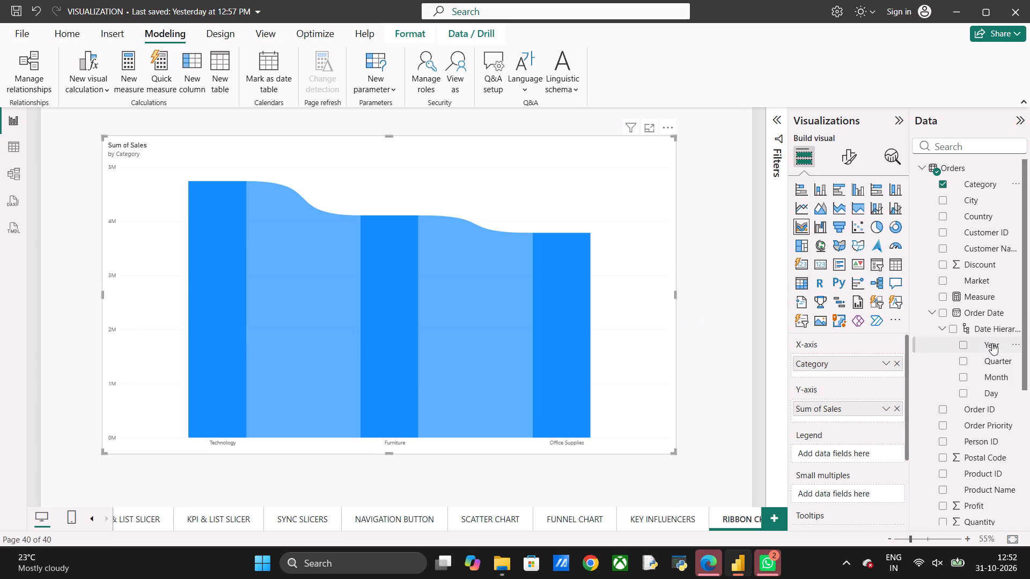
drag(992, 343, 832, 434)
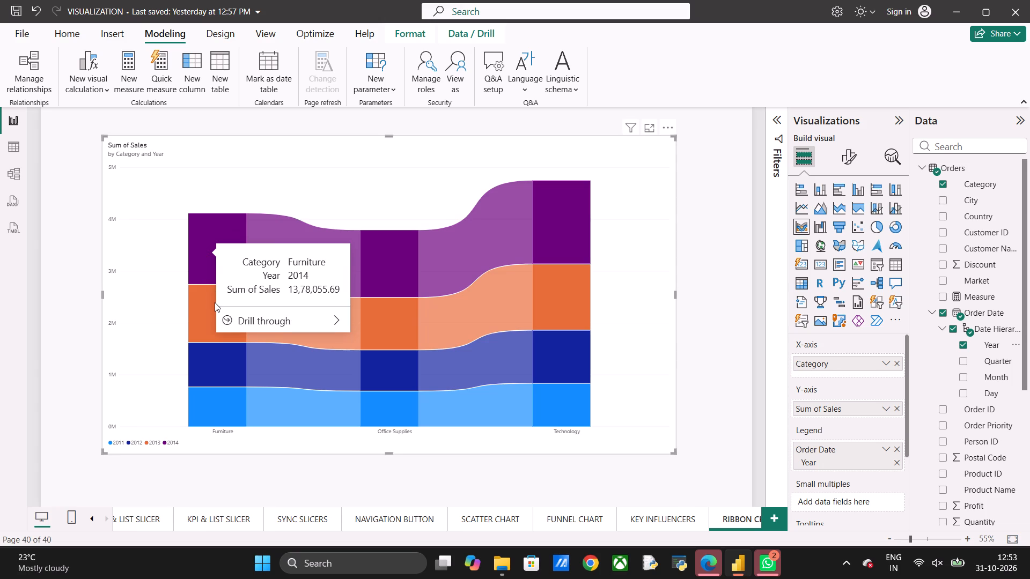
click(379, 255)
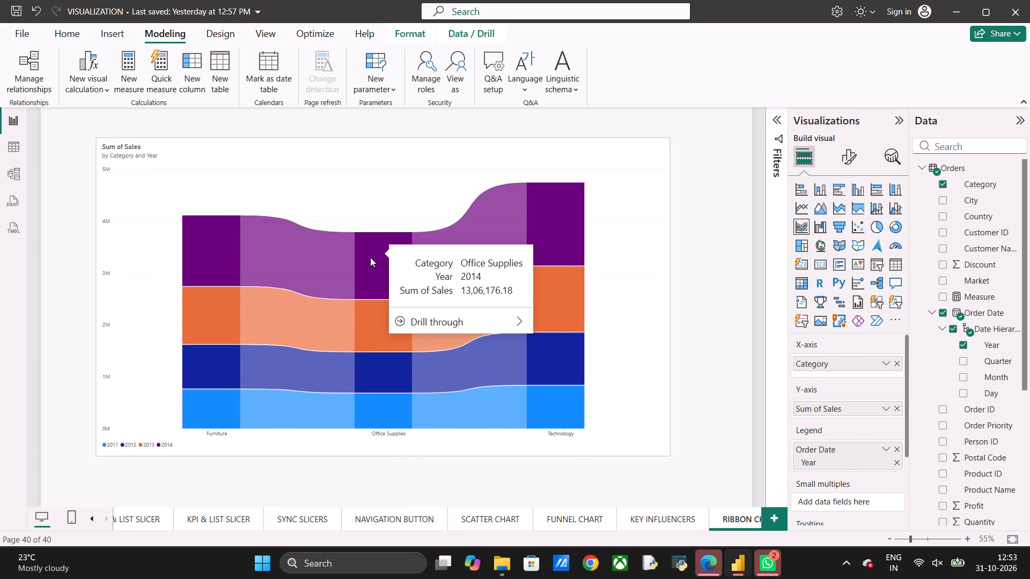
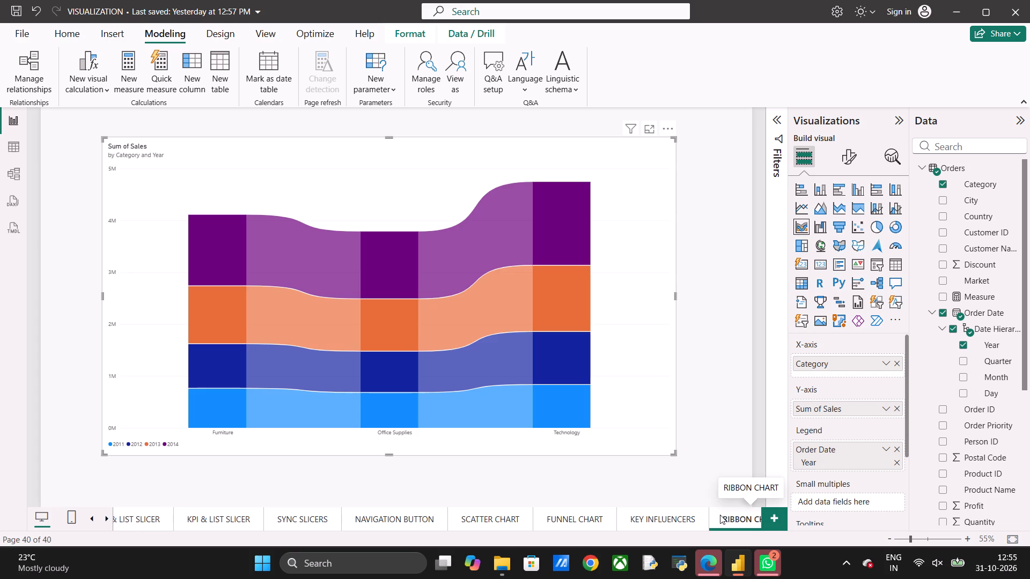
Switch to the FUNNEL CHART page of the report.
click(558, 521)
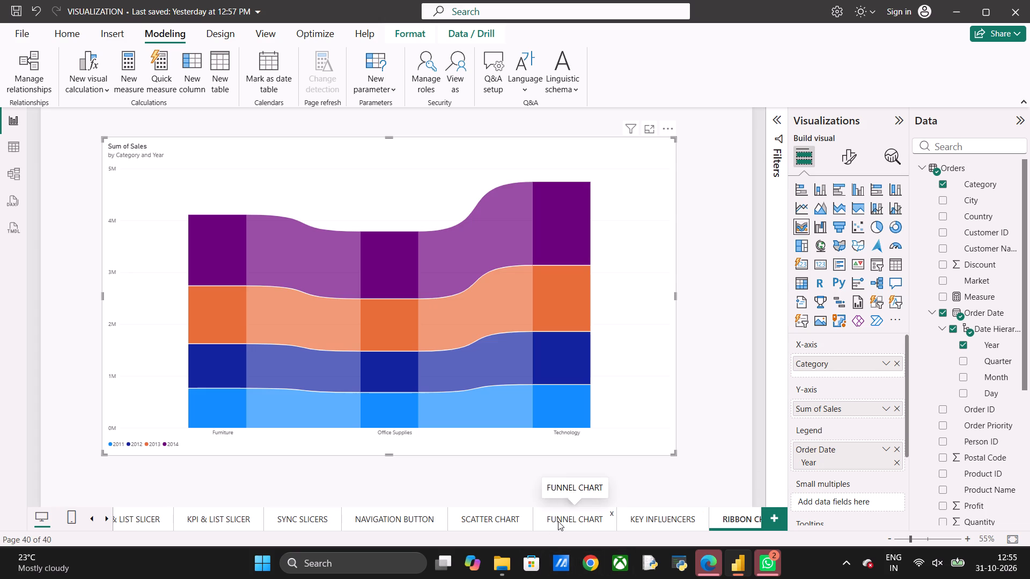
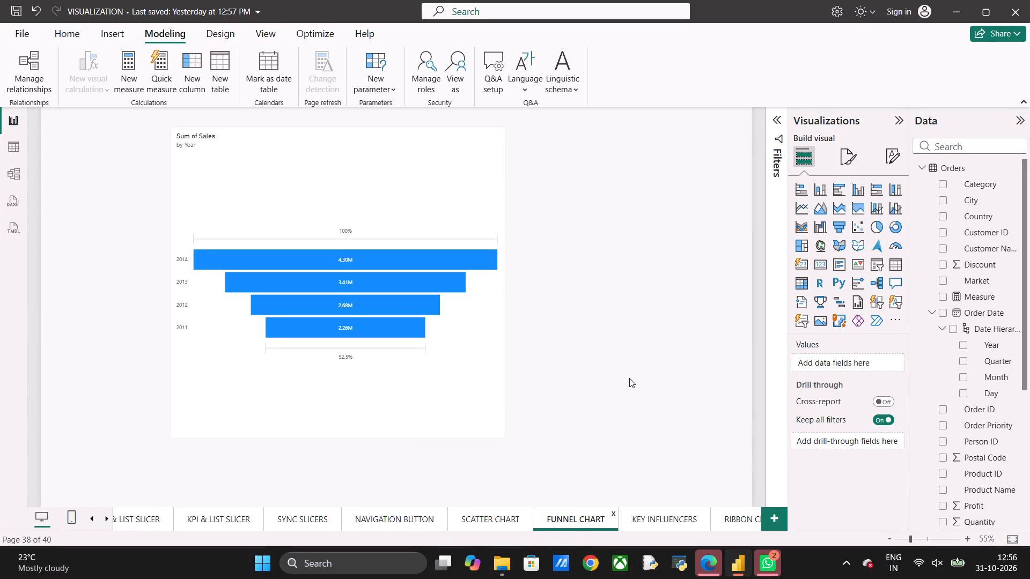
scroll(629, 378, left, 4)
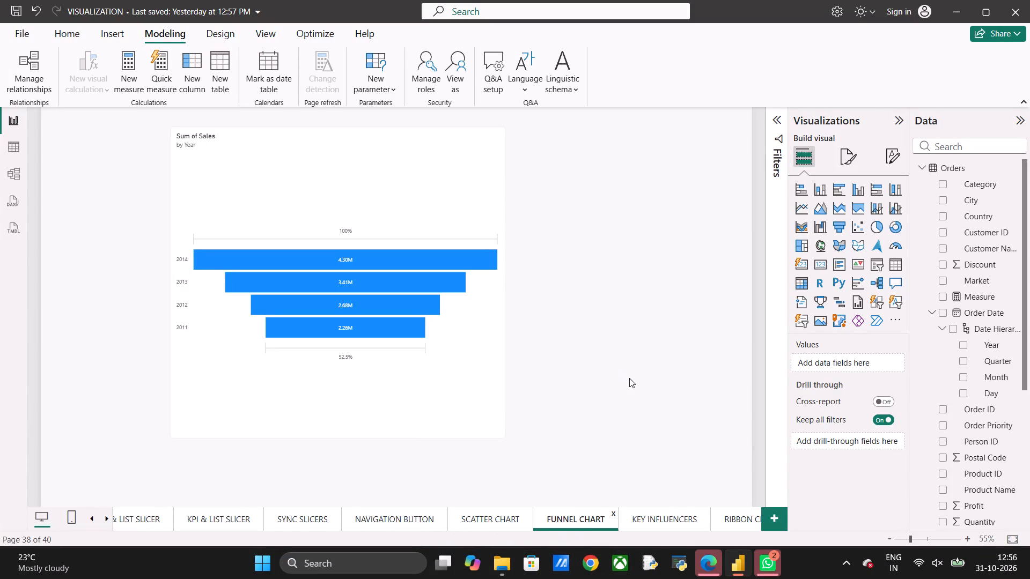